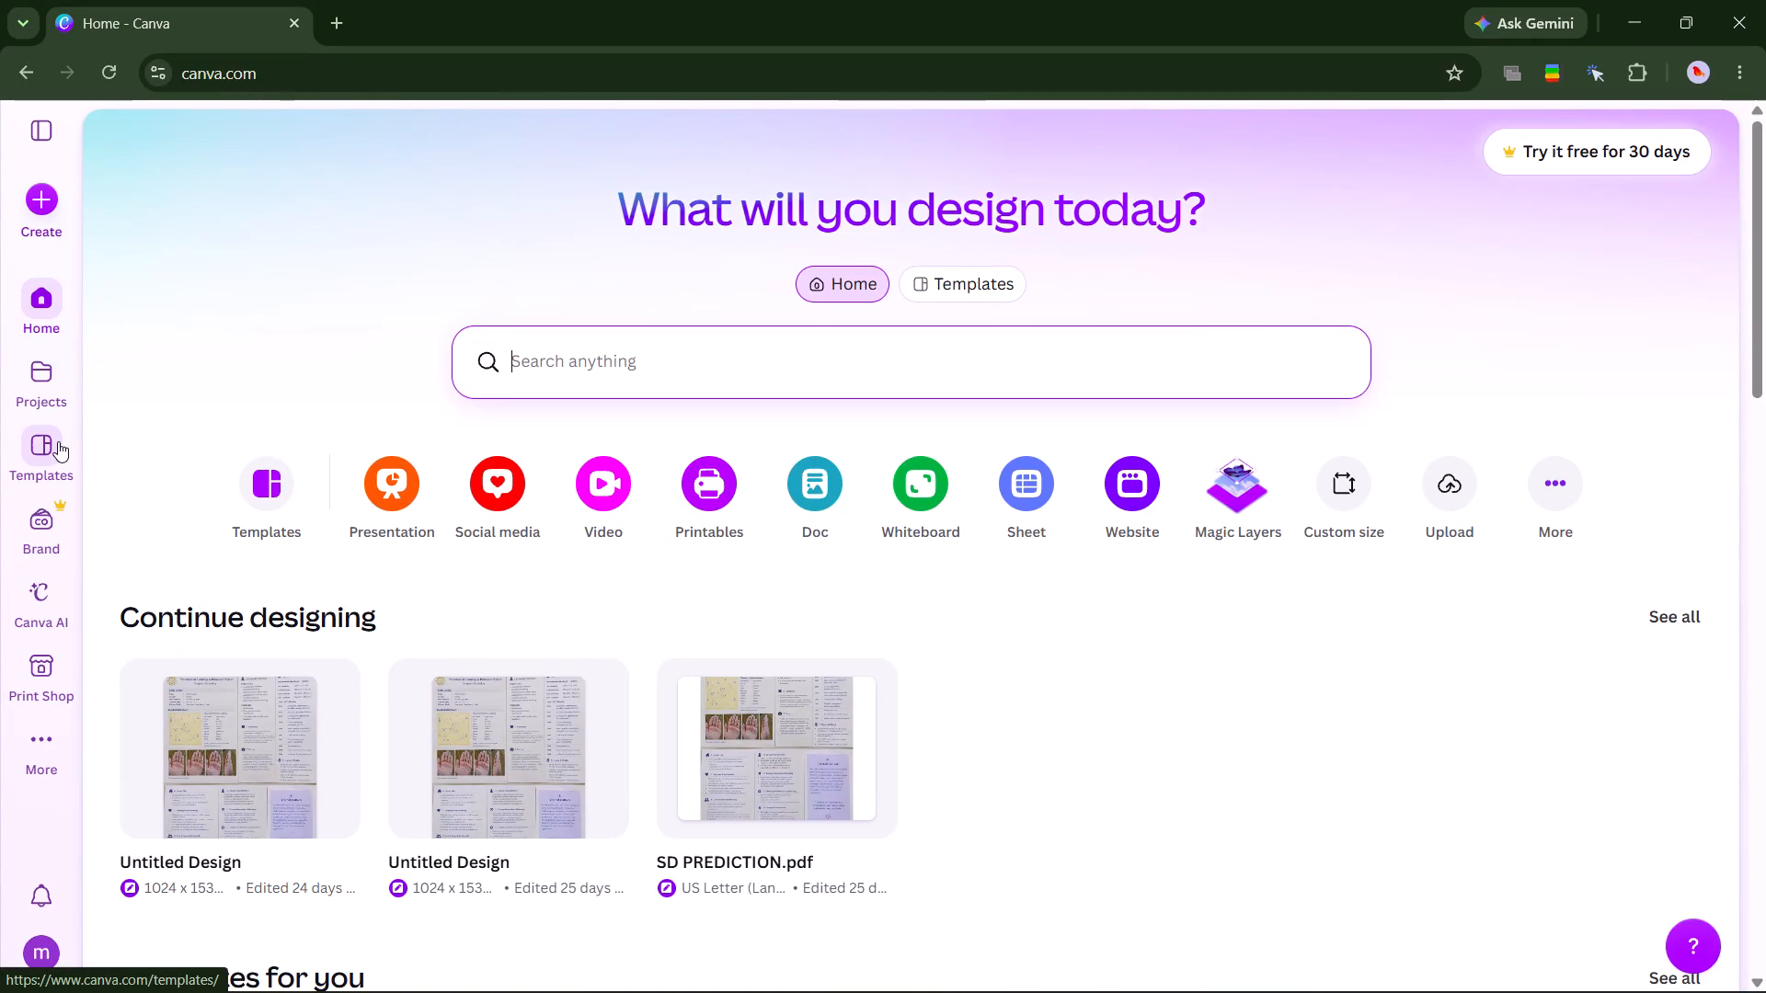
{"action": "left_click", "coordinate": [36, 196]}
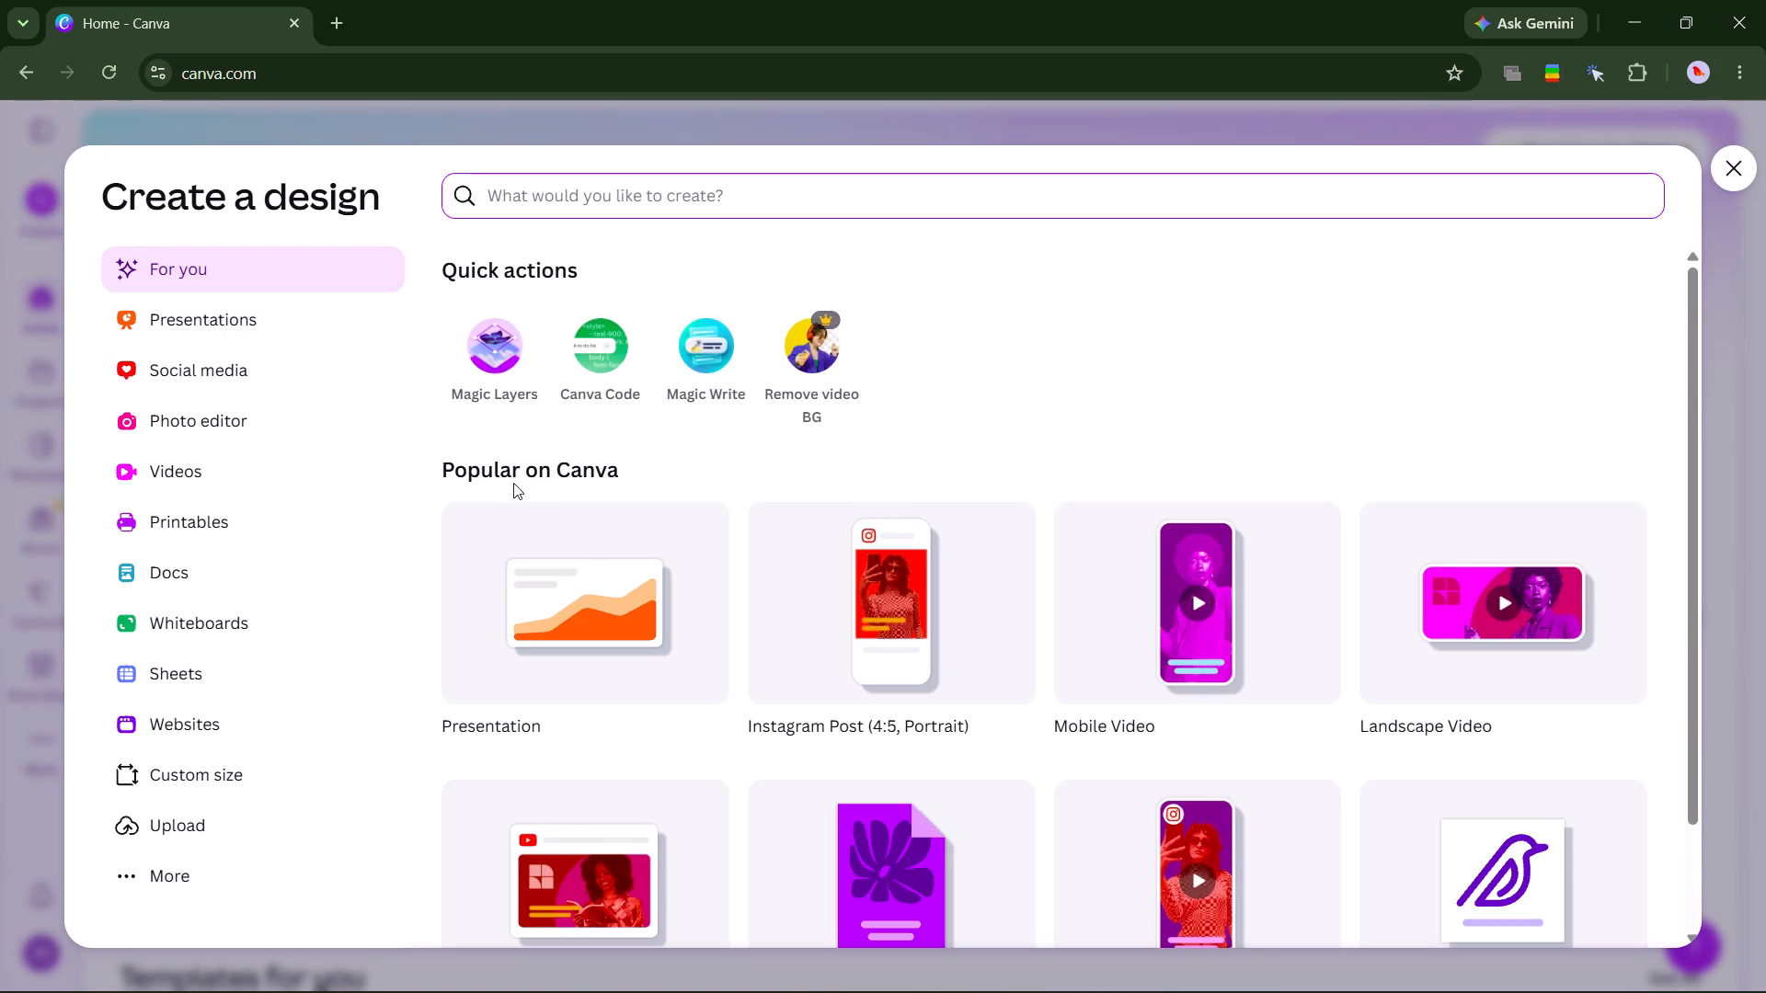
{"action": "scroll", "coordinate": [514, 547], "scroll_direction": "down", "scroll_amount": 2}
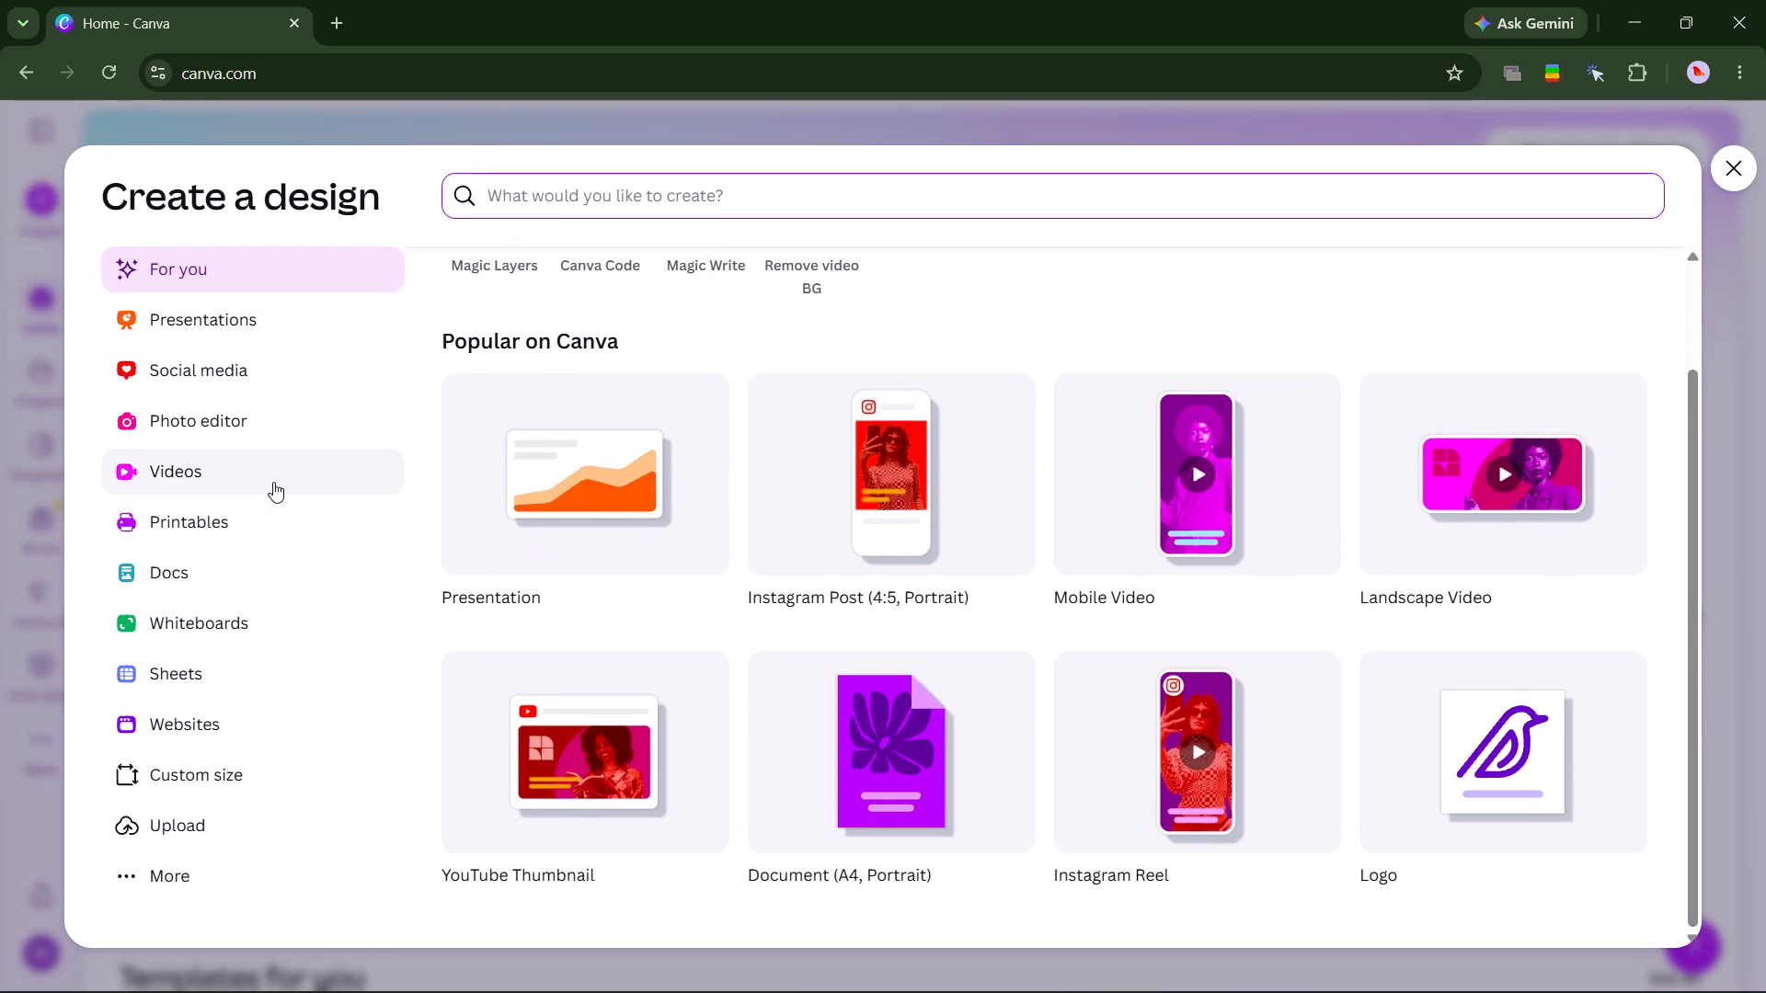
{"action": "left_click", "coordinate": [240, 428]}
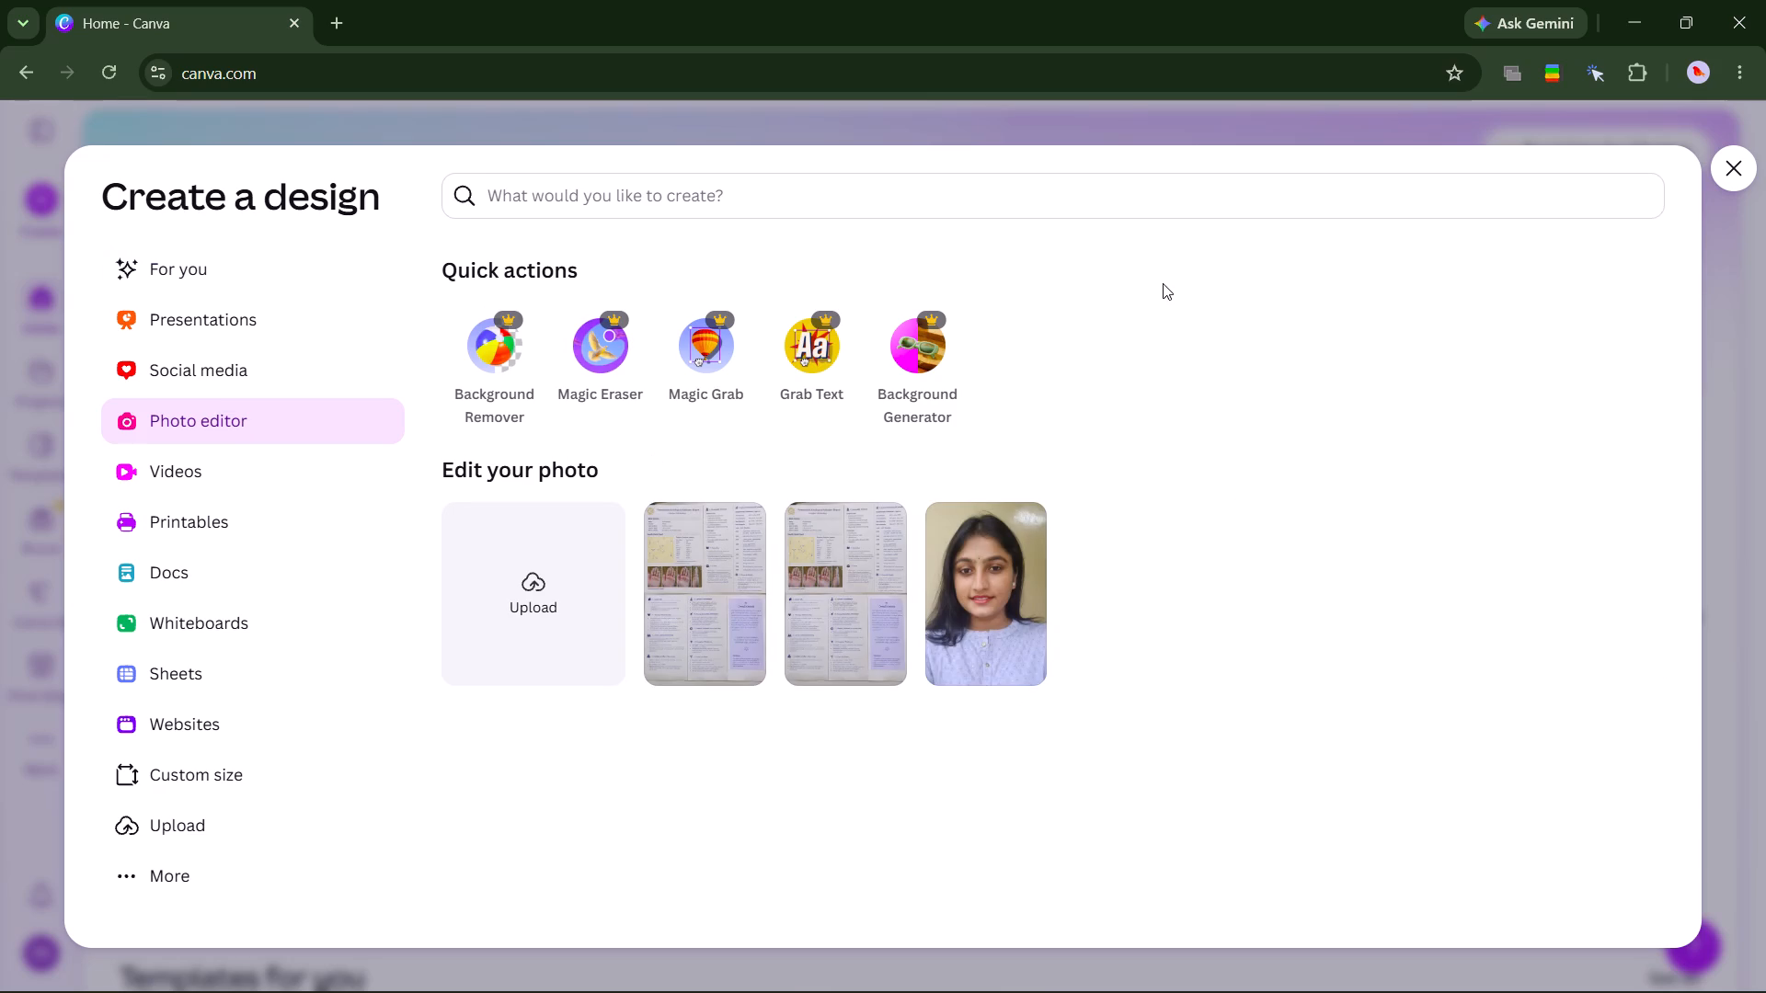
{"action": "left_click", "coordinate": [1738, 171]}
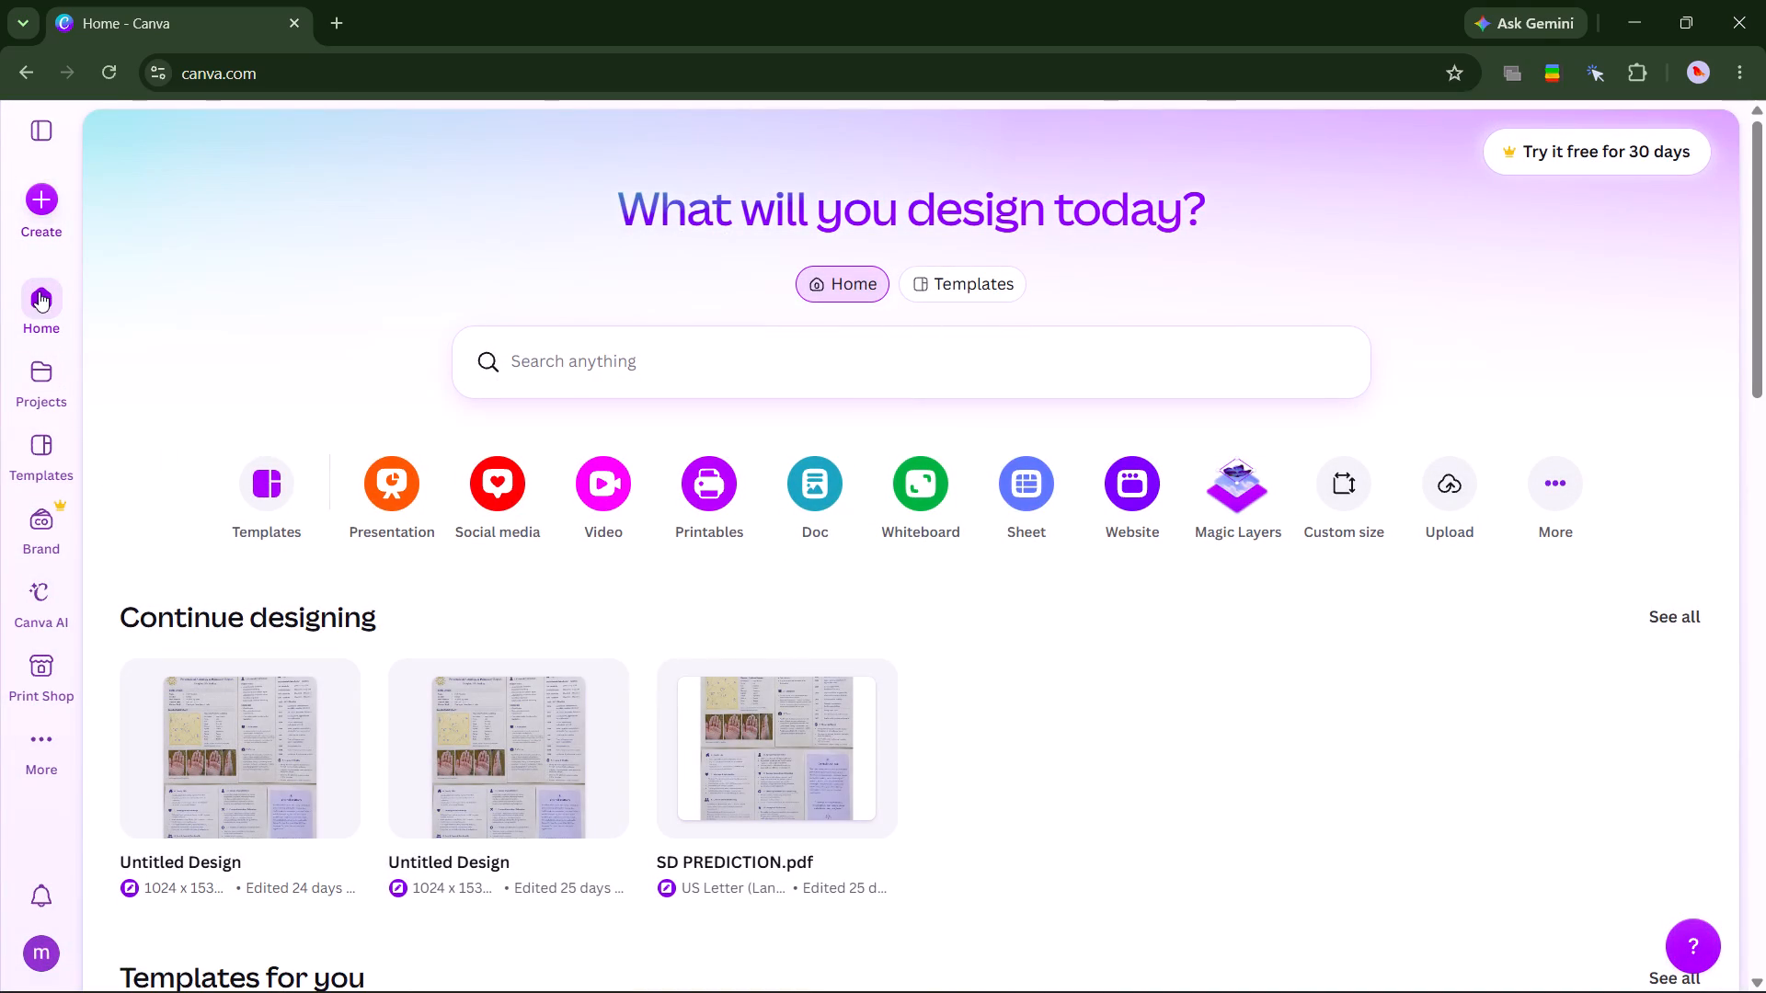
Upload images.jpg from the nested New folder on the E: drive as the start of a new design.
{"action": "left_click", "coordinate": [46, 215]}
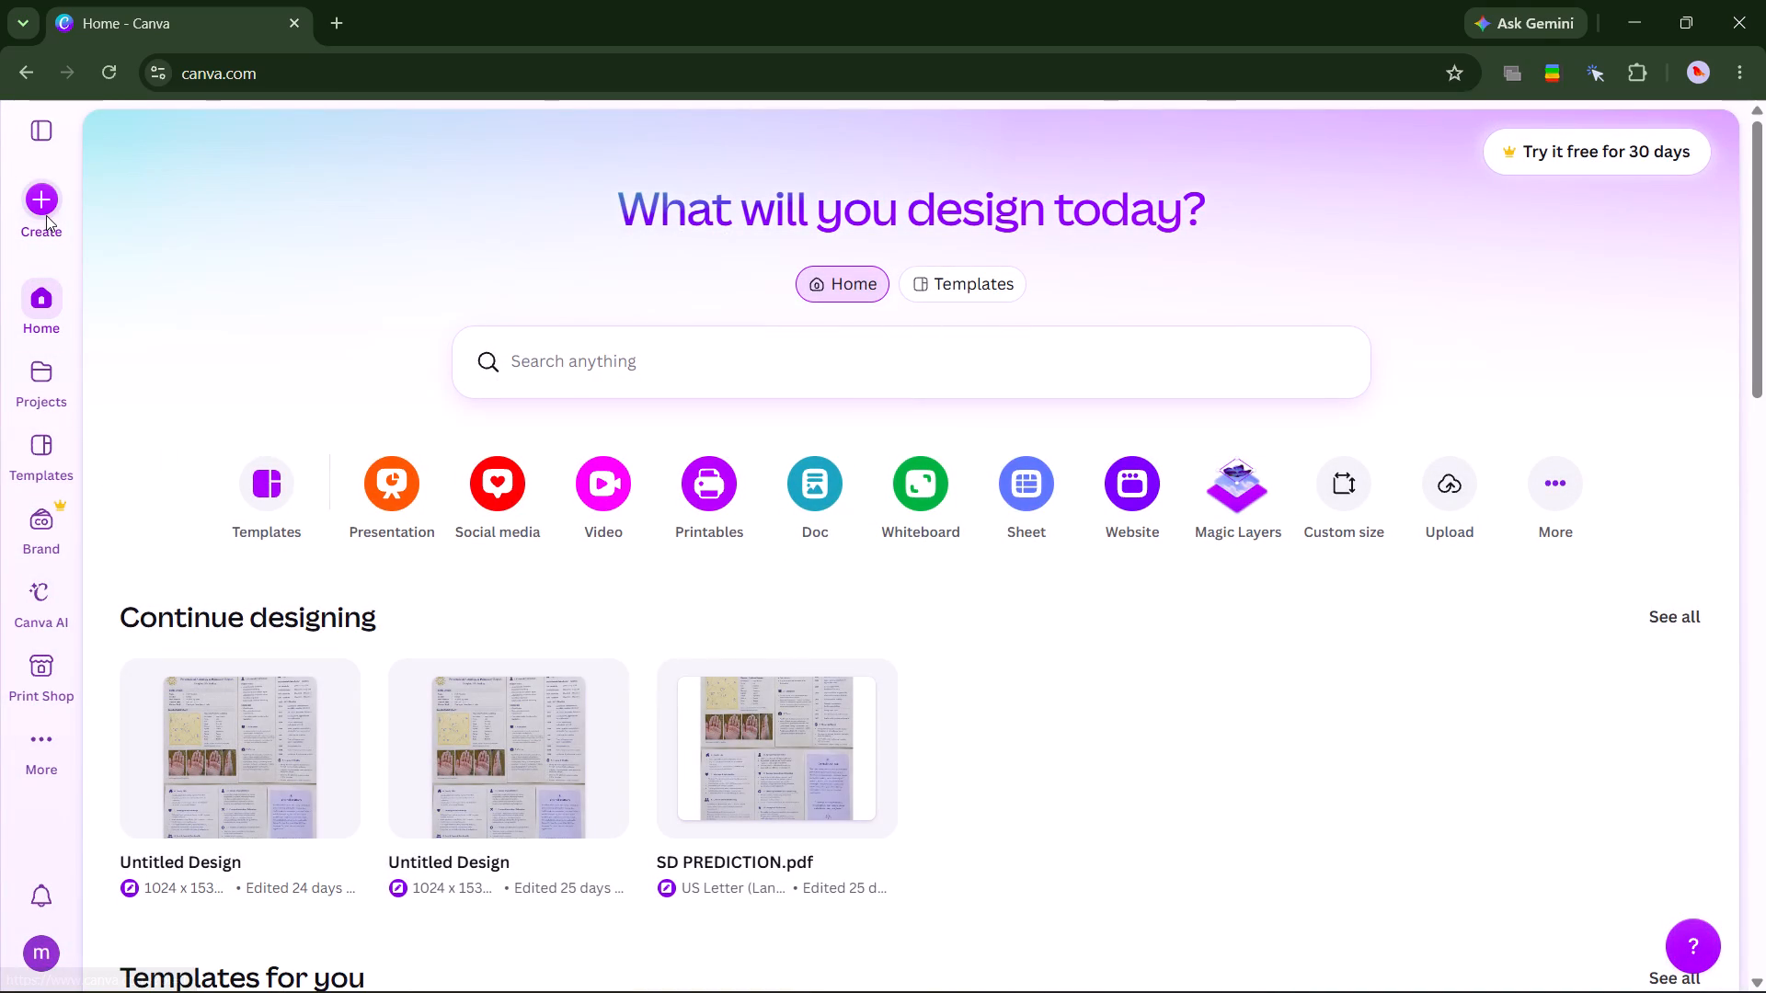
{"action": "left_click", "coordinate": [46, 215]}
{"action": "left_click", "coordinate": [40, 206]}
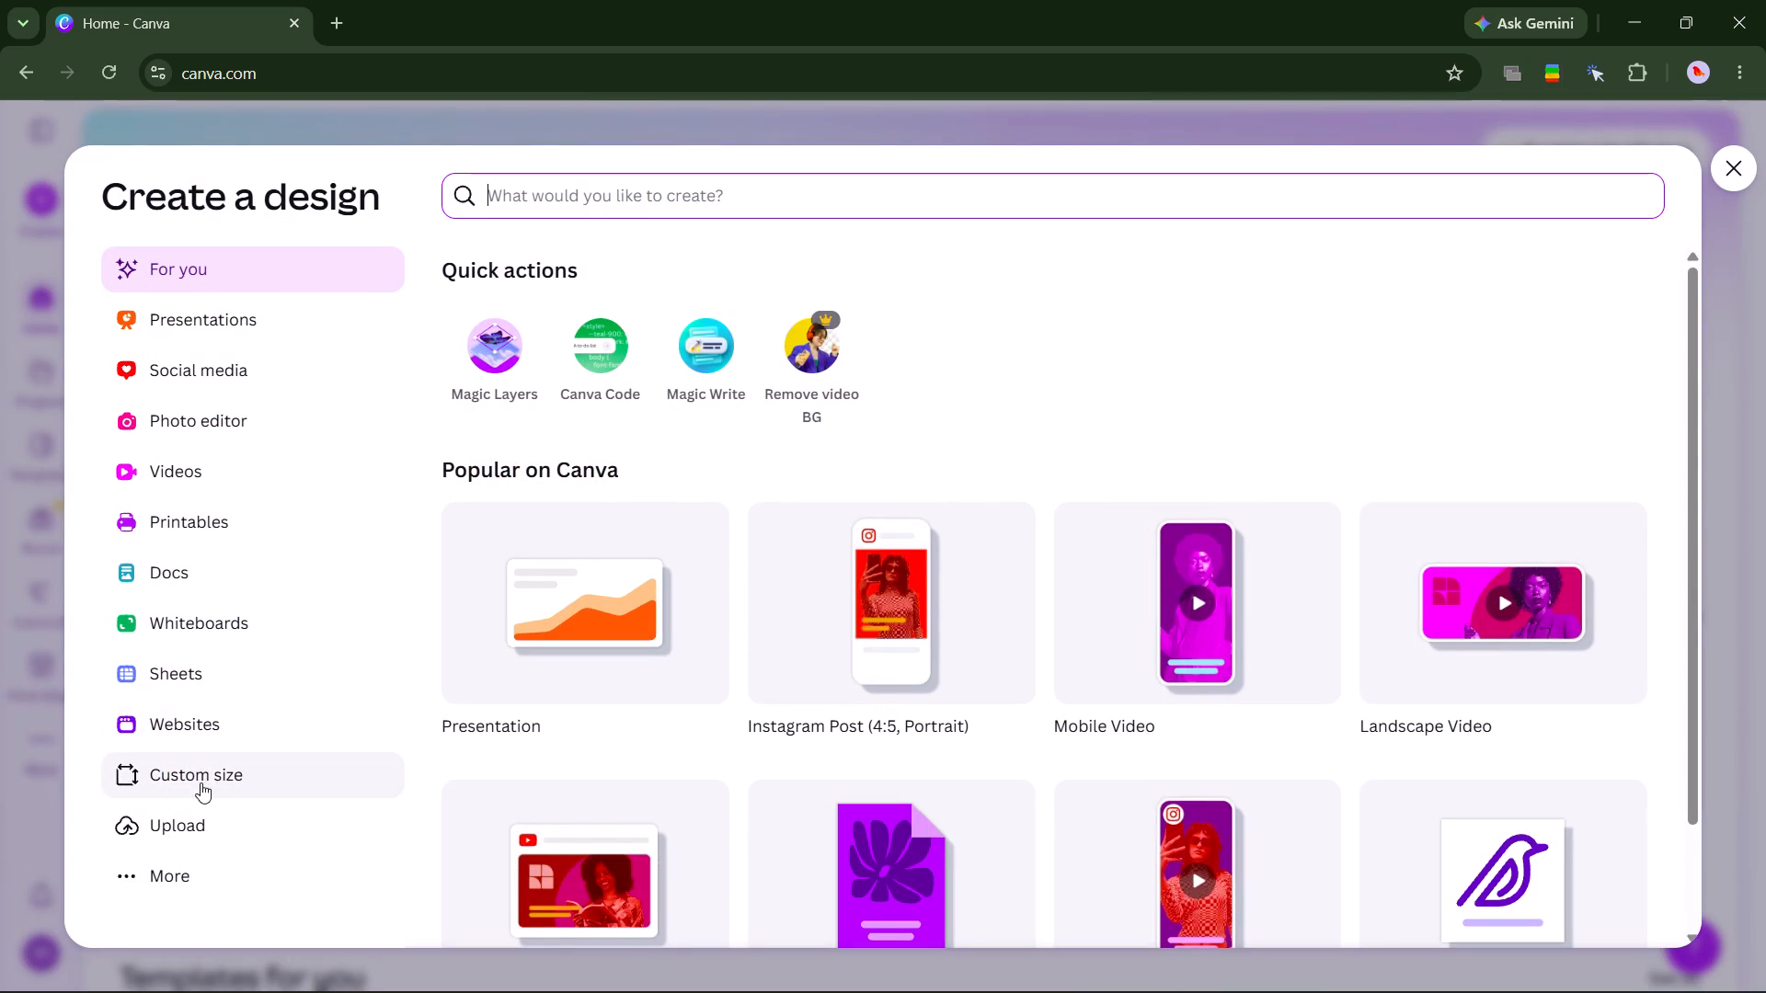
{"action": "left_click", "coordinate": [186, 819]}
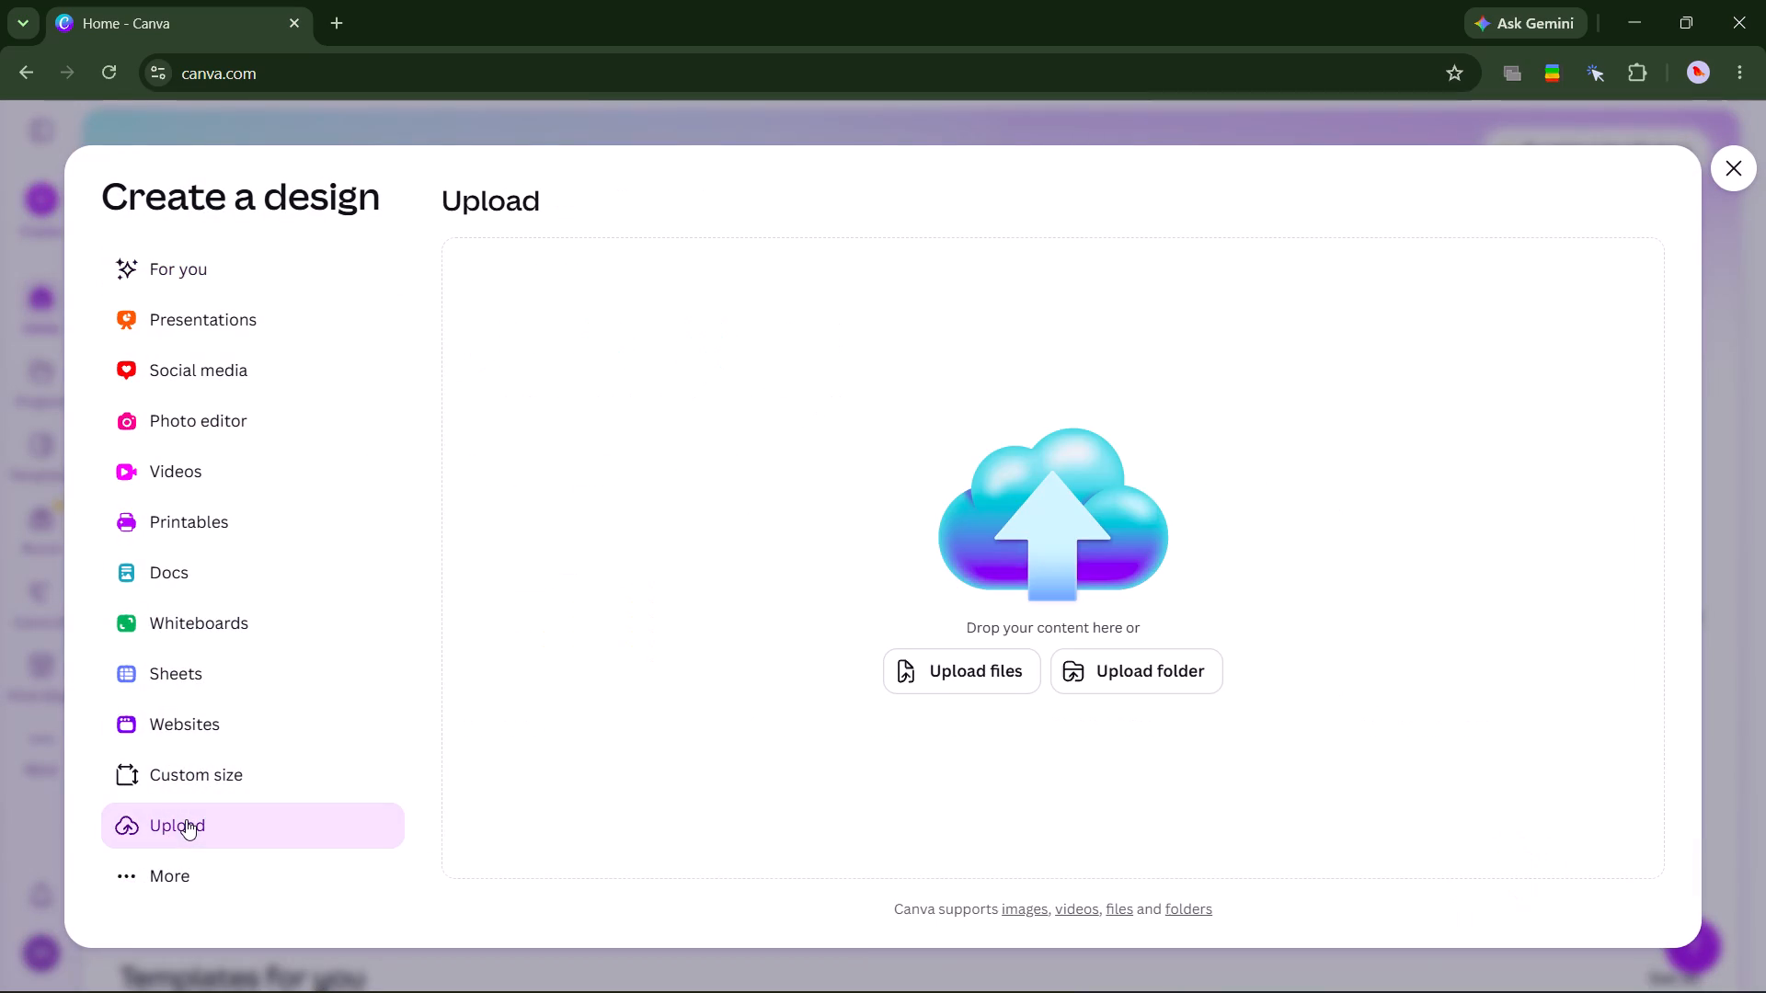
{"action": "left_click", "coordinate": [987, 672]}
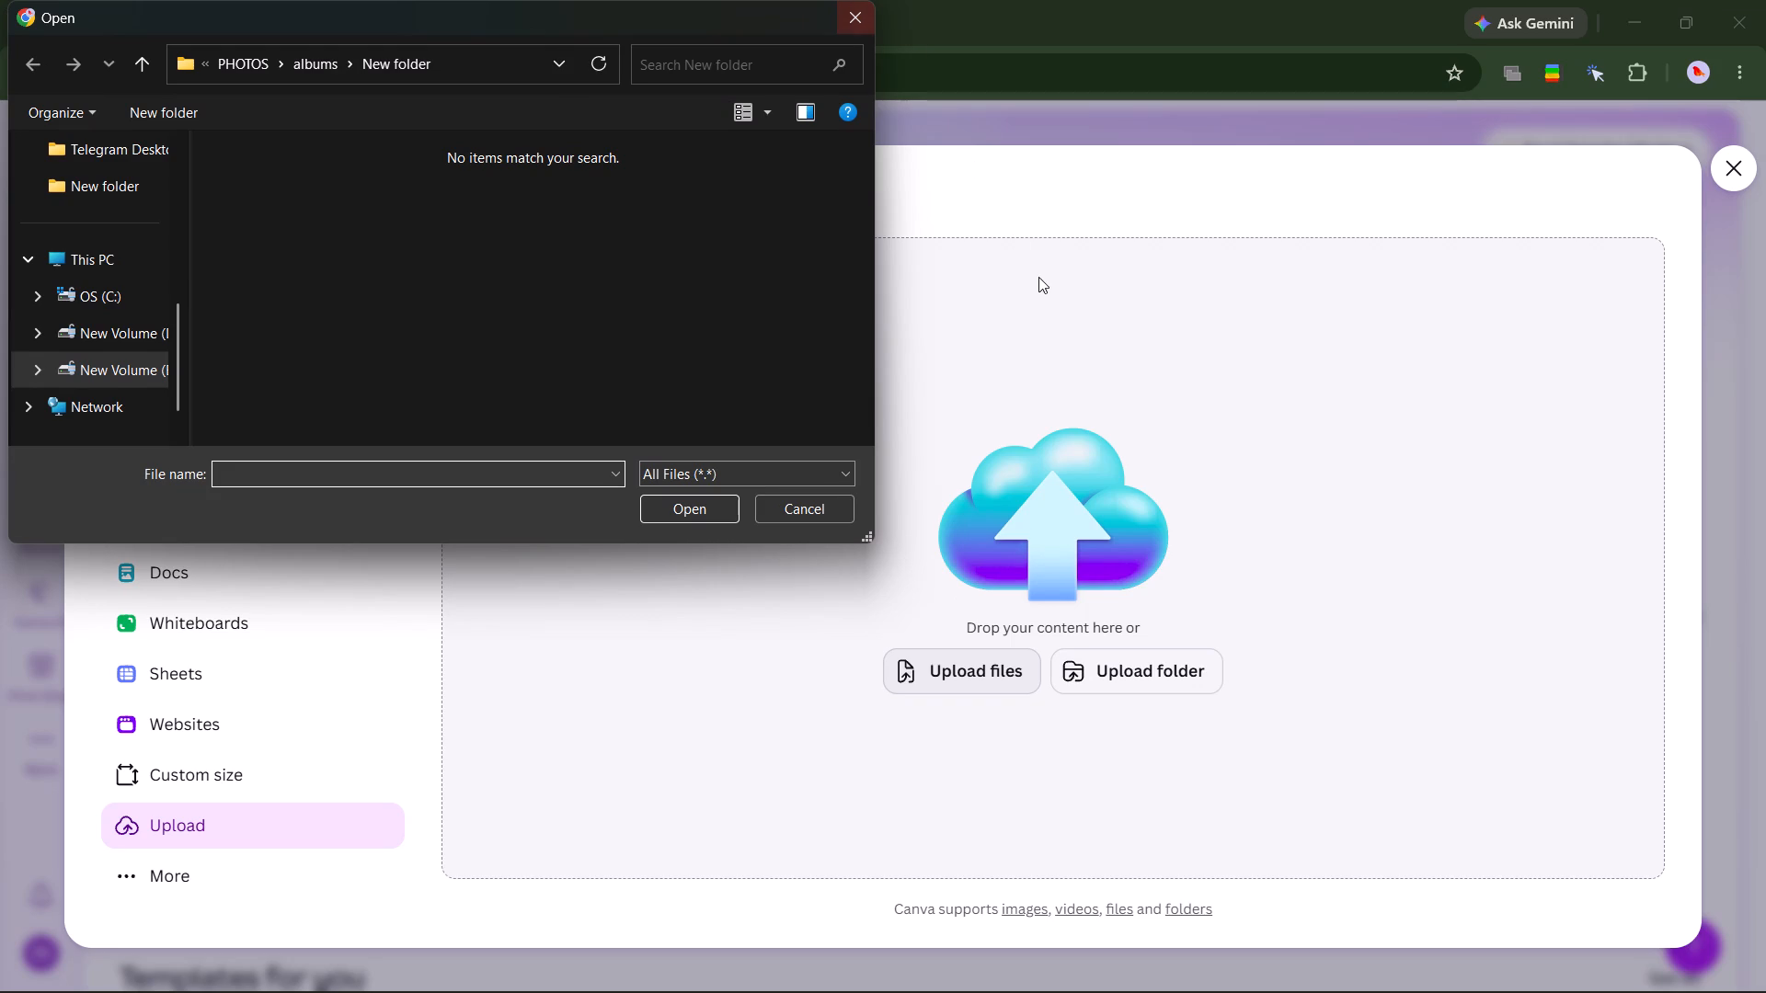
{"action": "left_click", "coordinate": [75, 366]}
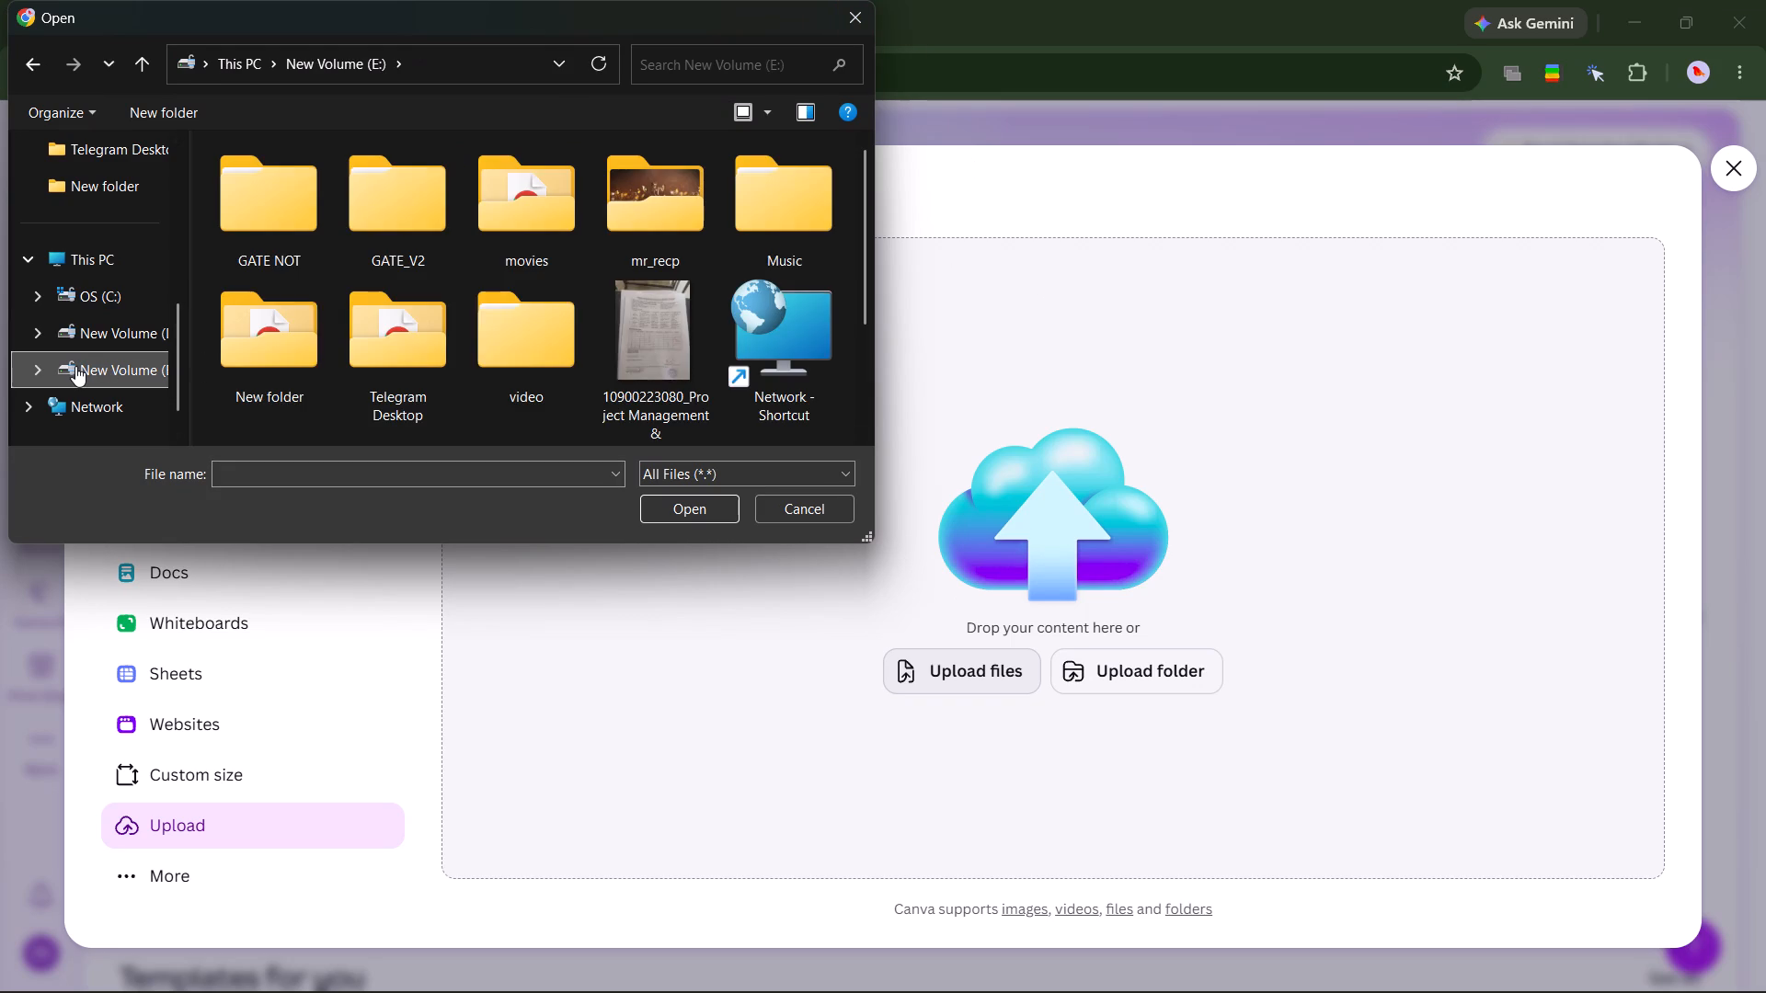
{"action": "double_click", "coordinate": [312, 345]}
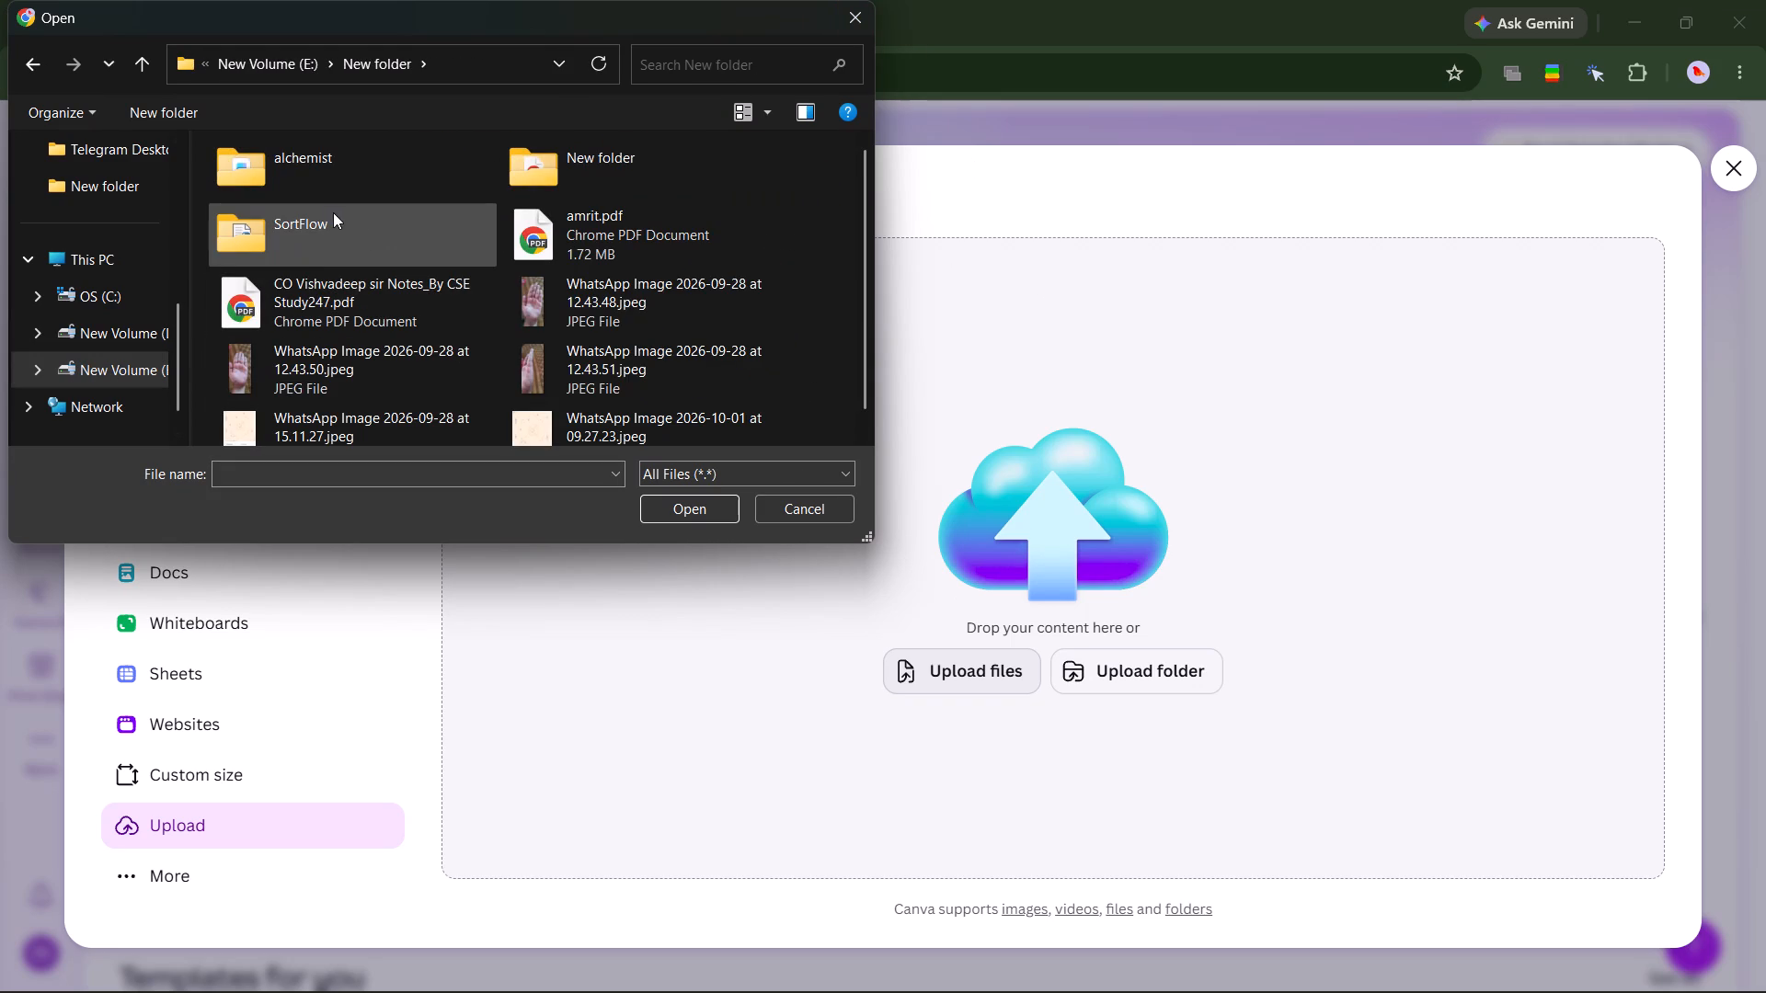
{"action": "double_click", "coordinate": [523, 165]}
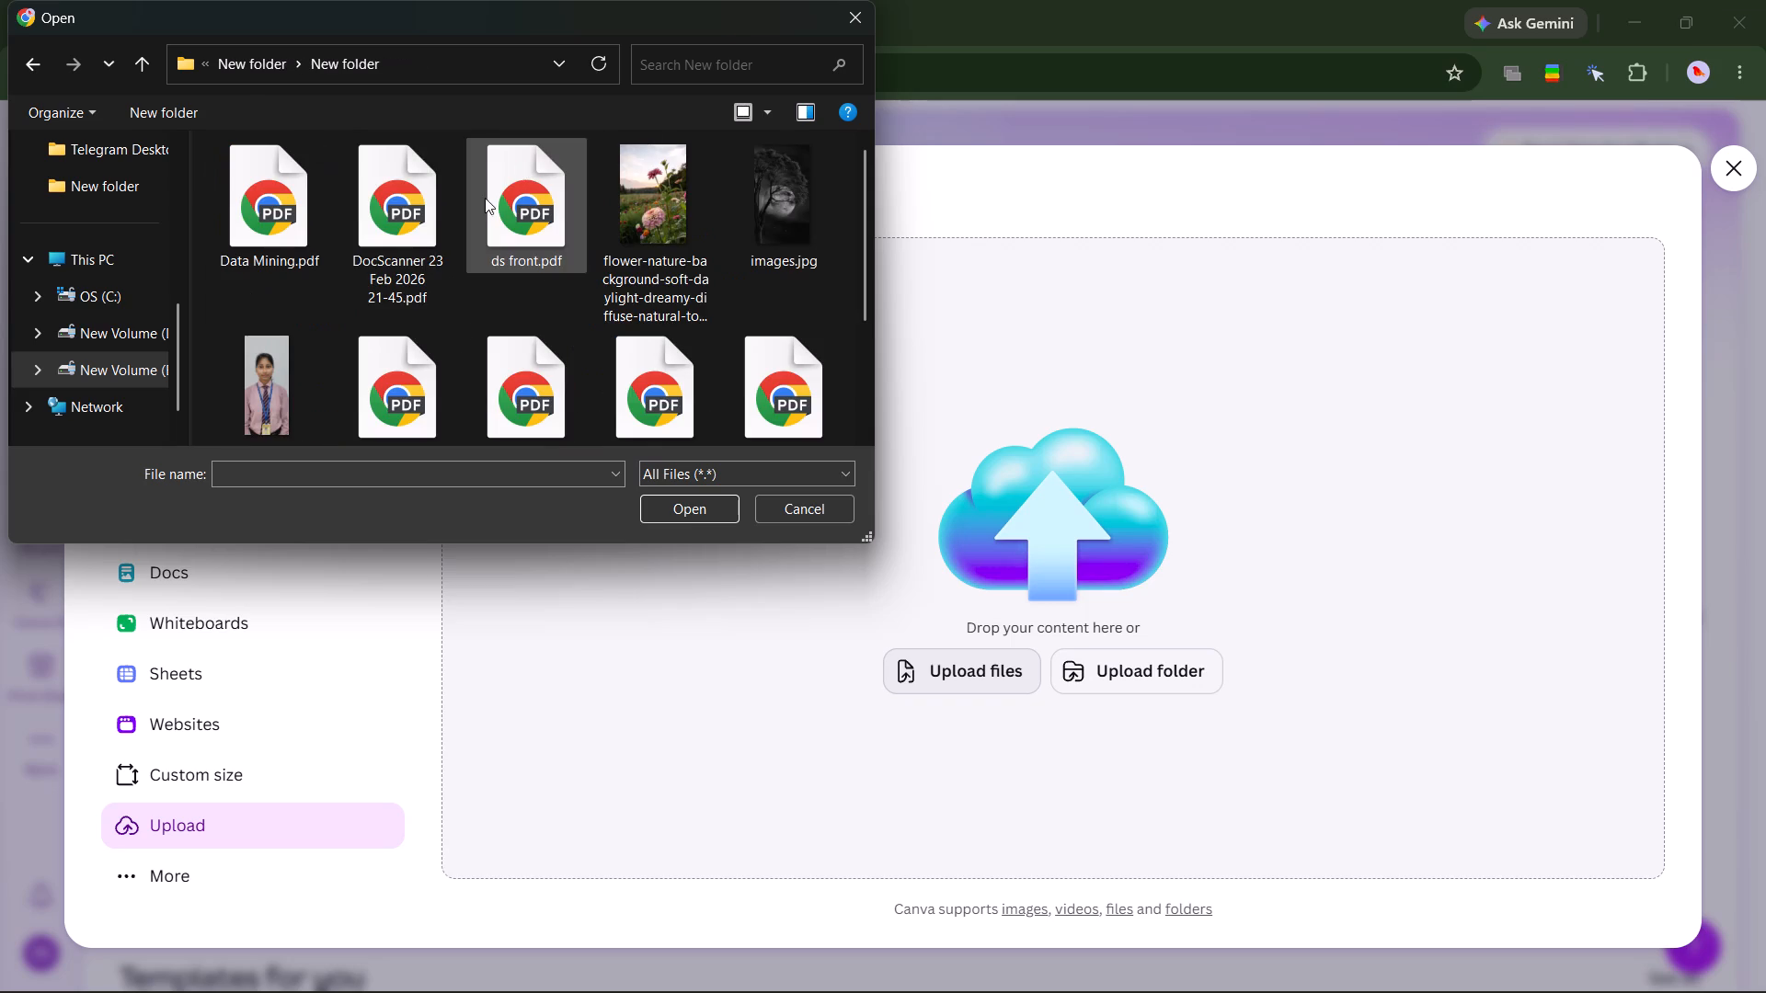
{"action": "left_click", "coordinate": [766, 211]}
{"action": "left_click", "coordinate": [695, 506]}
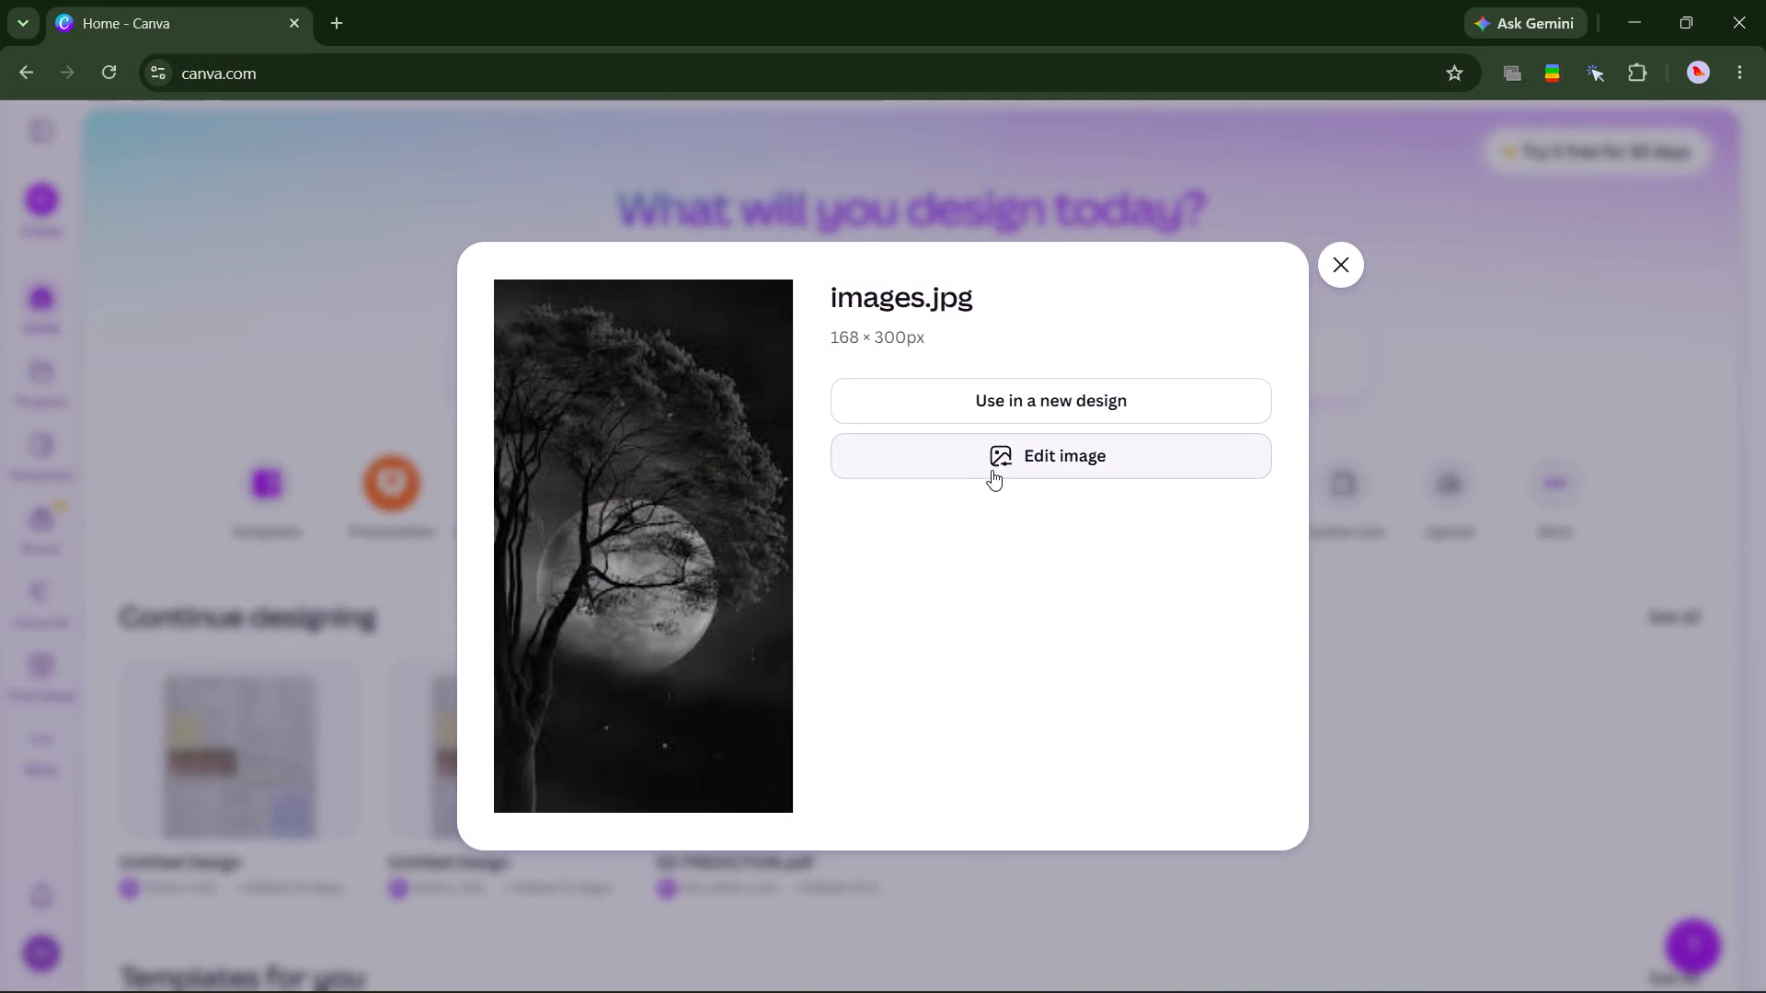
Create a new custom-size design of 168 × 300 px from the uploaded image.
{"action": "left_click", "coordinate": [1096, 408]}
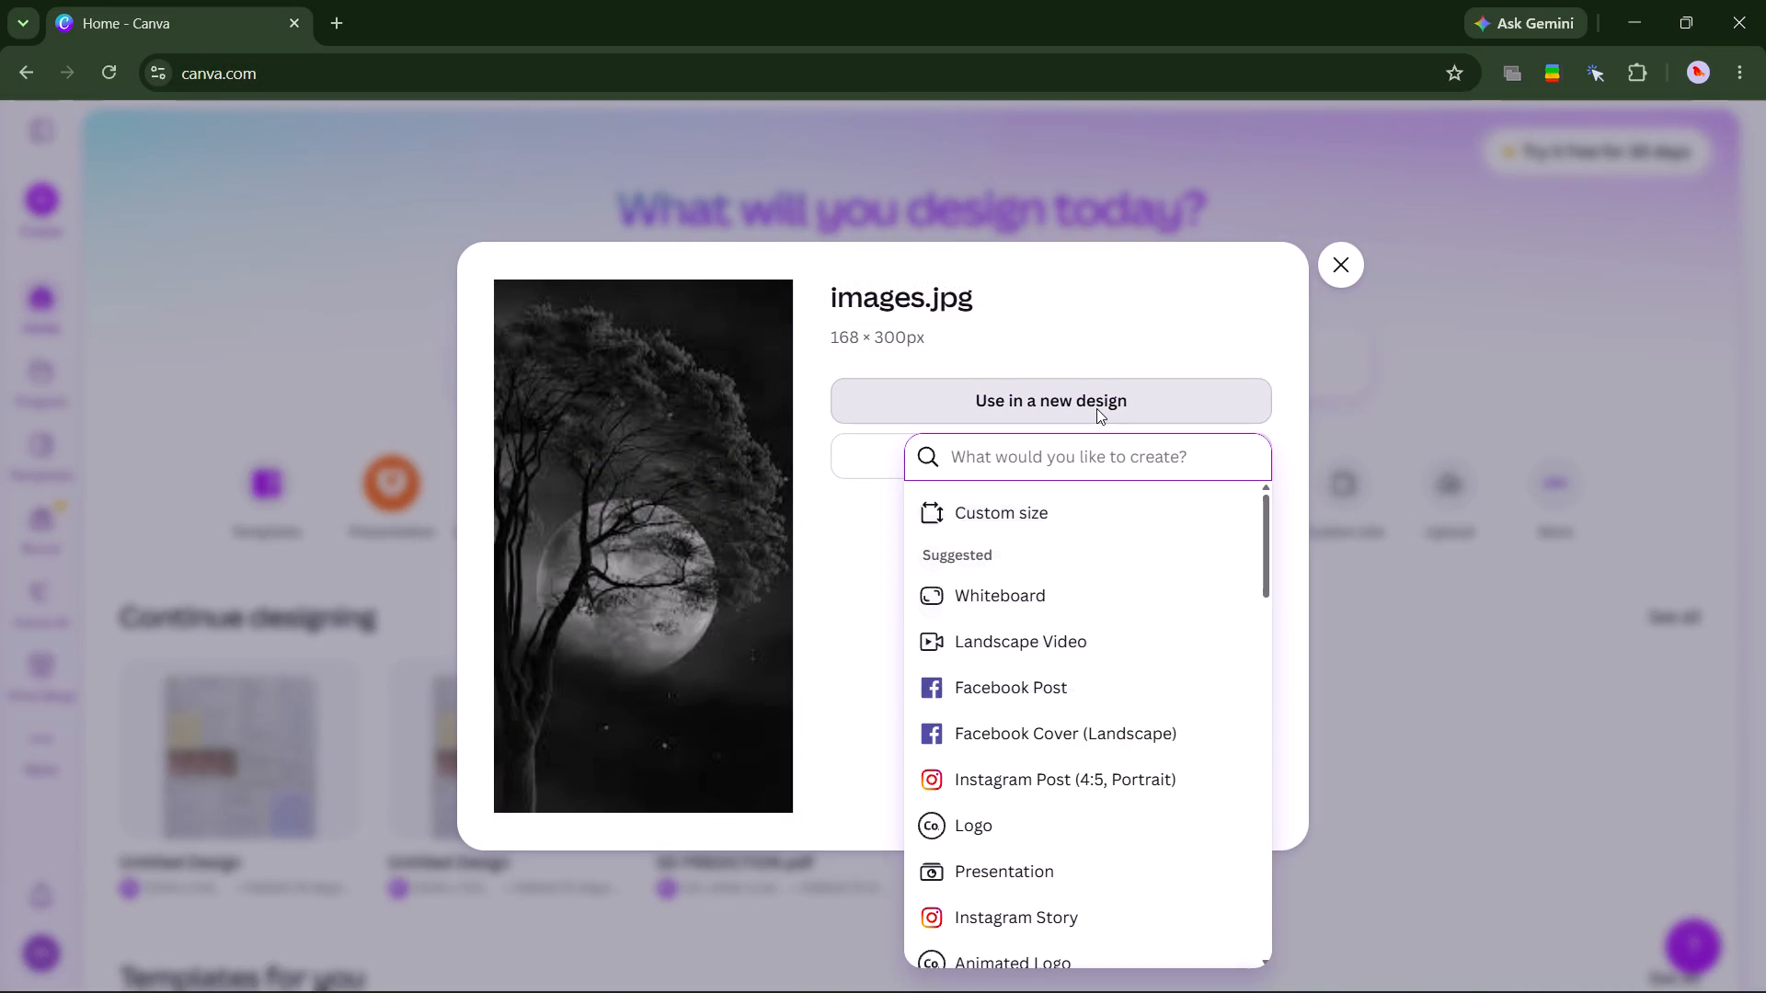
{"action": "left_click", "coordinate": [1015, 523]}
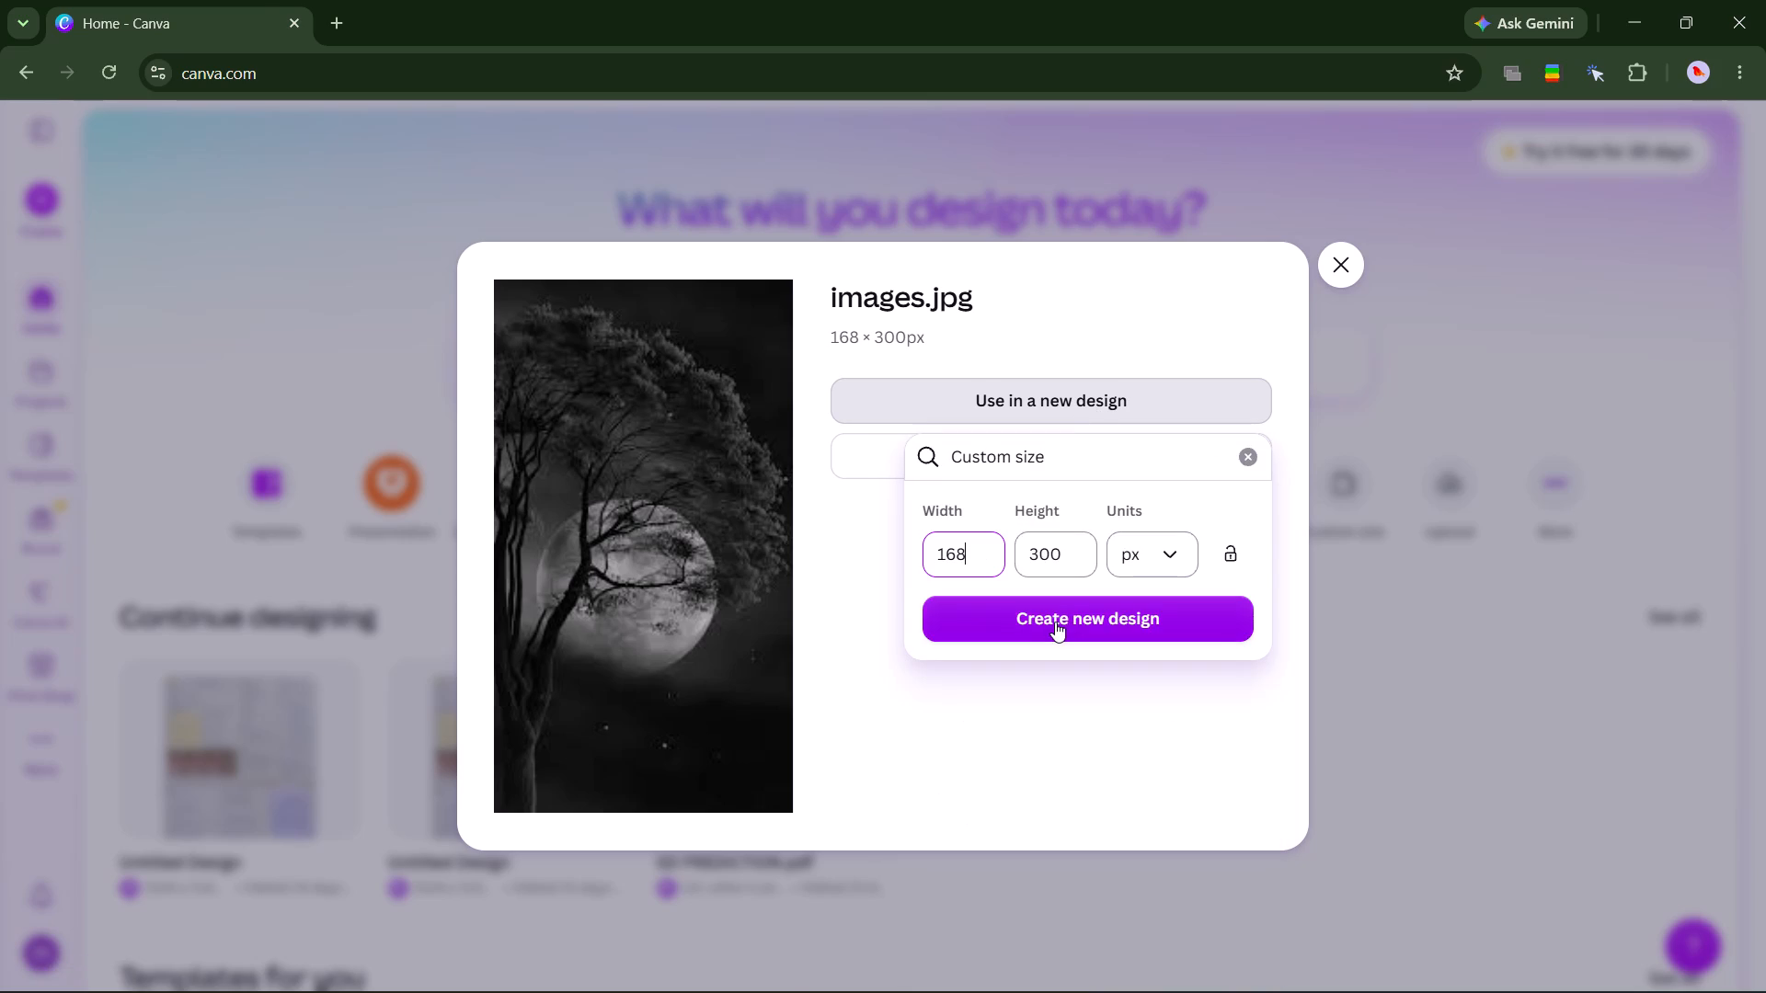
{"action": "left_click", "coordinate": [1055, 622]}
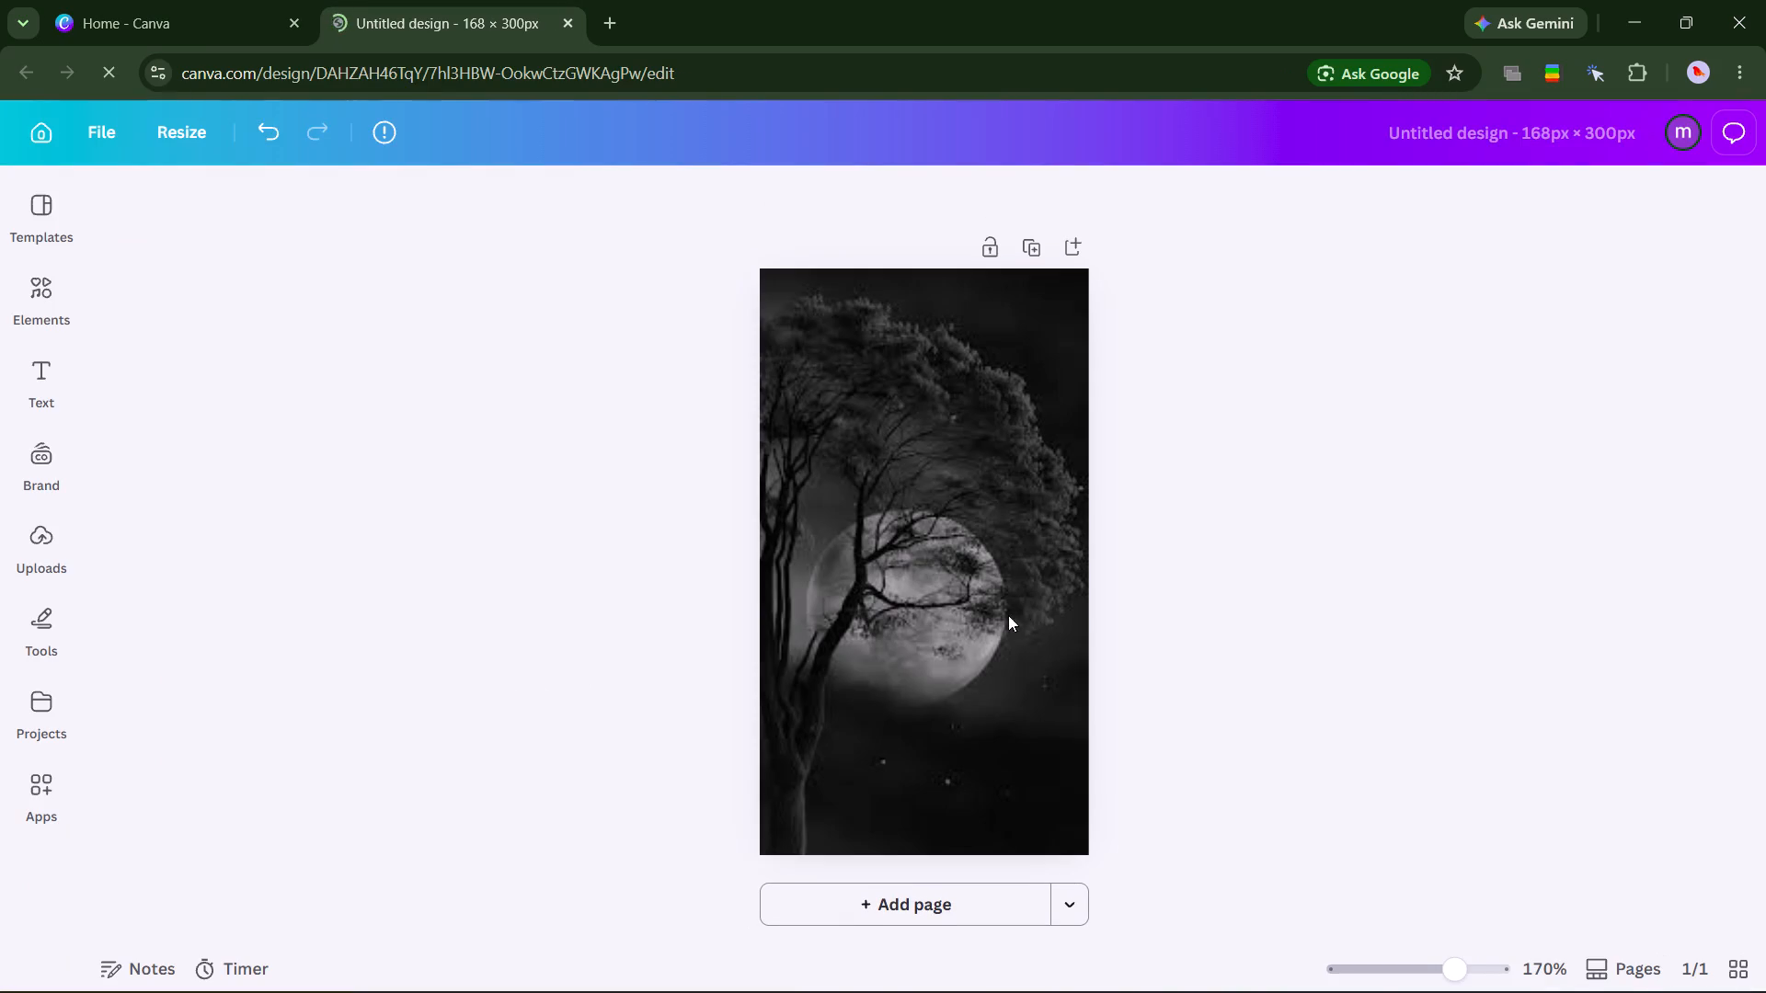
Look through the existing projects and the file options of the new design.
{"action": "scroll", "coordinate": [989, 620], "scroll_direction": "down", "scroll_amount": 1}
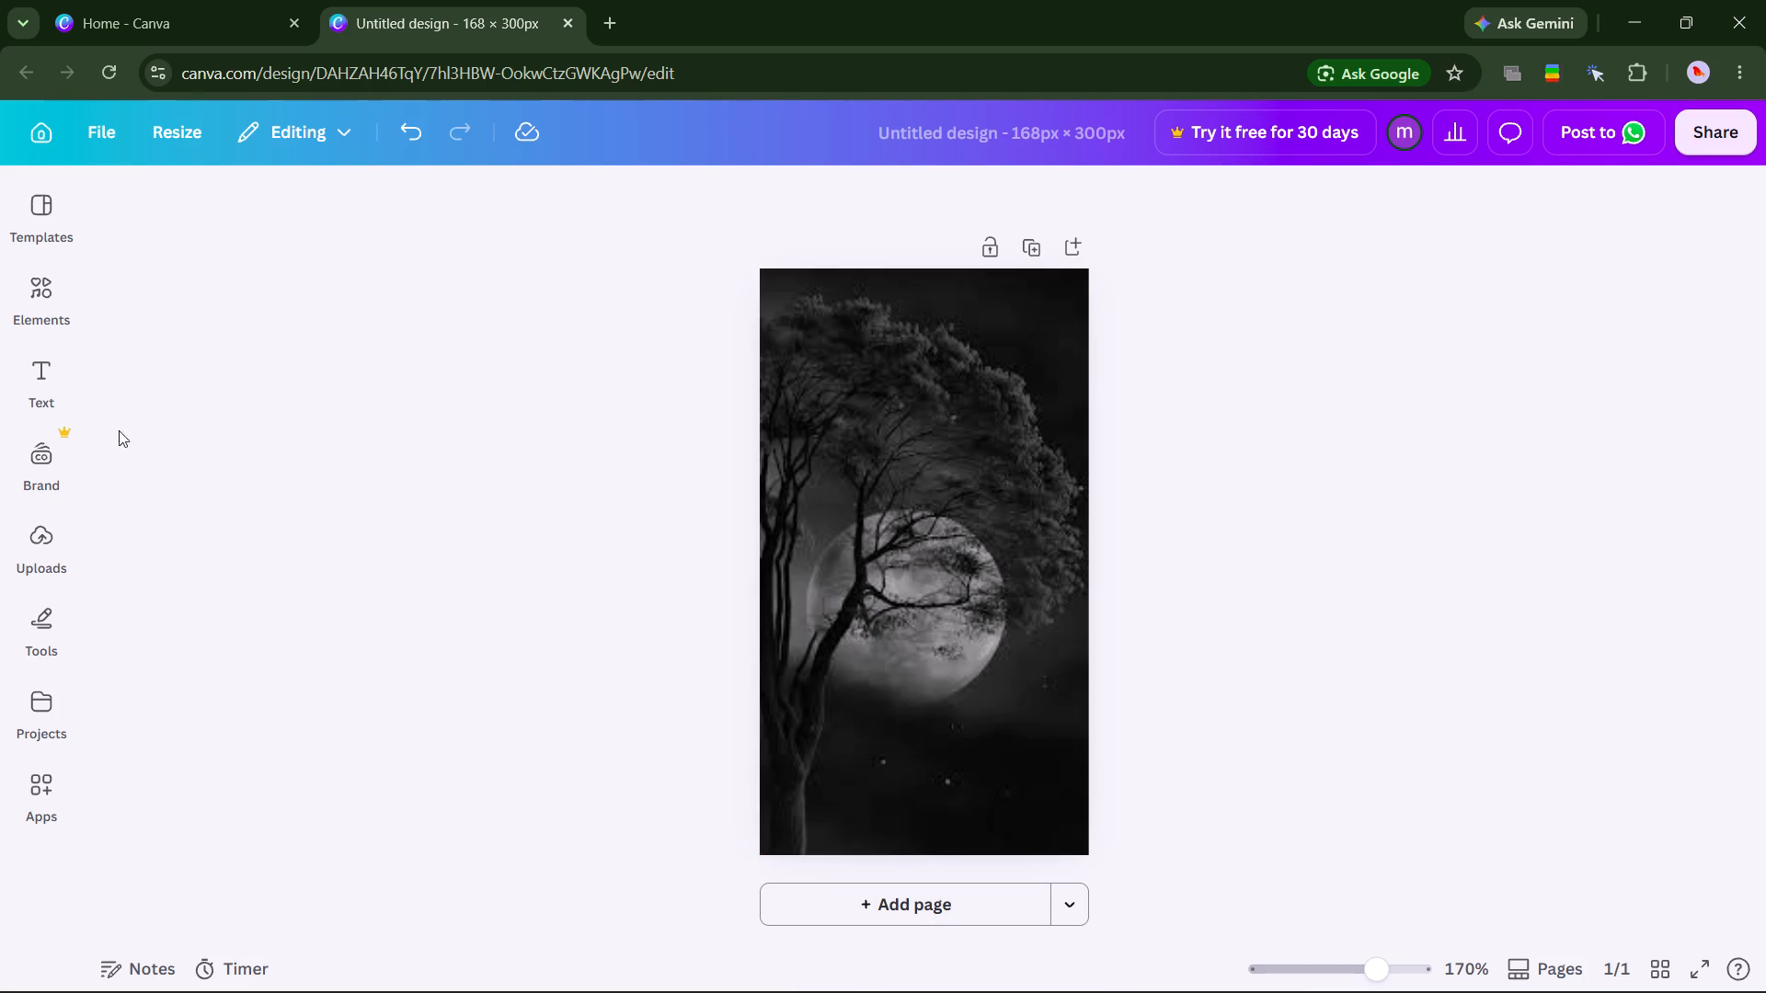
{"action": "left_click", "coordinate": [45, 696]}
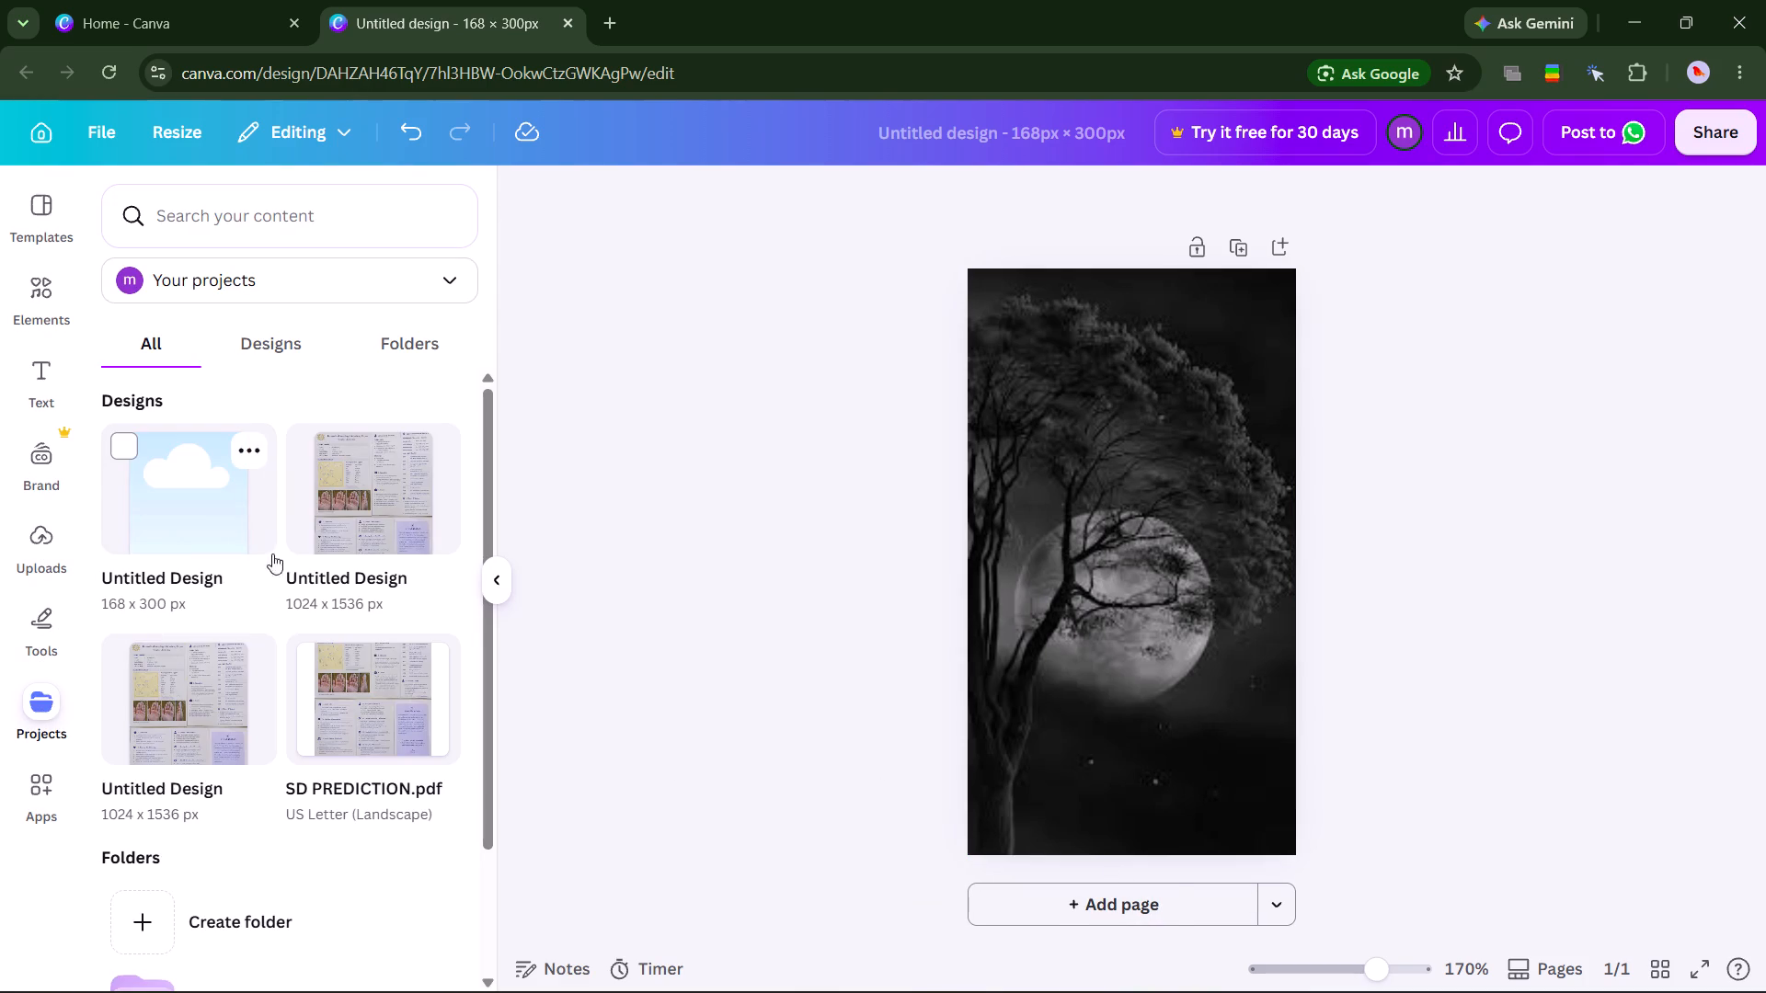
{"action": "scroll", "coordinate": [262, 606], "scroll_direction": "down", "scroll_amount": 3}
{"action": "scroll", "coordinate": [262, 606], "scroll_direction": "up", "scroll_amount": 3}
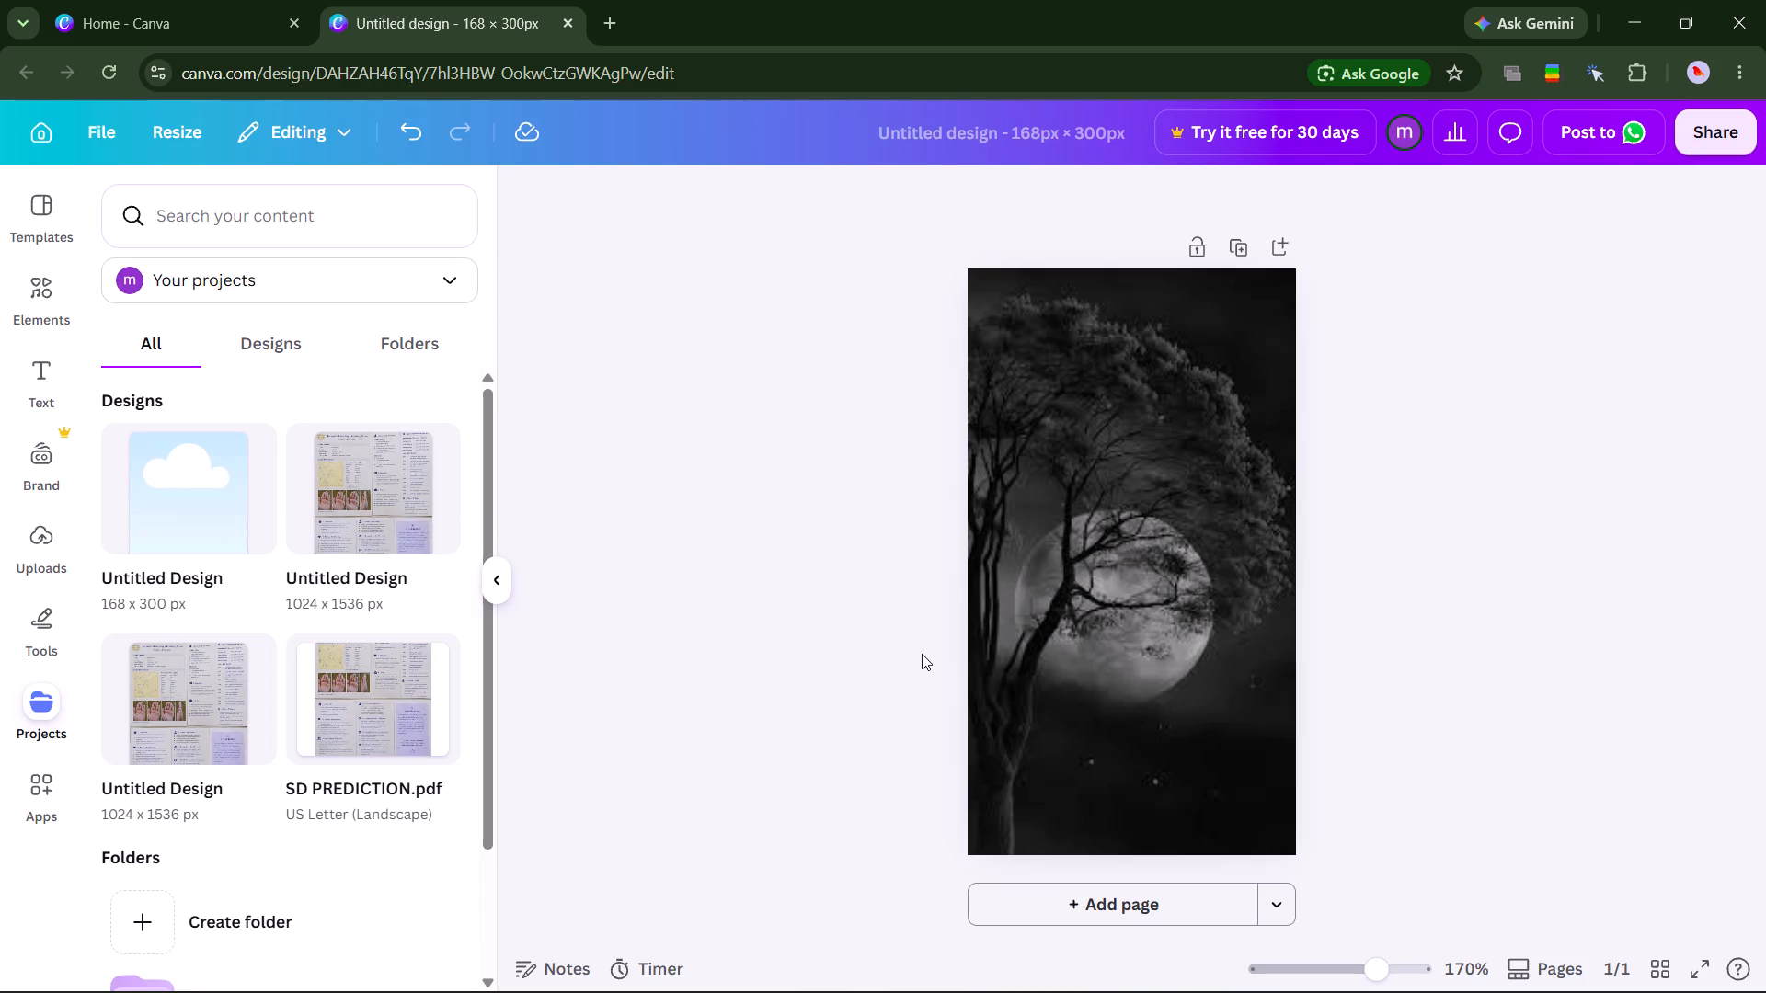
{"action": "scroll", "coordinate": [922, 654], "scroll_direction": "right", "scroll_amount": 4}
{"action": "left_click", "coordinate": [102, 125]}
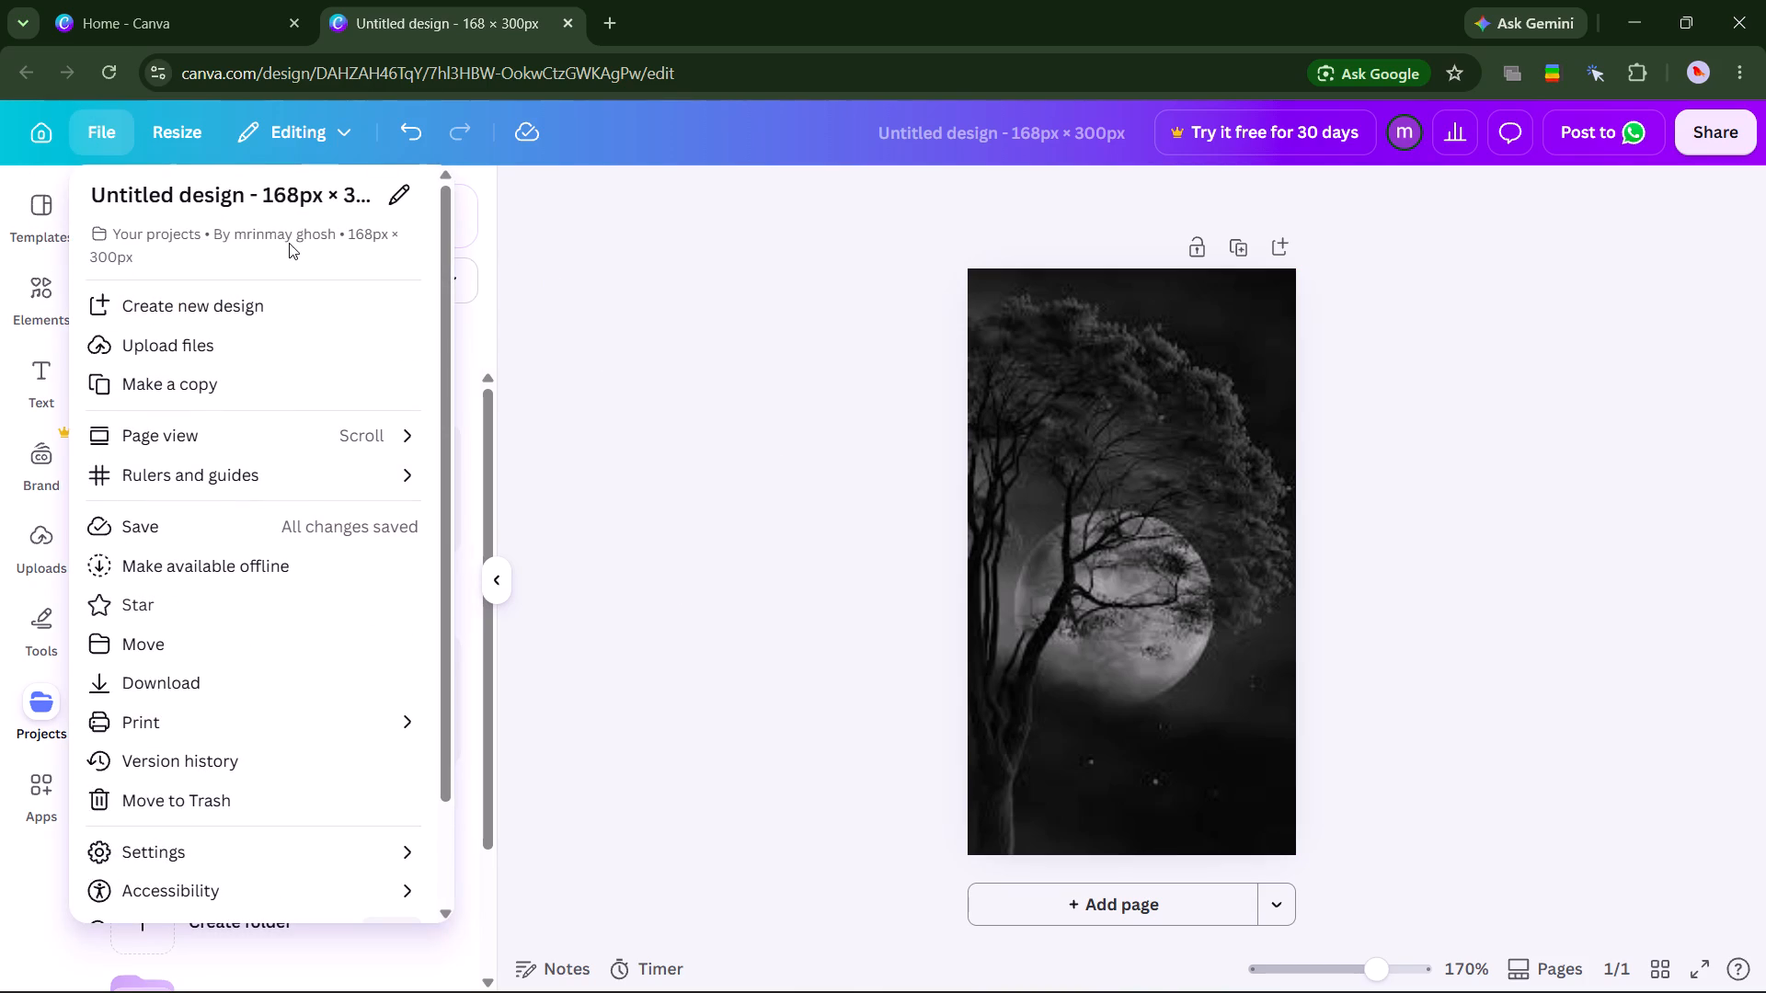
{"action": "left_click", "coordinate": [610, 314]}
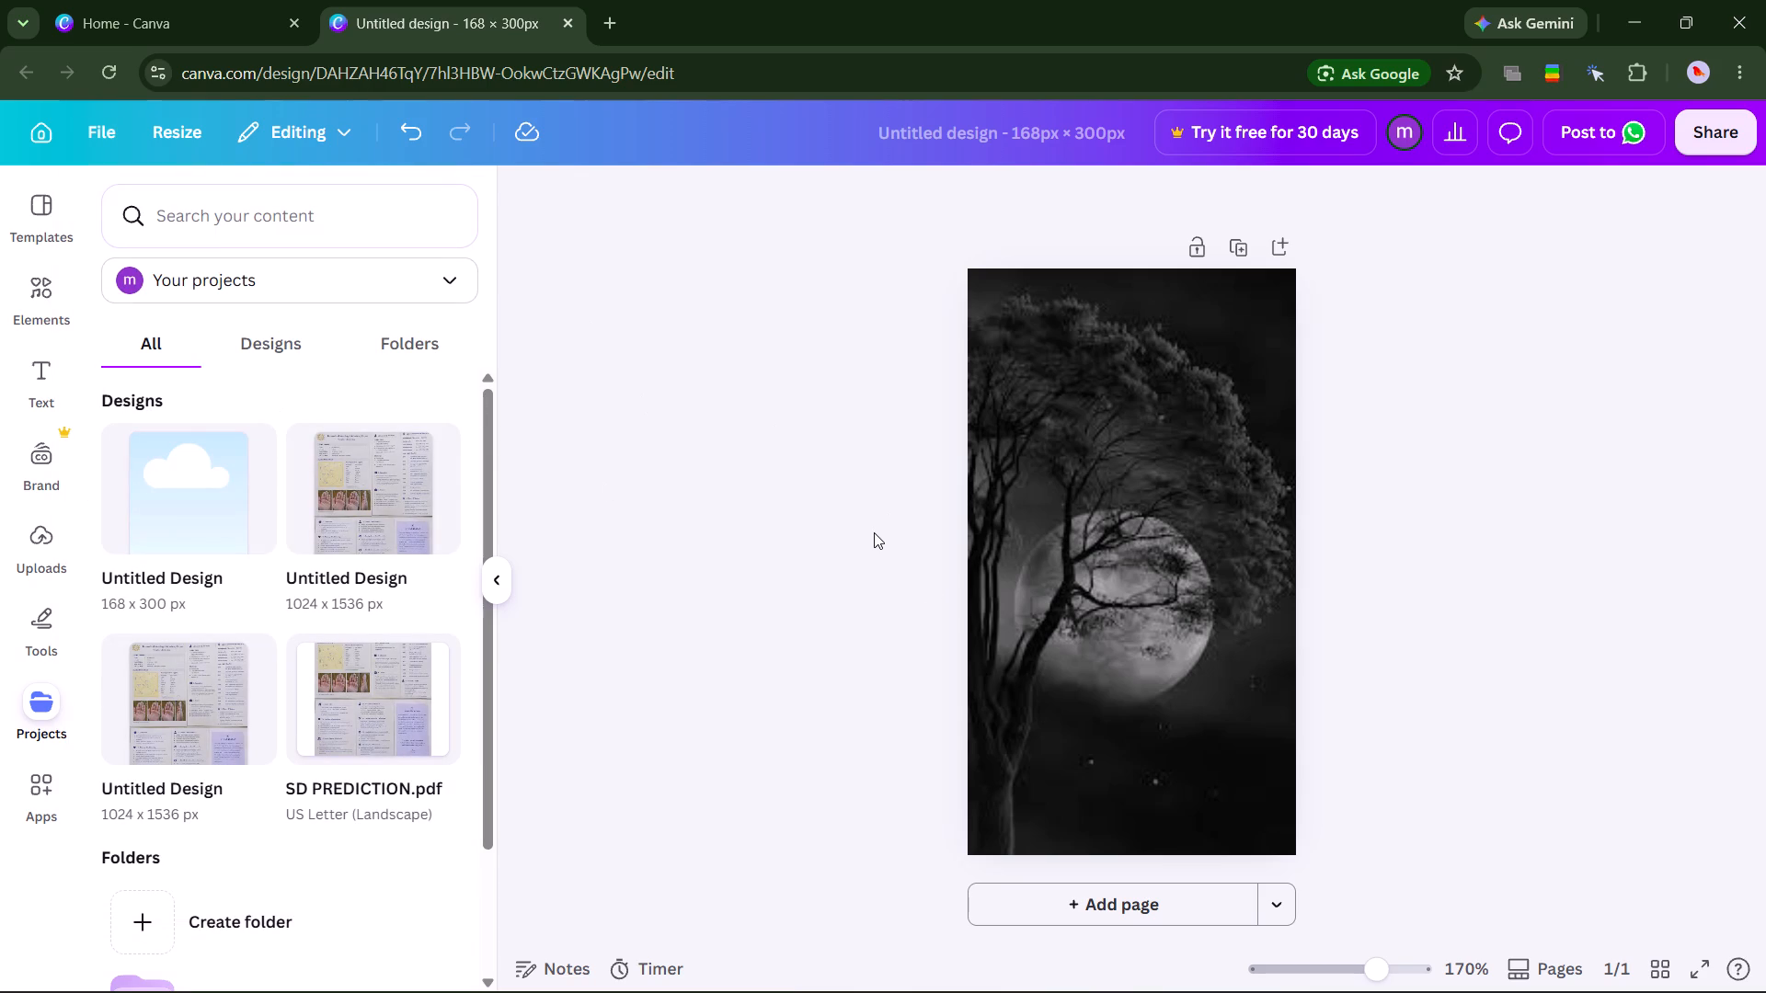
Save the design.
{"action": "key", "text": "ctrl+s"}
{"action": "left_click", "coordinate": [858, 317]}
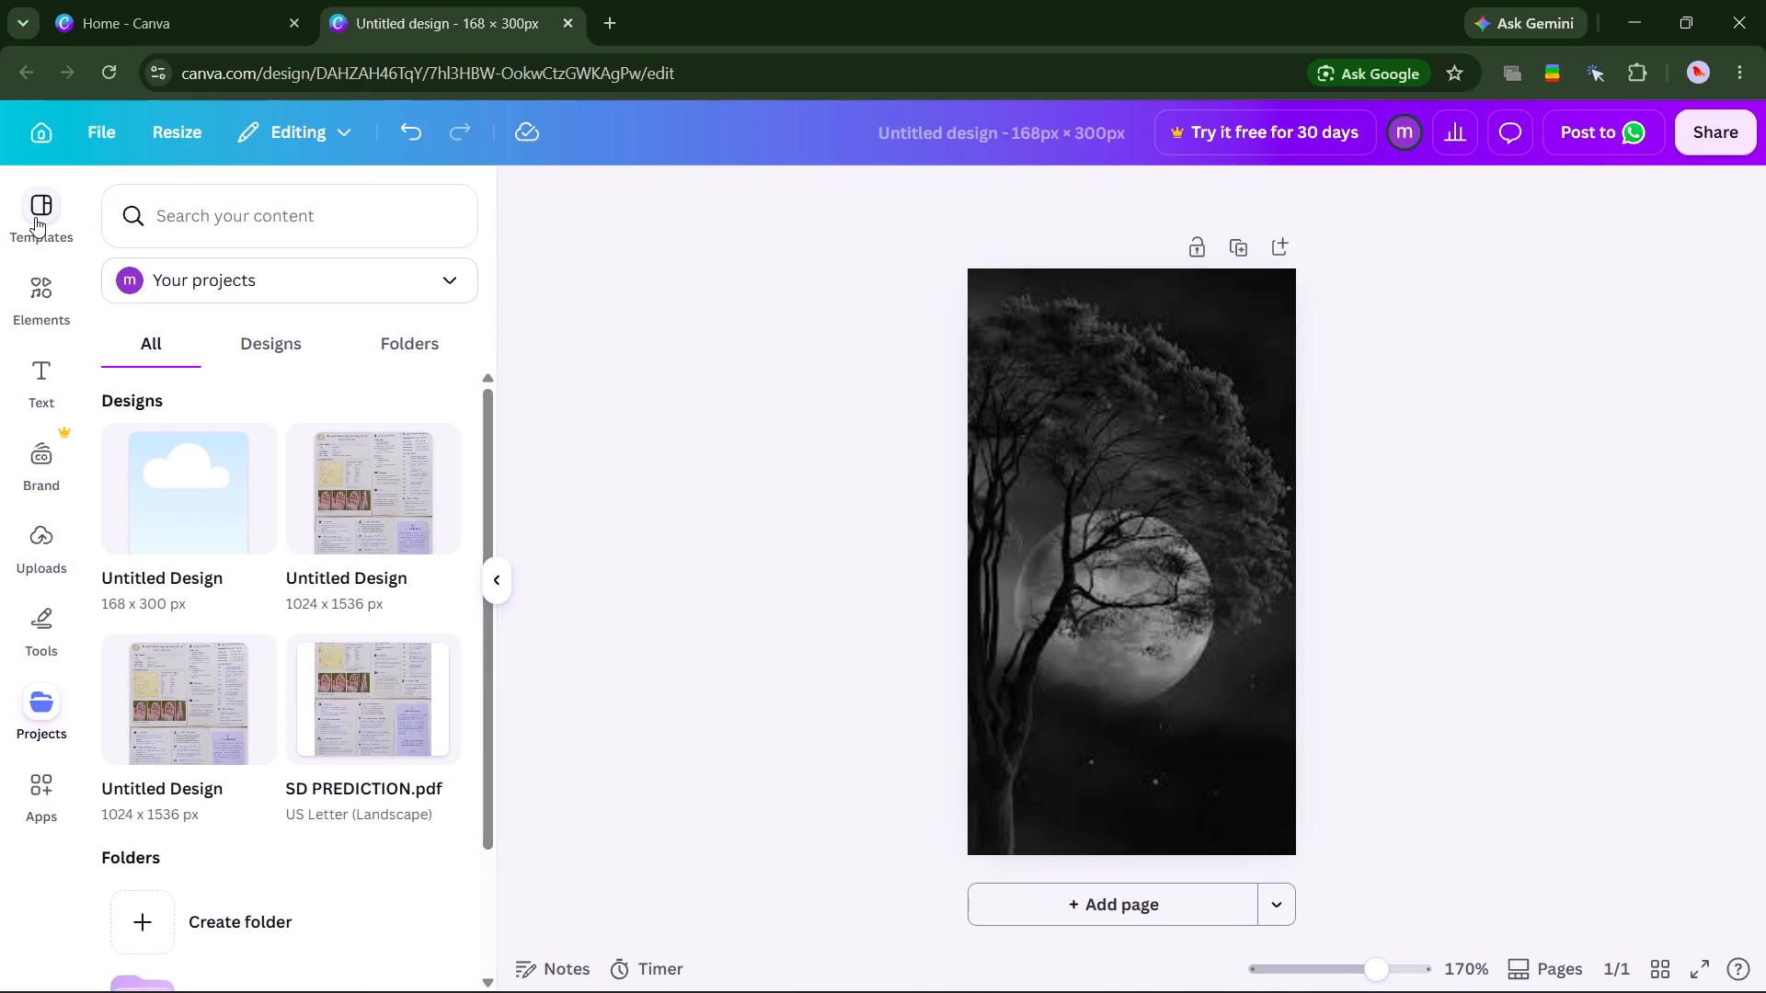
Apply the Green Red Woman in Nature Photo Collage template to the page.
{"action": "left_click", "coordinate": [35, 217]}
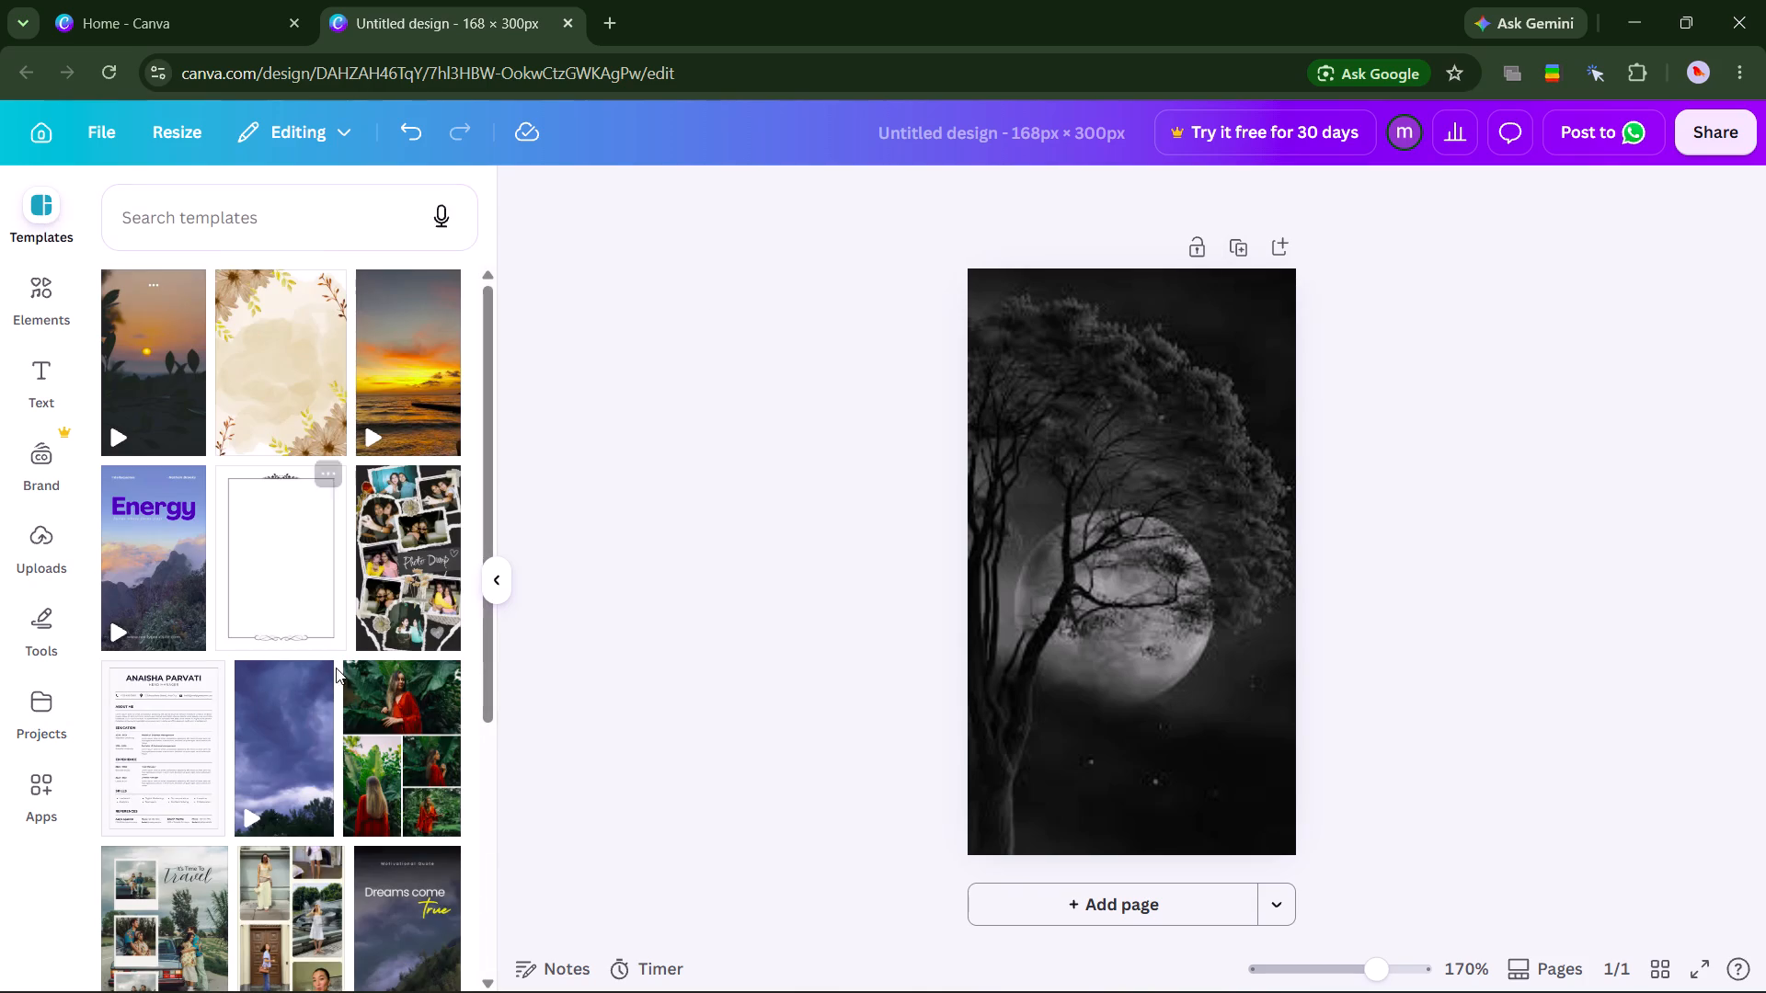
{"action": "left_click", "coordinate": [377, 701]}
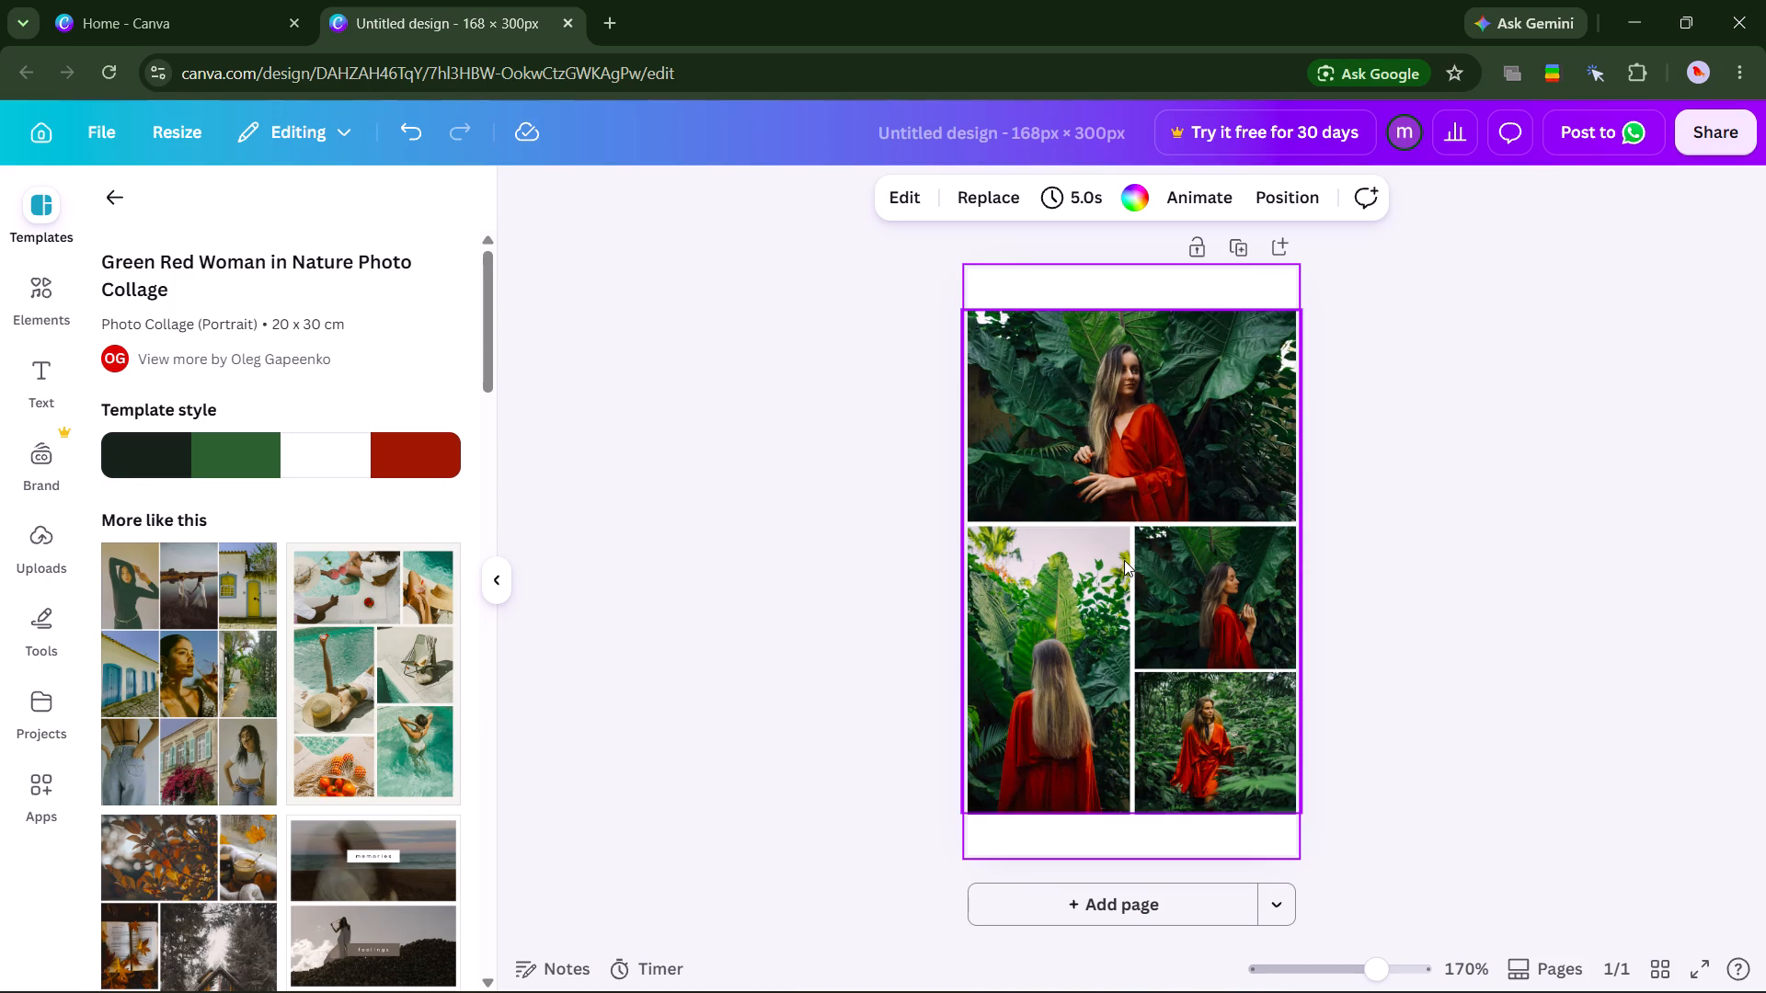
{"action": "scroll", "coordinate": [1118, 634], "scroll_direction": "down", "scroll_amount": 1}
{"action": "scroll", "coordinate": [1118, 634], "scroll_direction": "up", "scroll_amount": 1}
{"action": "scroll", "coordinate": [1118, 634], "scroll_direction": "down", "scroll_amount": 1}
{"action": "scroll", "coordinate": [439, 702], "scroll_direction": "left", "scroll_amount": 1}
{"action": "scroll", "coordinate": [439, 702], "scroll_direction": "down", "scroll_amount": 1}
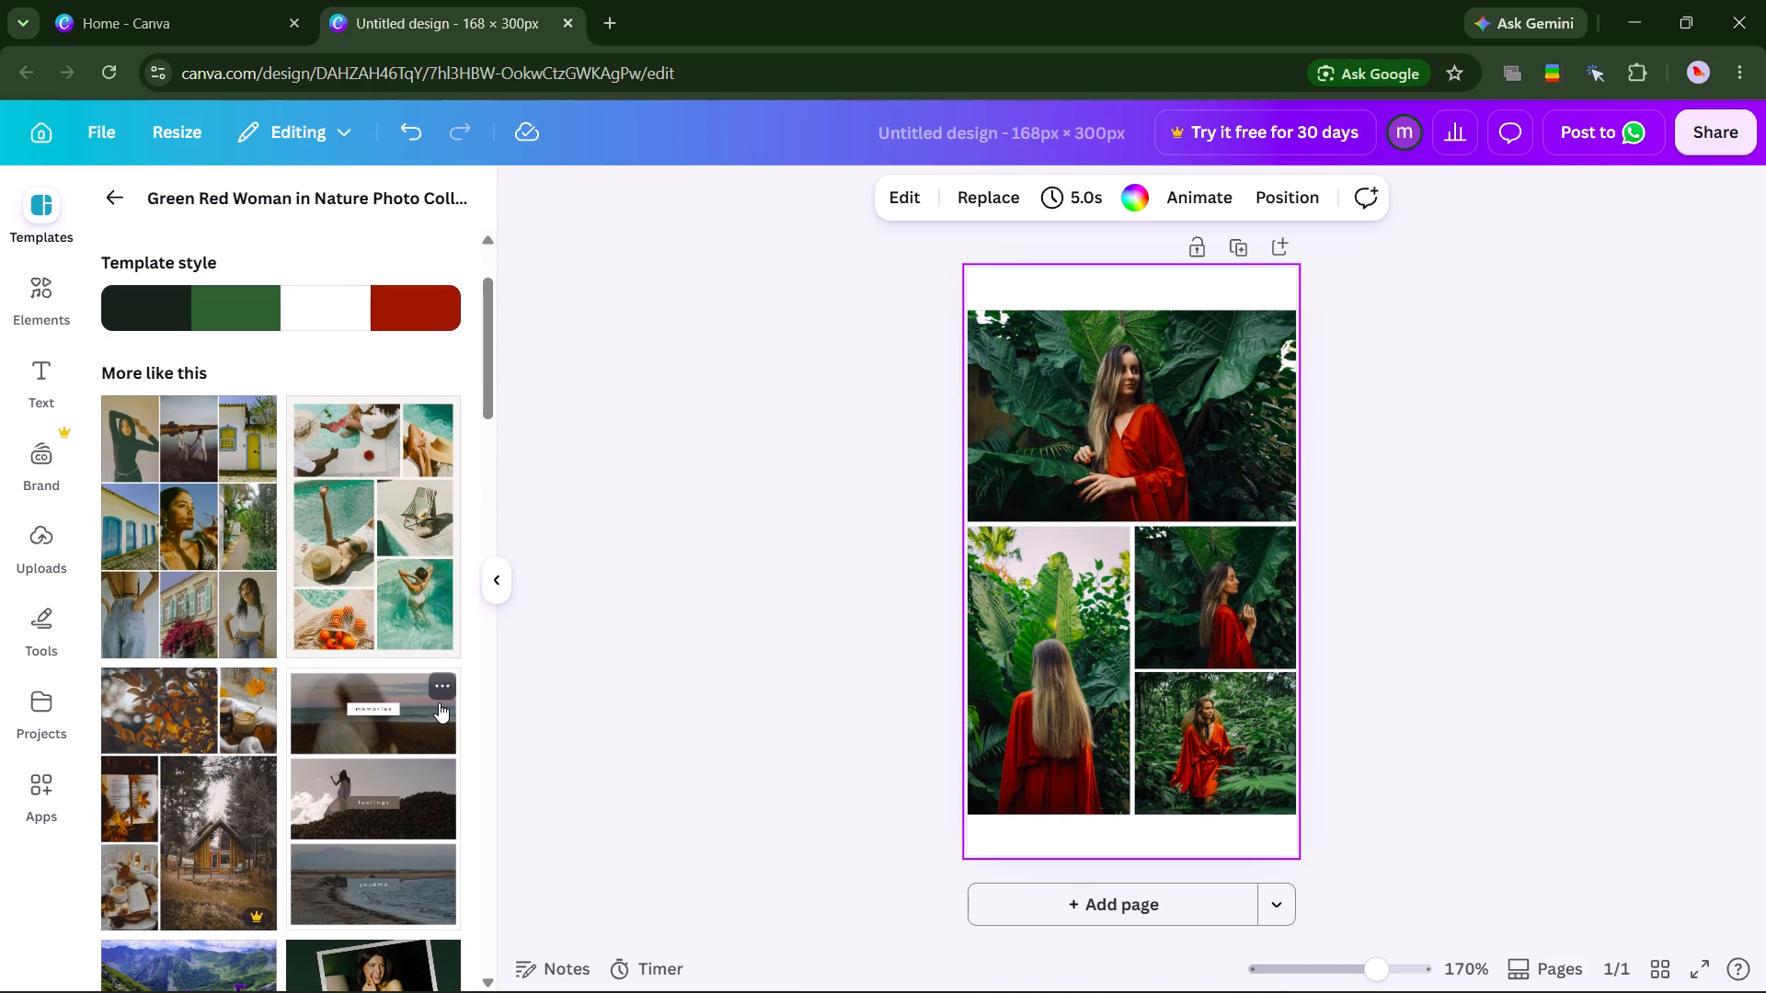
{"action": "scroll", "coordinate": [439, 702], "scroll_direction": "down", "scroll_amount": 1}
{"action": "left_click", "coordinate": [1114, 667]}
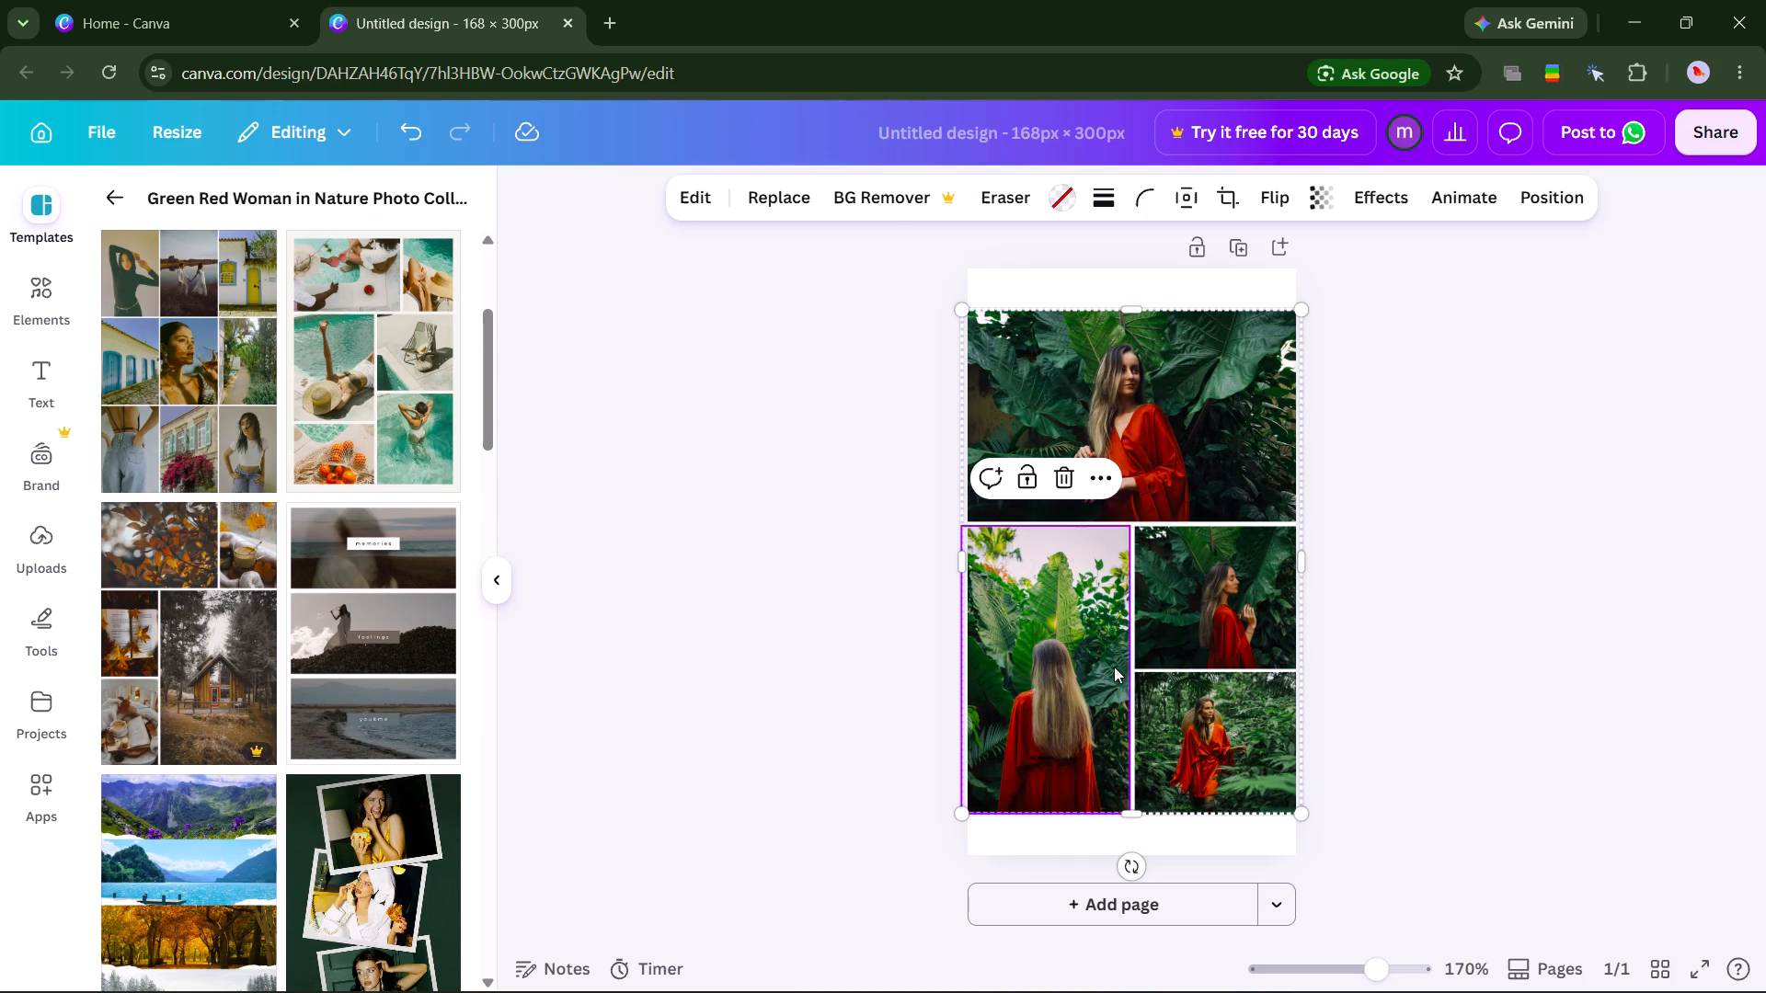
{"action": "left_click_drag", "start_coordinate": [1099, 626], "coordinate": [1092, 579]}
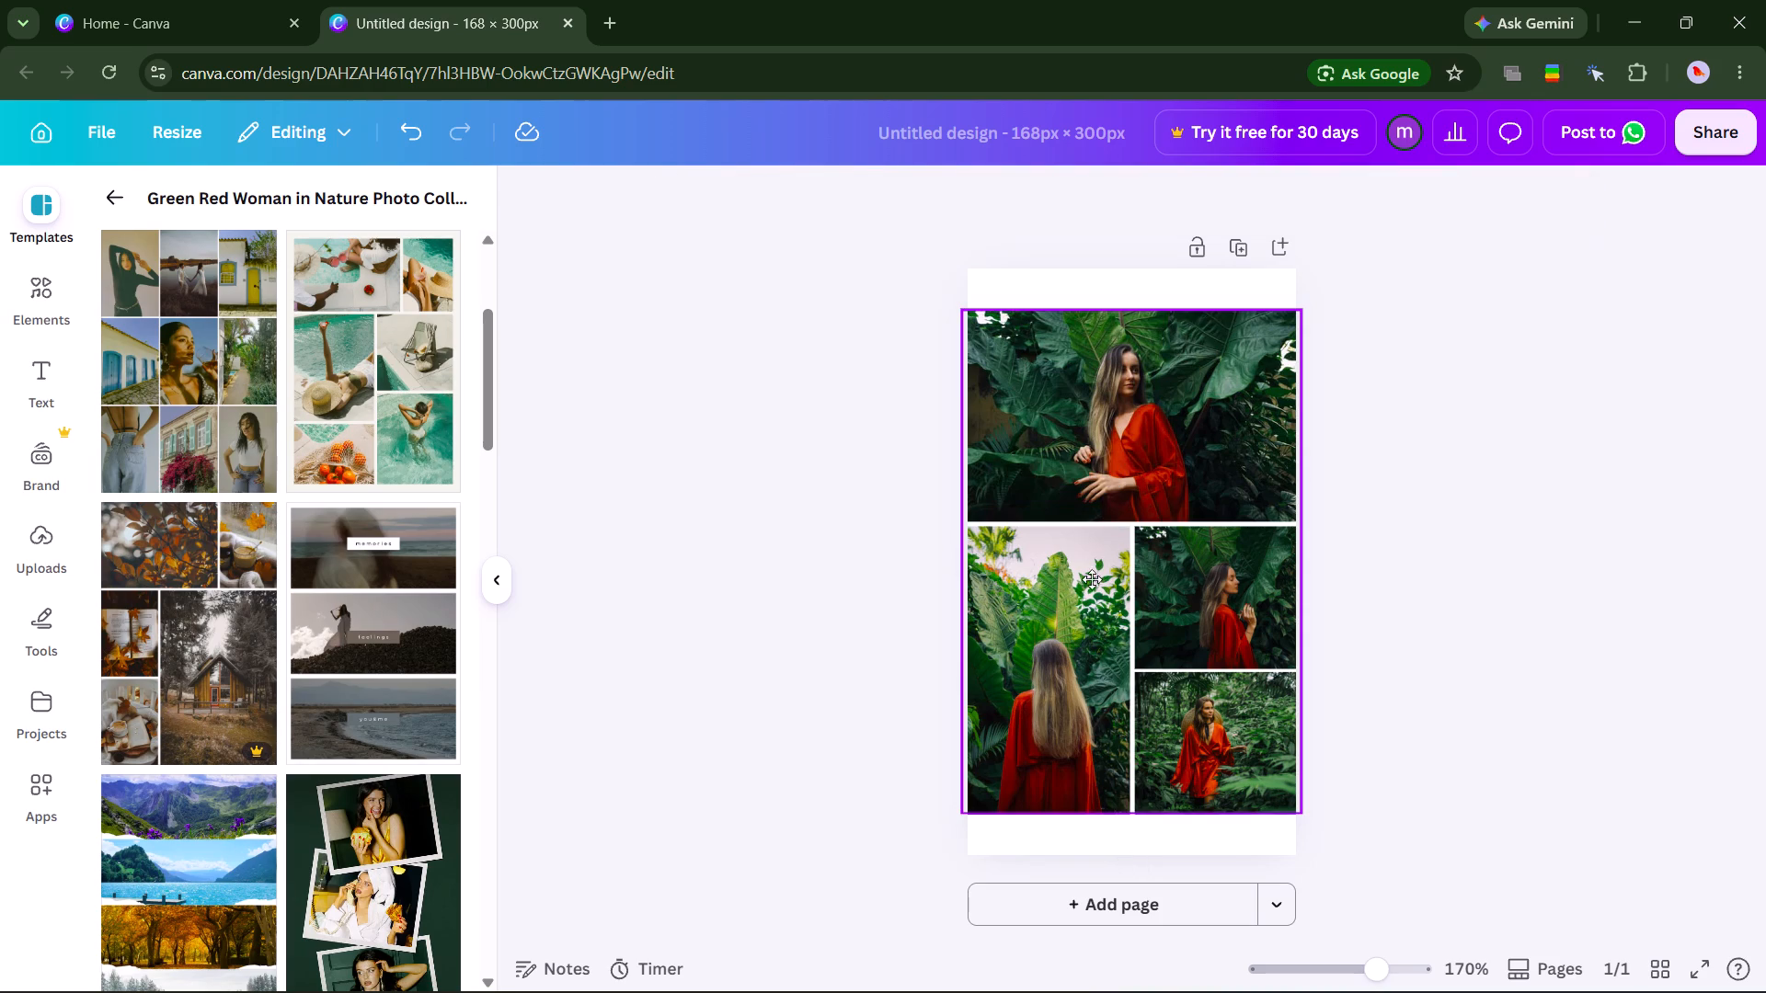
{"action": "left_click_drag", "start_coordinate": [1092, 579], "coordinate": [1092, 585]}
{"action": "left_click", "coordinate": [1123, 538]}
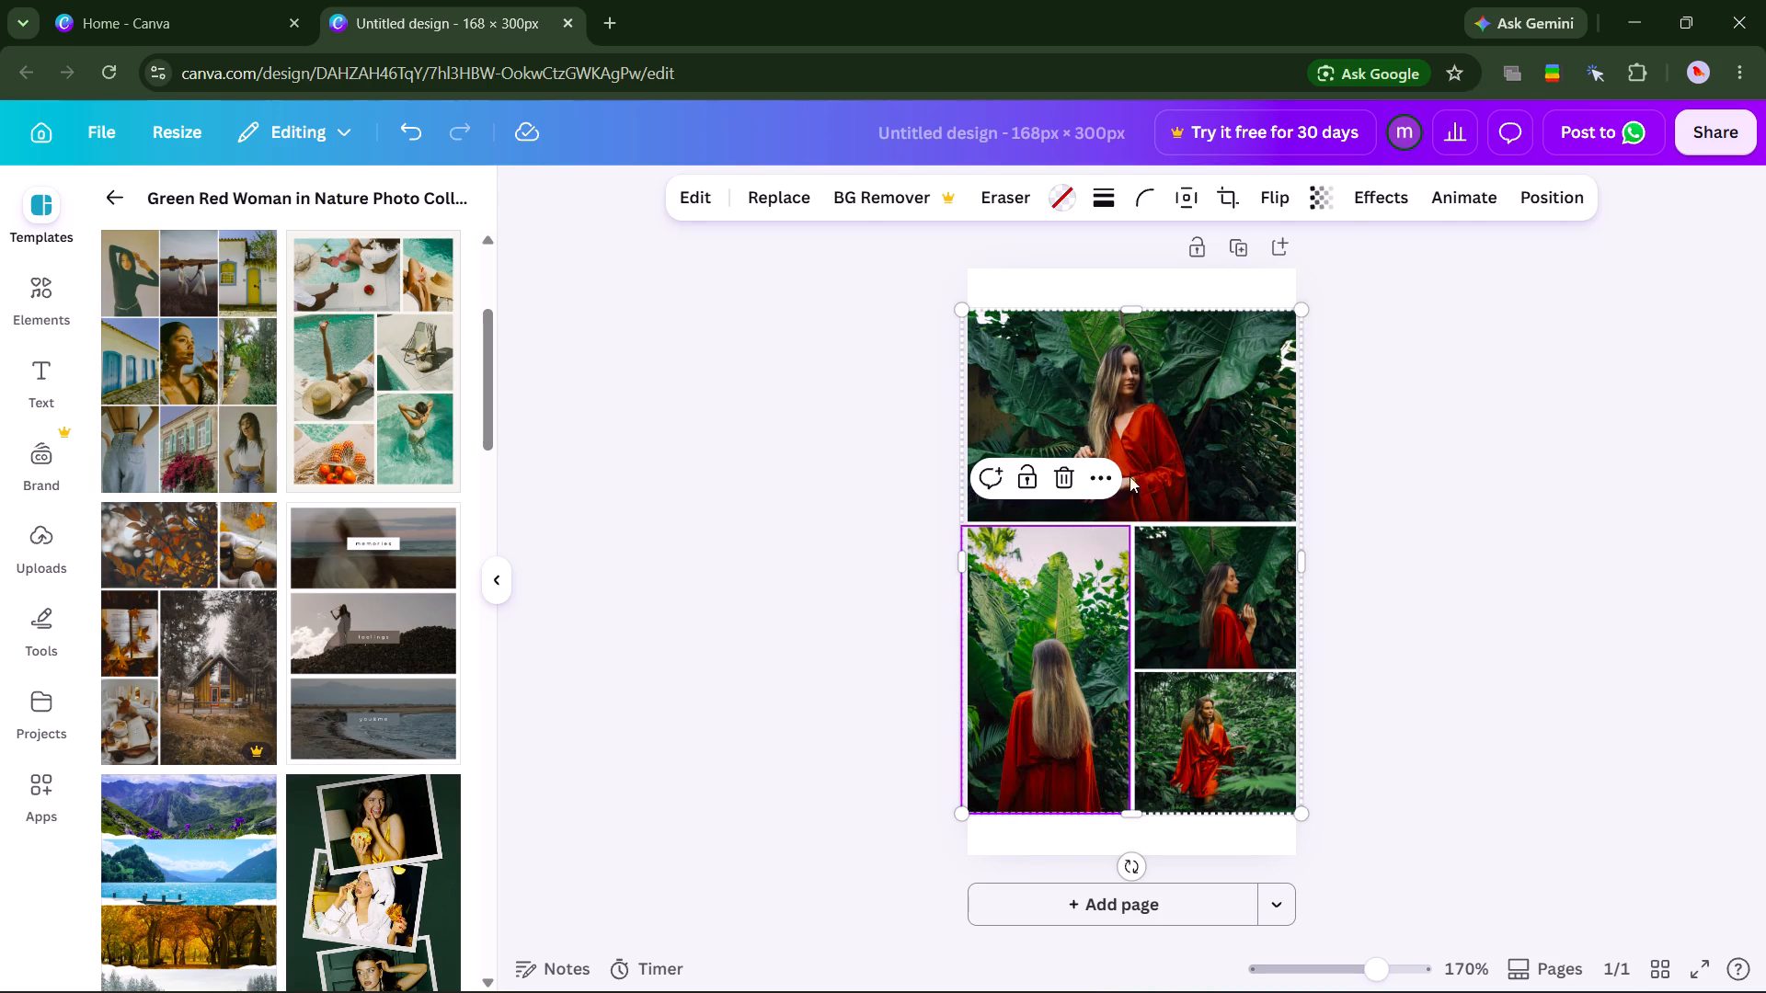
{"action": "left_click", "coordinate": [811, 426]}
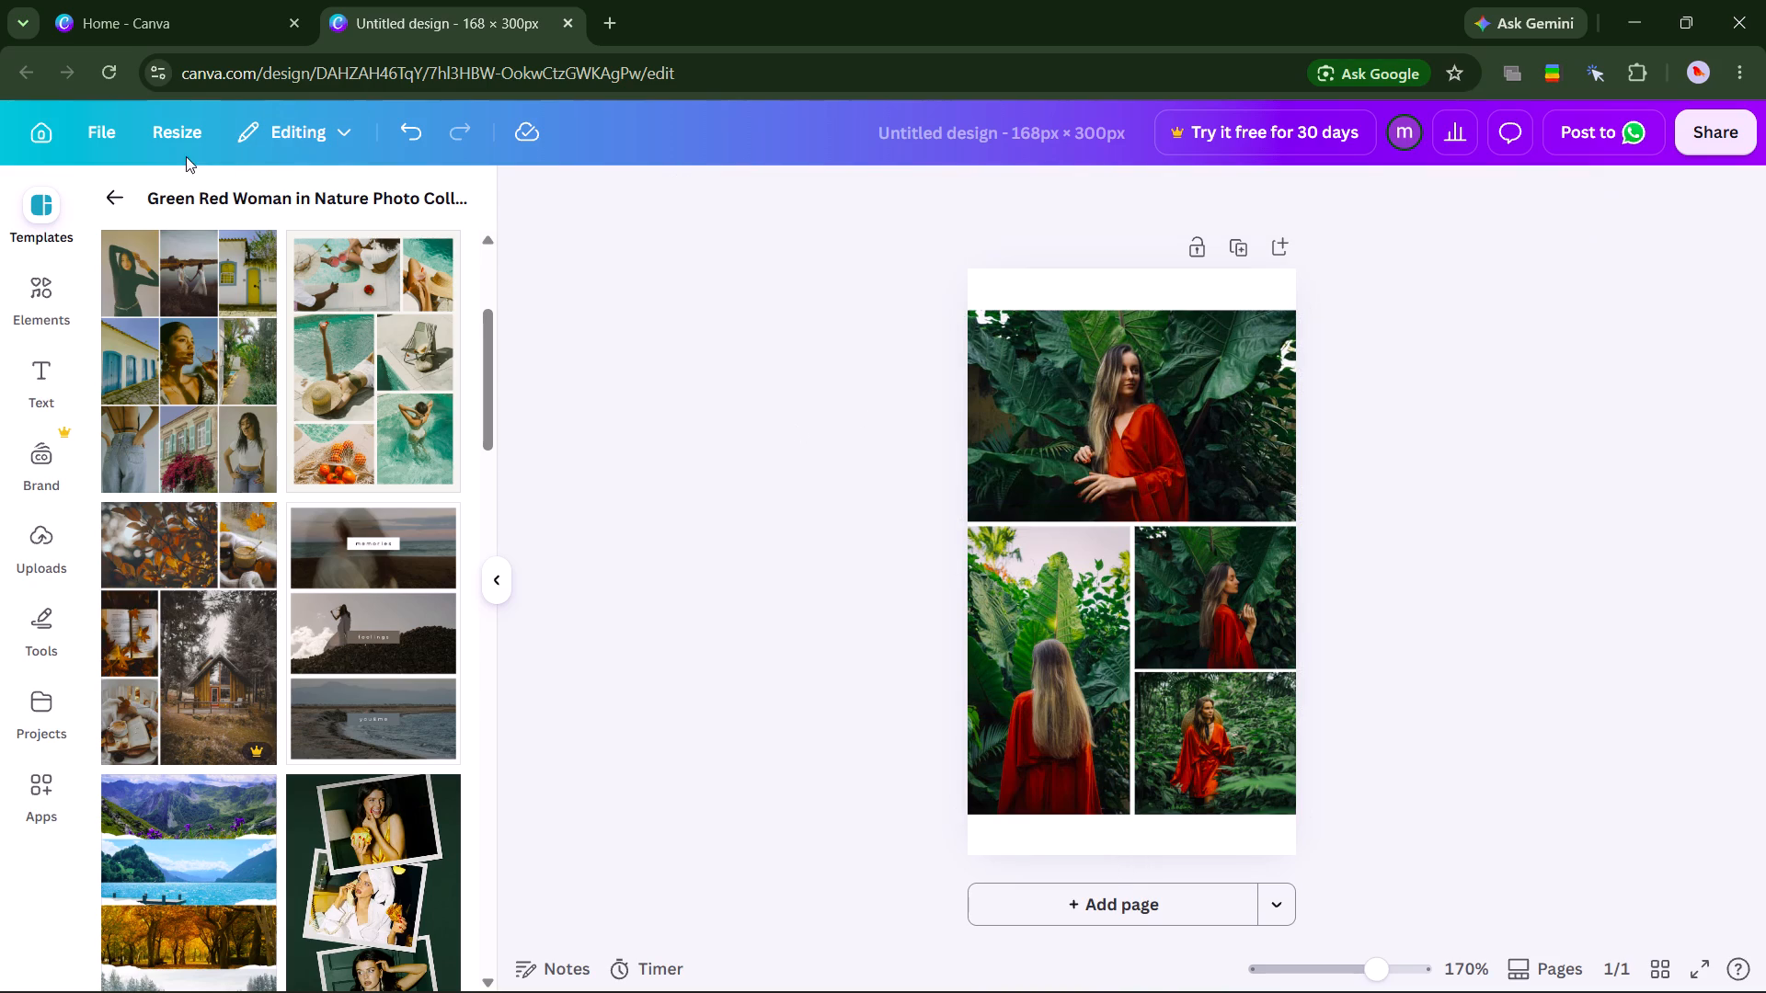
Return to the home page and dismiss the Canva Pro trial offer.
{"action": "left_click", "coordinate": [31, 124]}
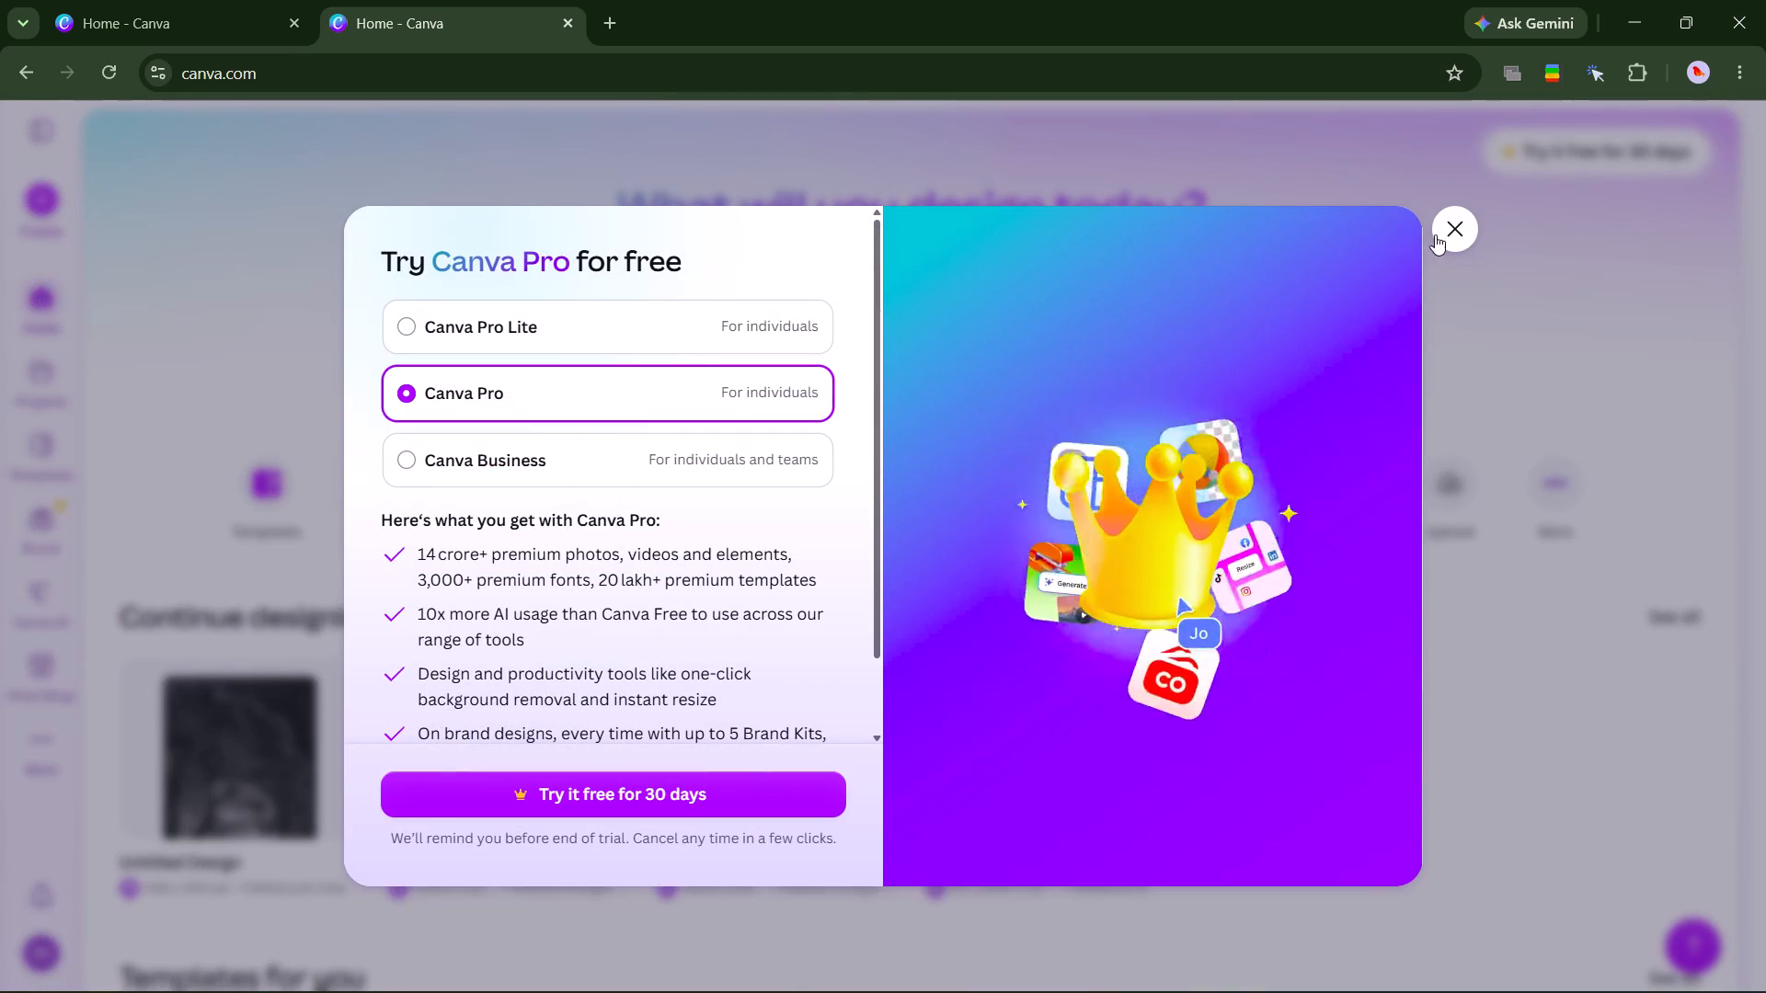
{"action": "left_click", "coordinate": [1456, 232]}
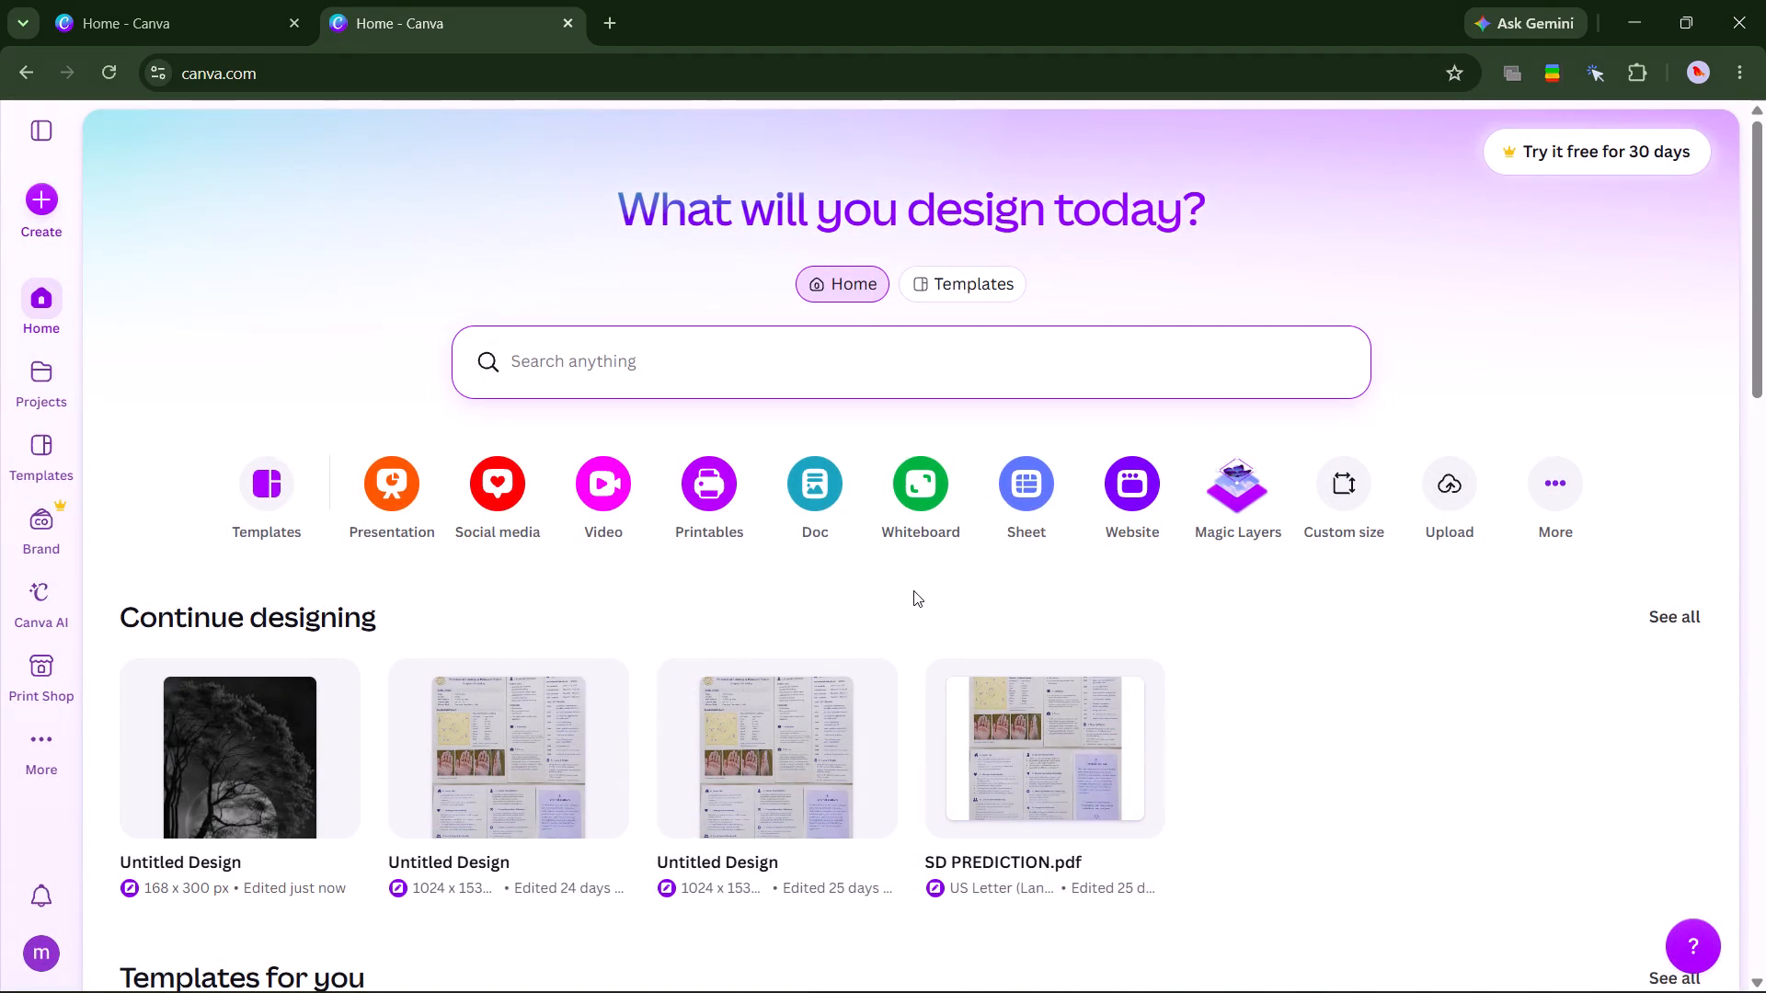
Create a new blank Instagram Reel design from the video formats.
{"action": "scroll", "coordinate": [913, 590], "scroll_direction": "up", "scroll_amount": 1}
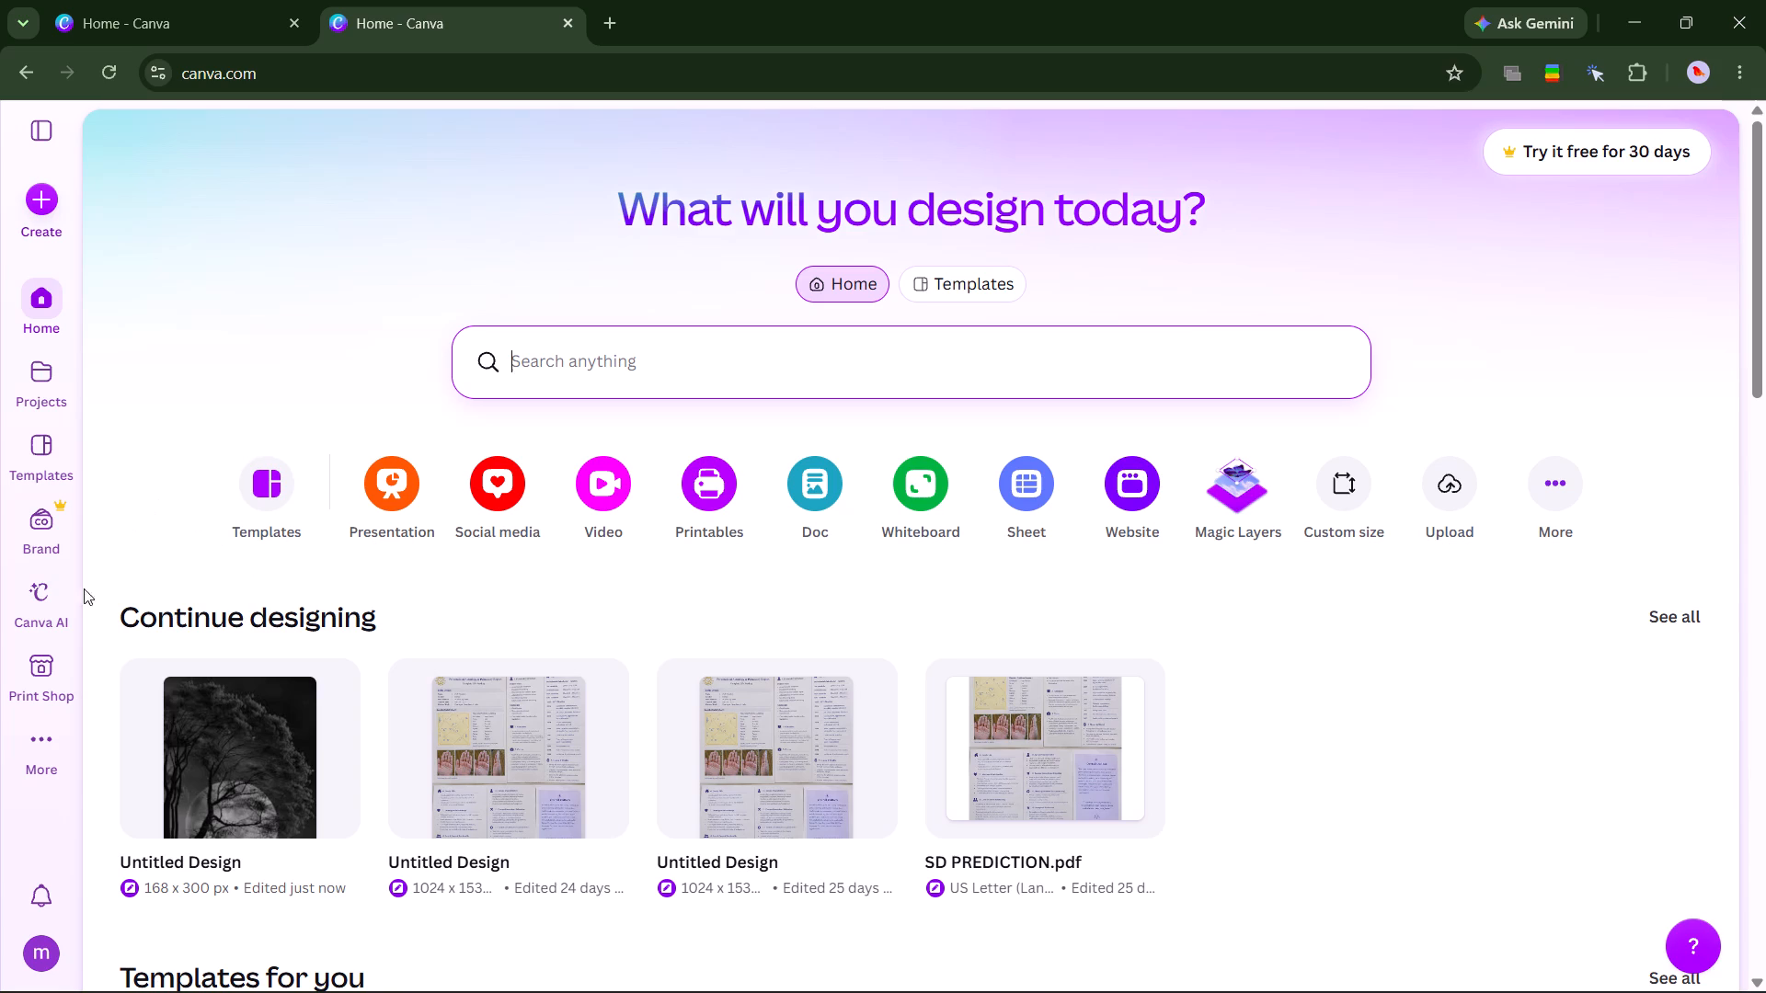
{"action": "left_click", "coordinate": [600, 486]}
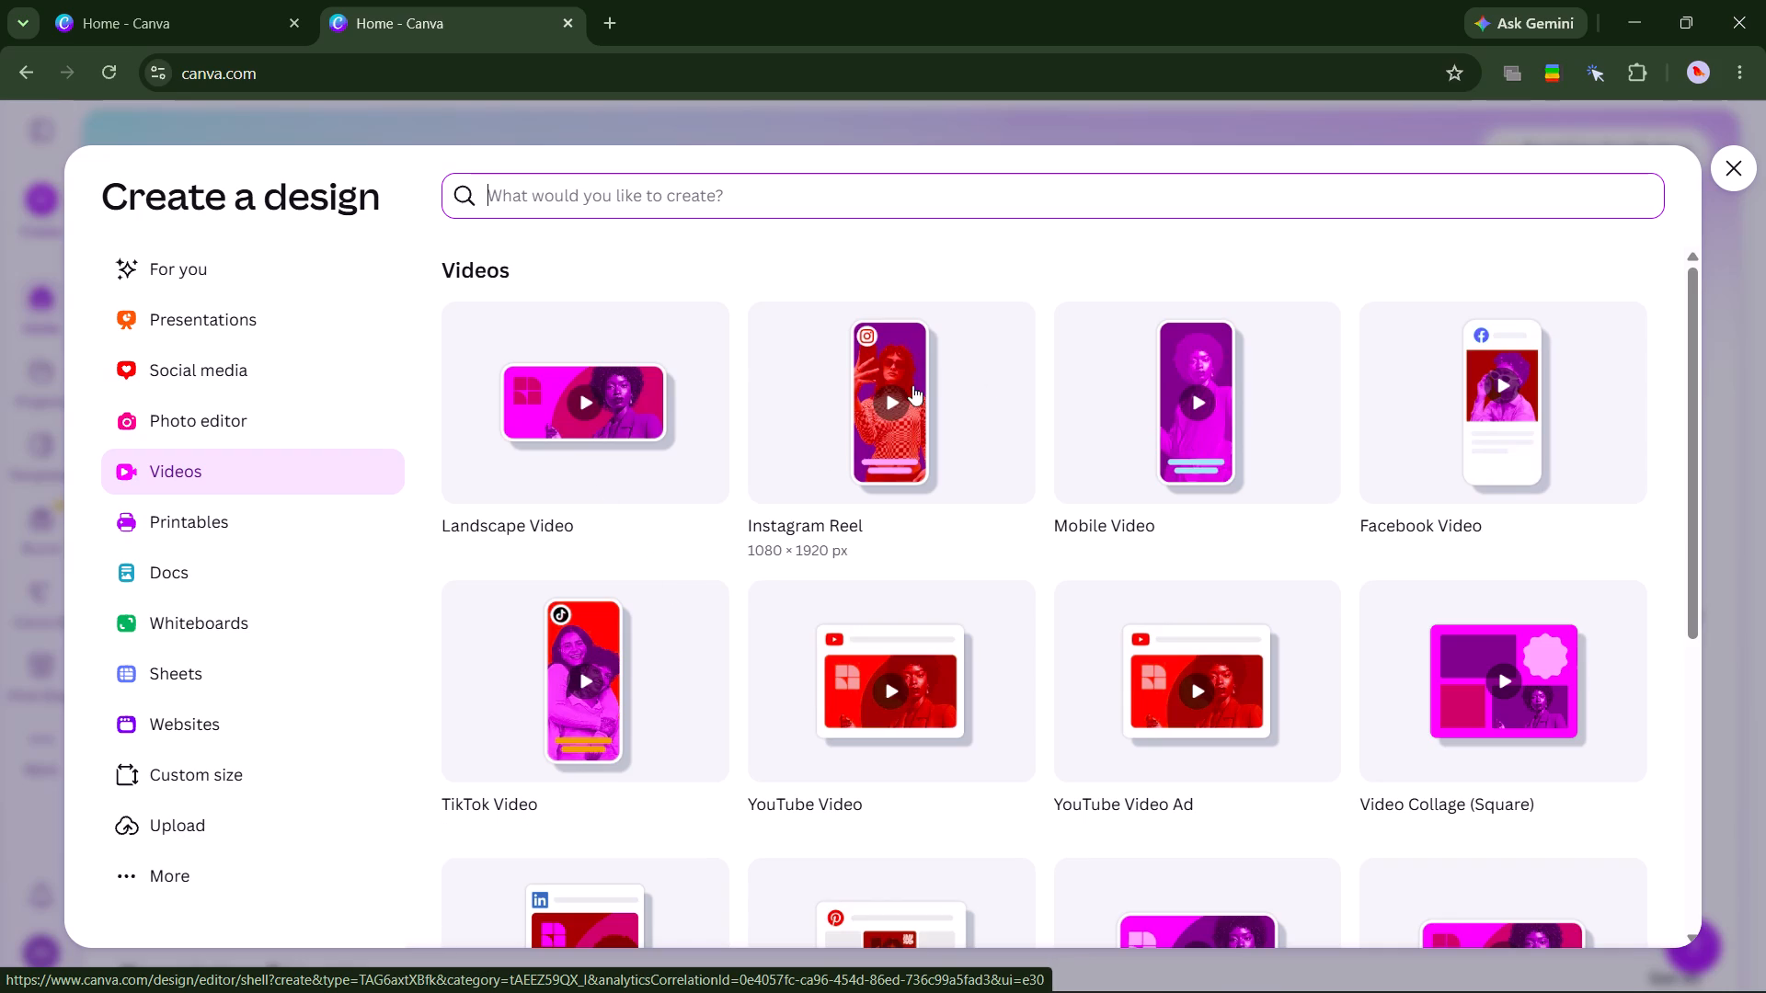
{"action": "left_click", "coordinate": [883, 395]}
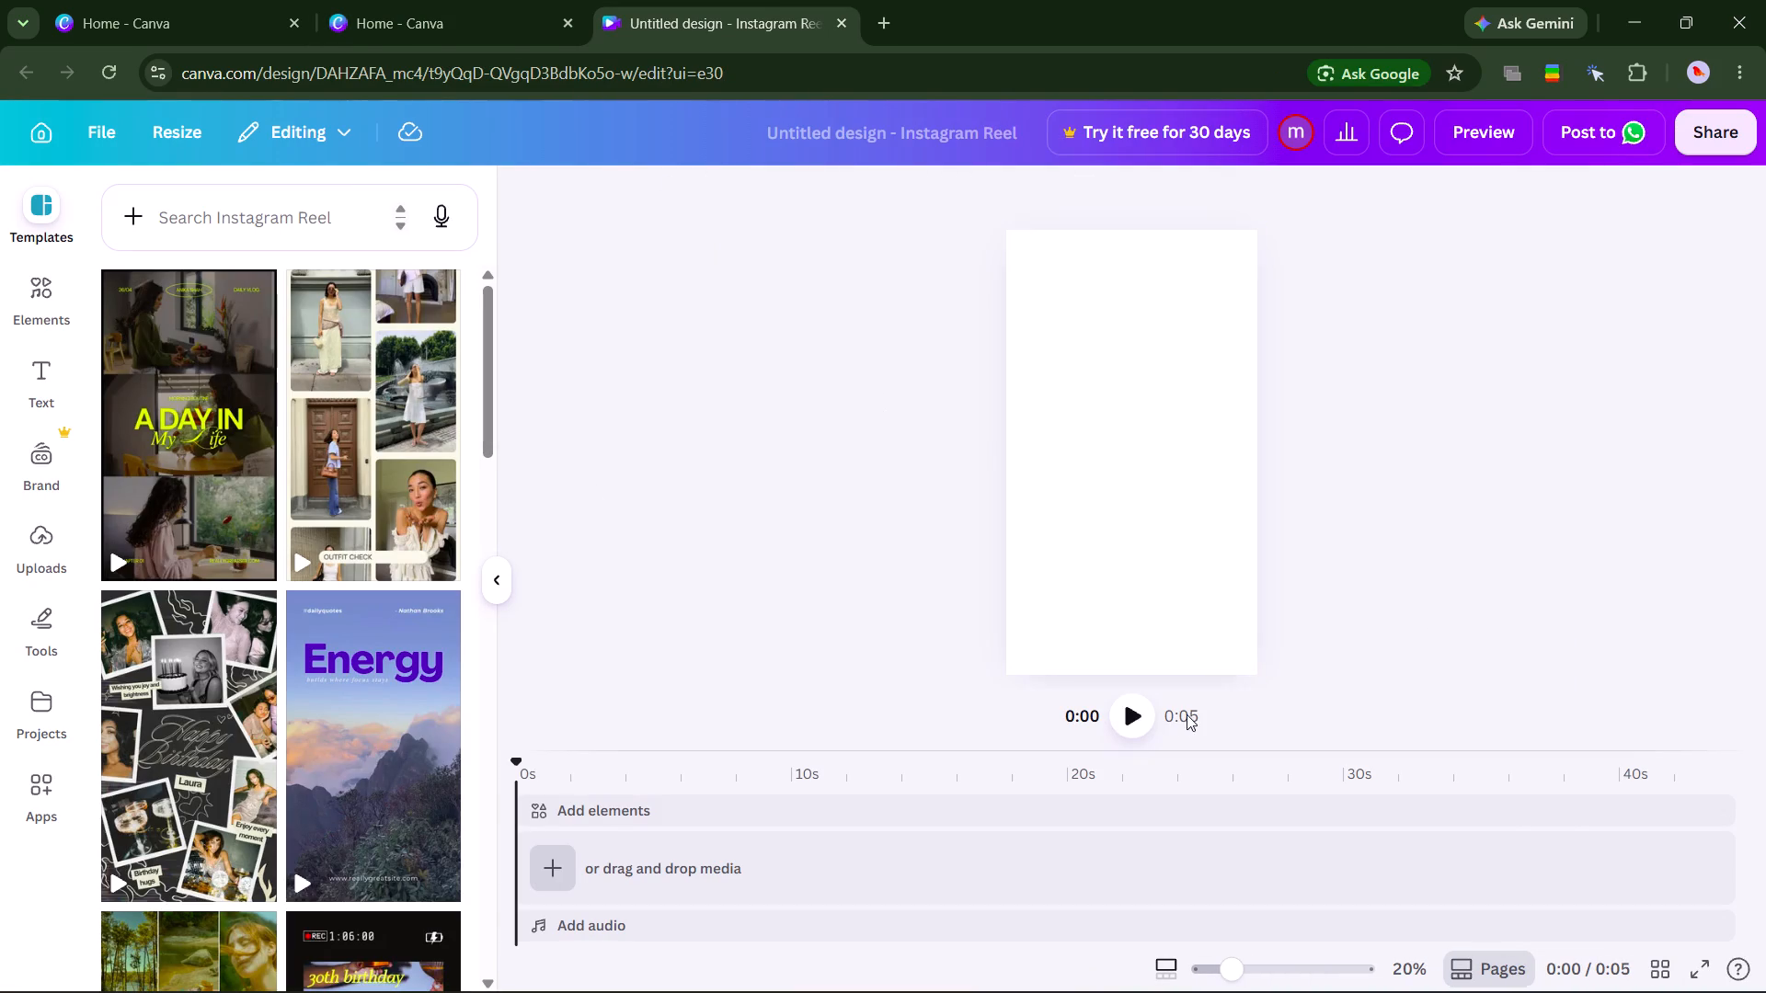
Apply the purple "Energy" Modern Motivational quote Instagram Reel template to the blank video.
{"action": "left_click", "coordinate": [1131, 708]}
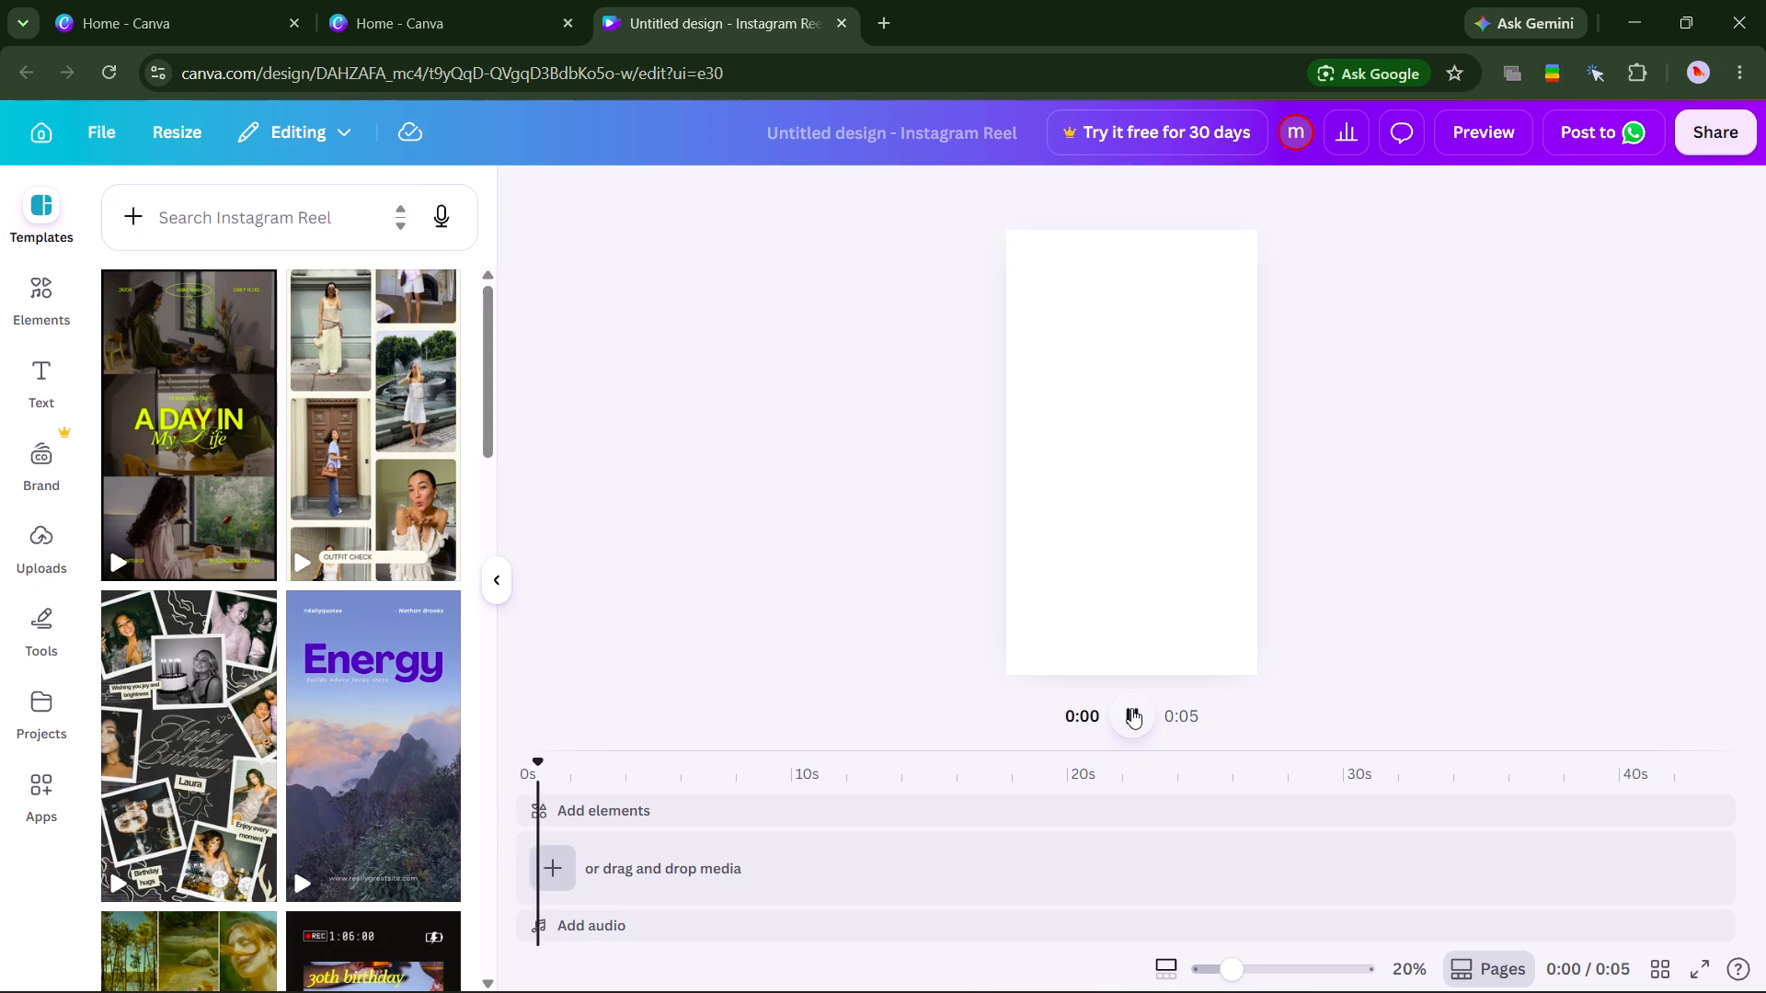
{"action": "scroll", "coordinate": [246, 576], "scroll_direction": "up", "scroll_amount": 2}
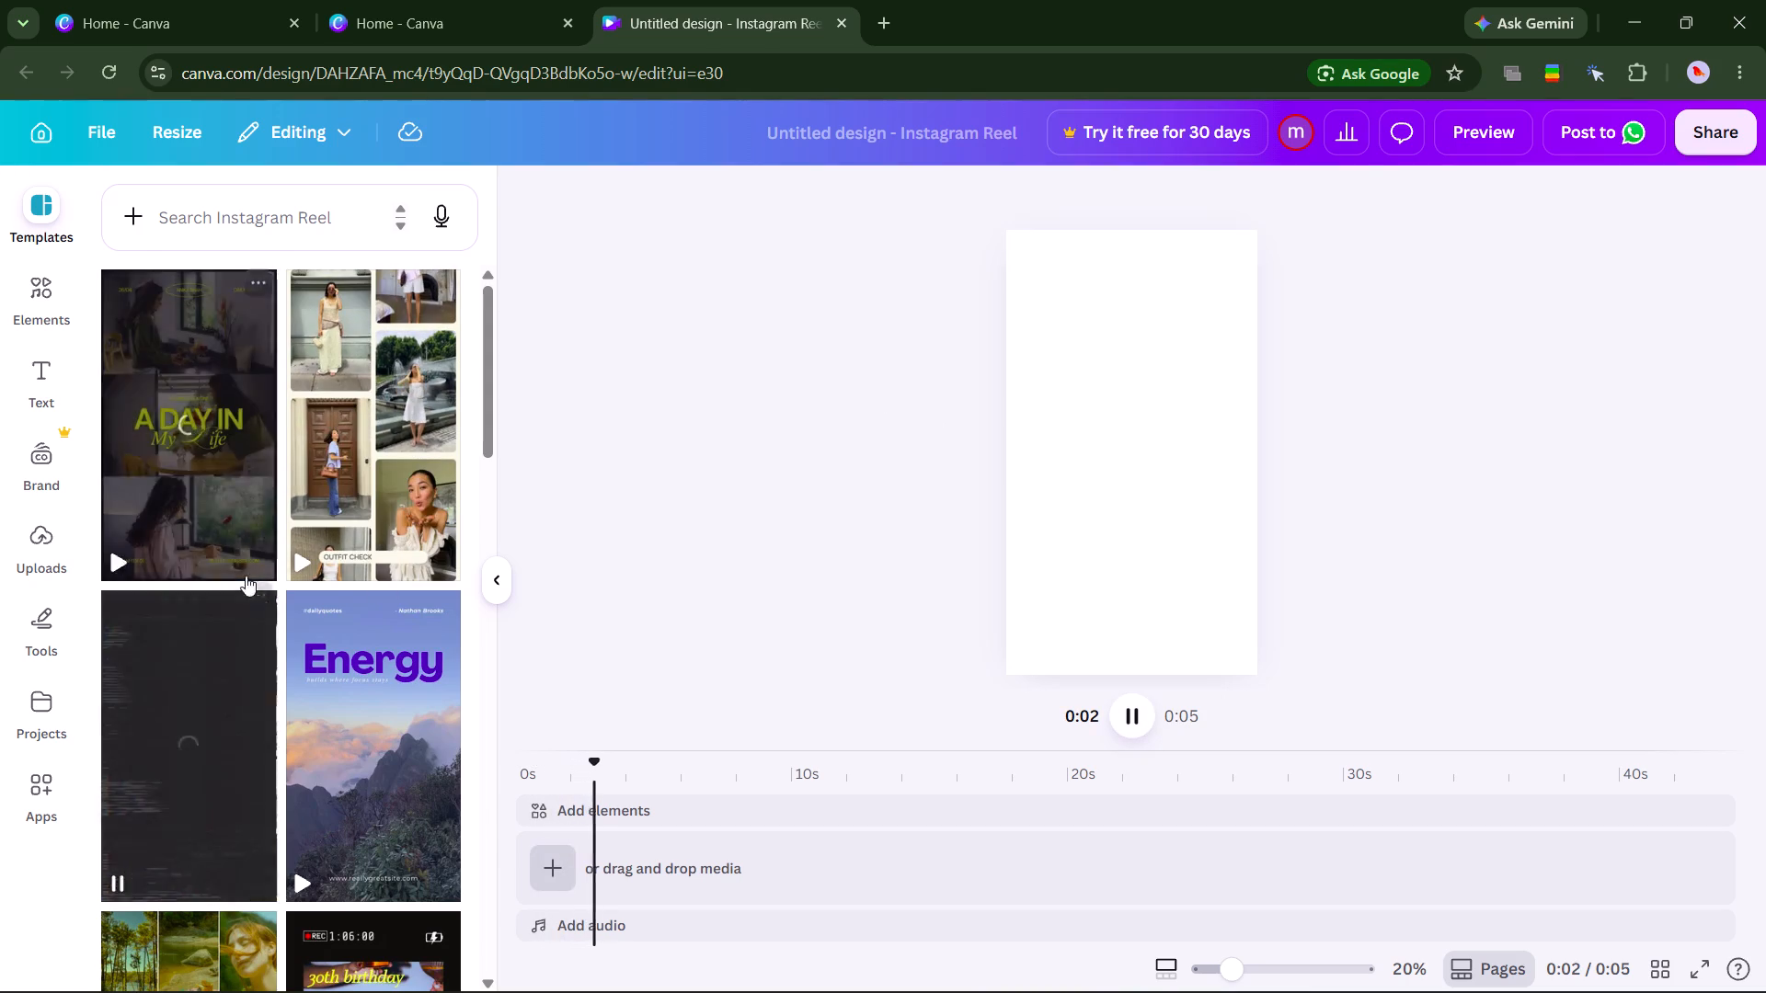
{"action": "scroll", "coordinate": [246, 576], "scroll_direction": "up", "scroll_amount": 1}
{"action": "scroll", "coordinate": [246, 576], "scroll_direction": "down", "scroll_amount": 3}
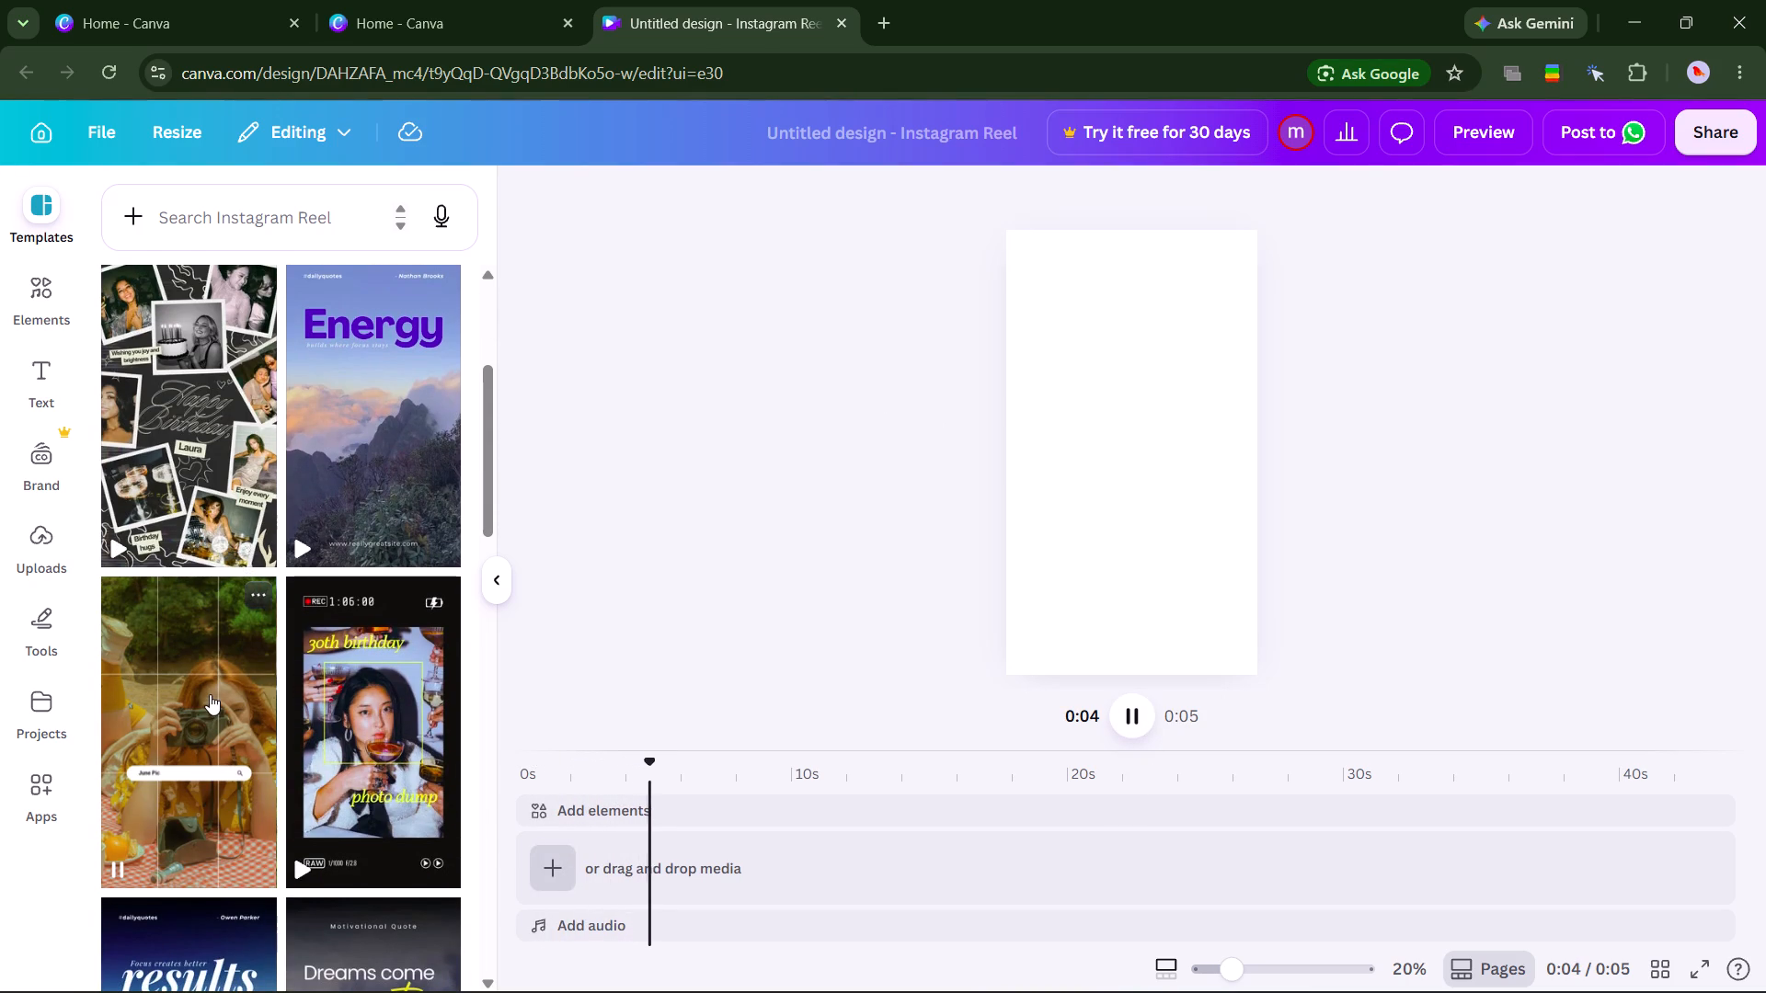
{"action": "left_click", "coordinate": [388, 488]}
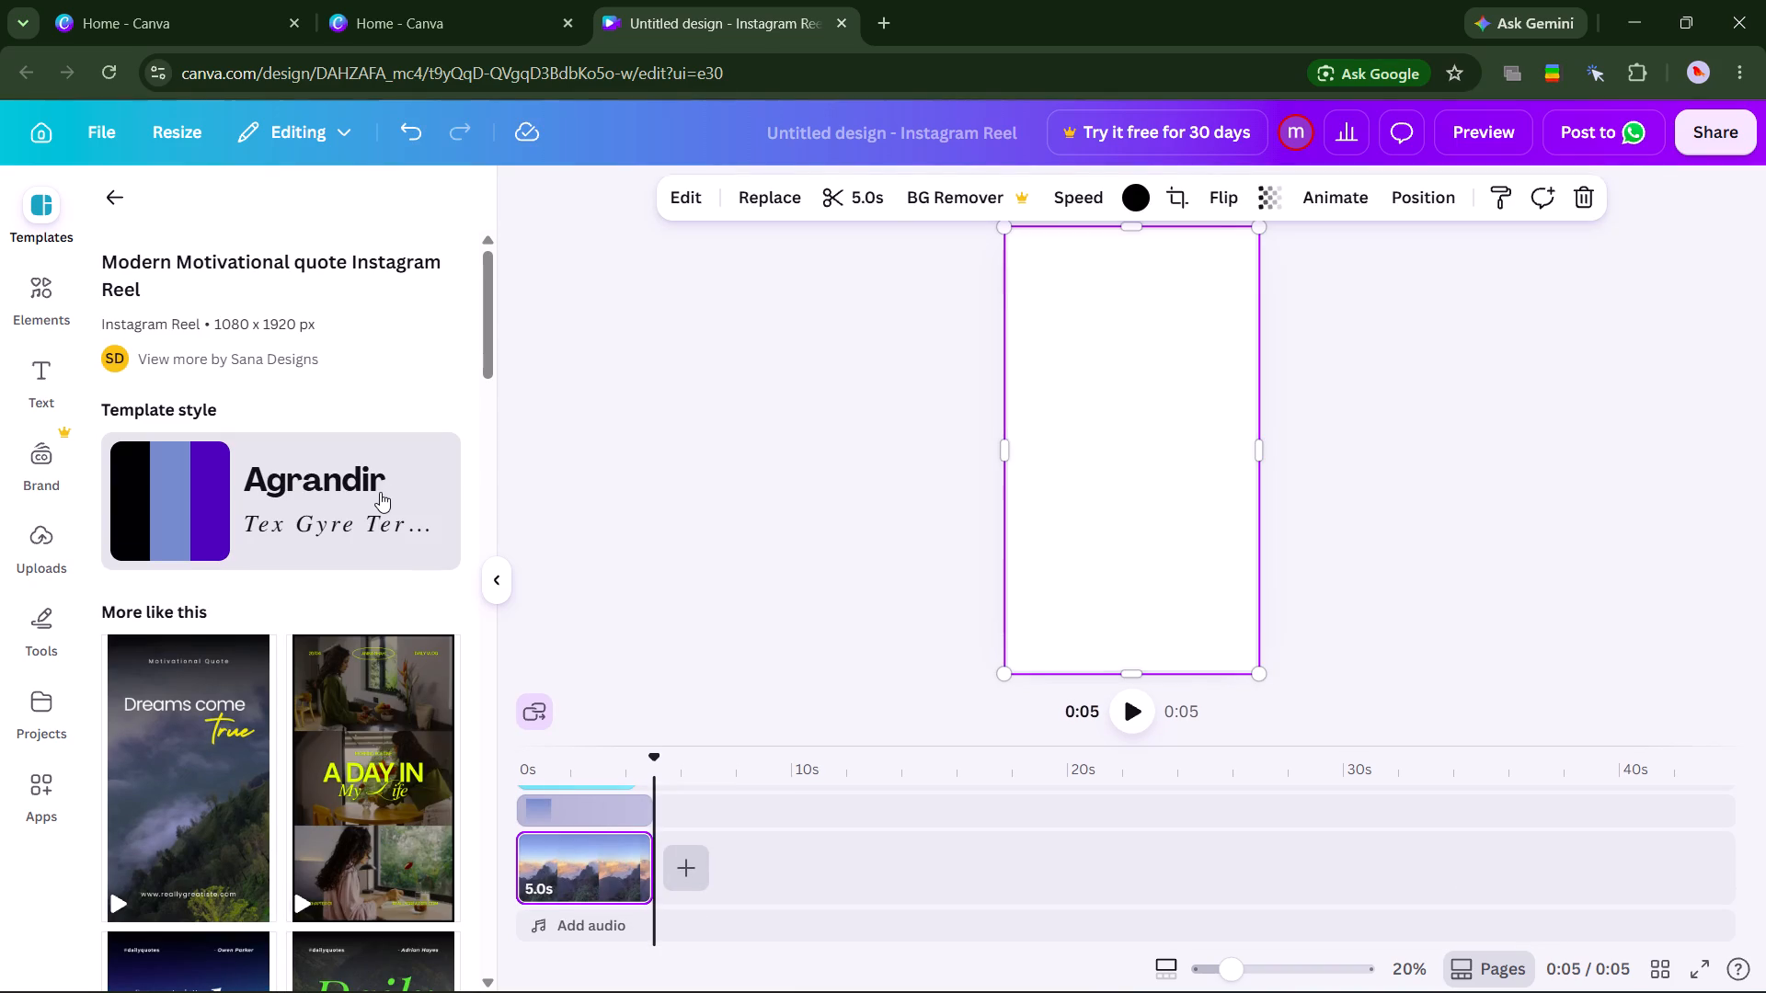
Preview the reel by playing it from near the beginning of the clip.
{"action": "left_click", "coordinate": [537, 869]}
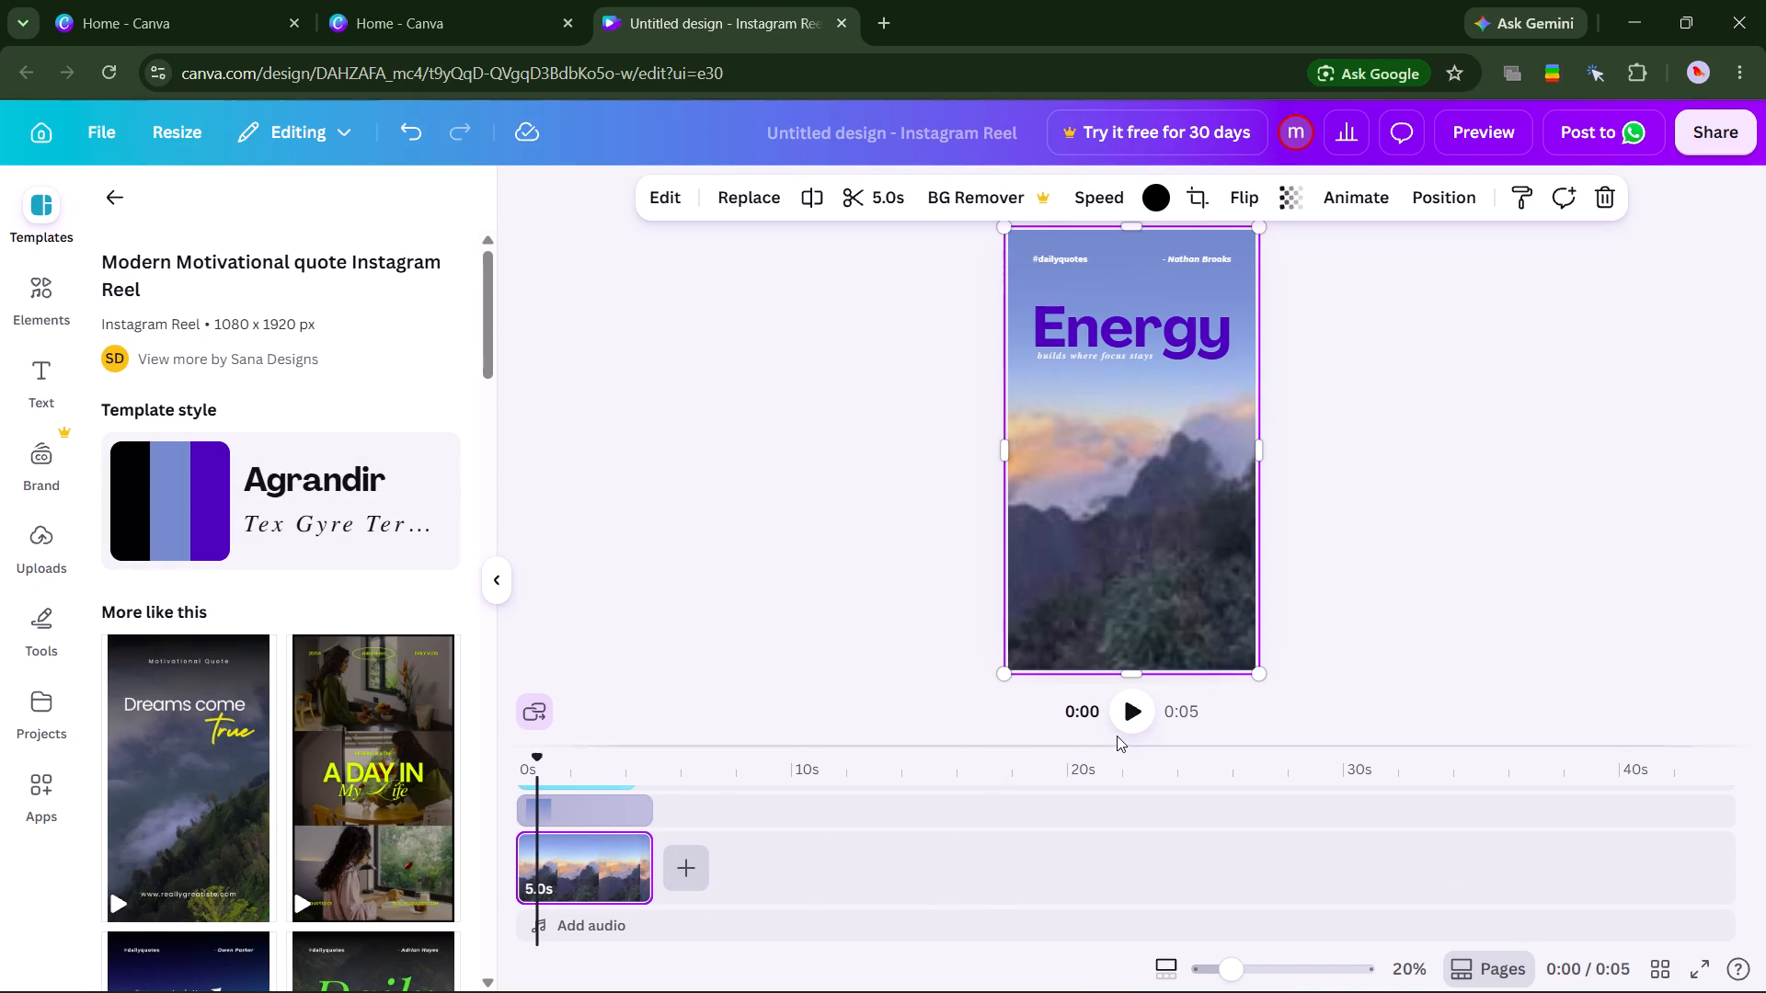
{"action": "left_click", "coordinate": [1131, 707]}
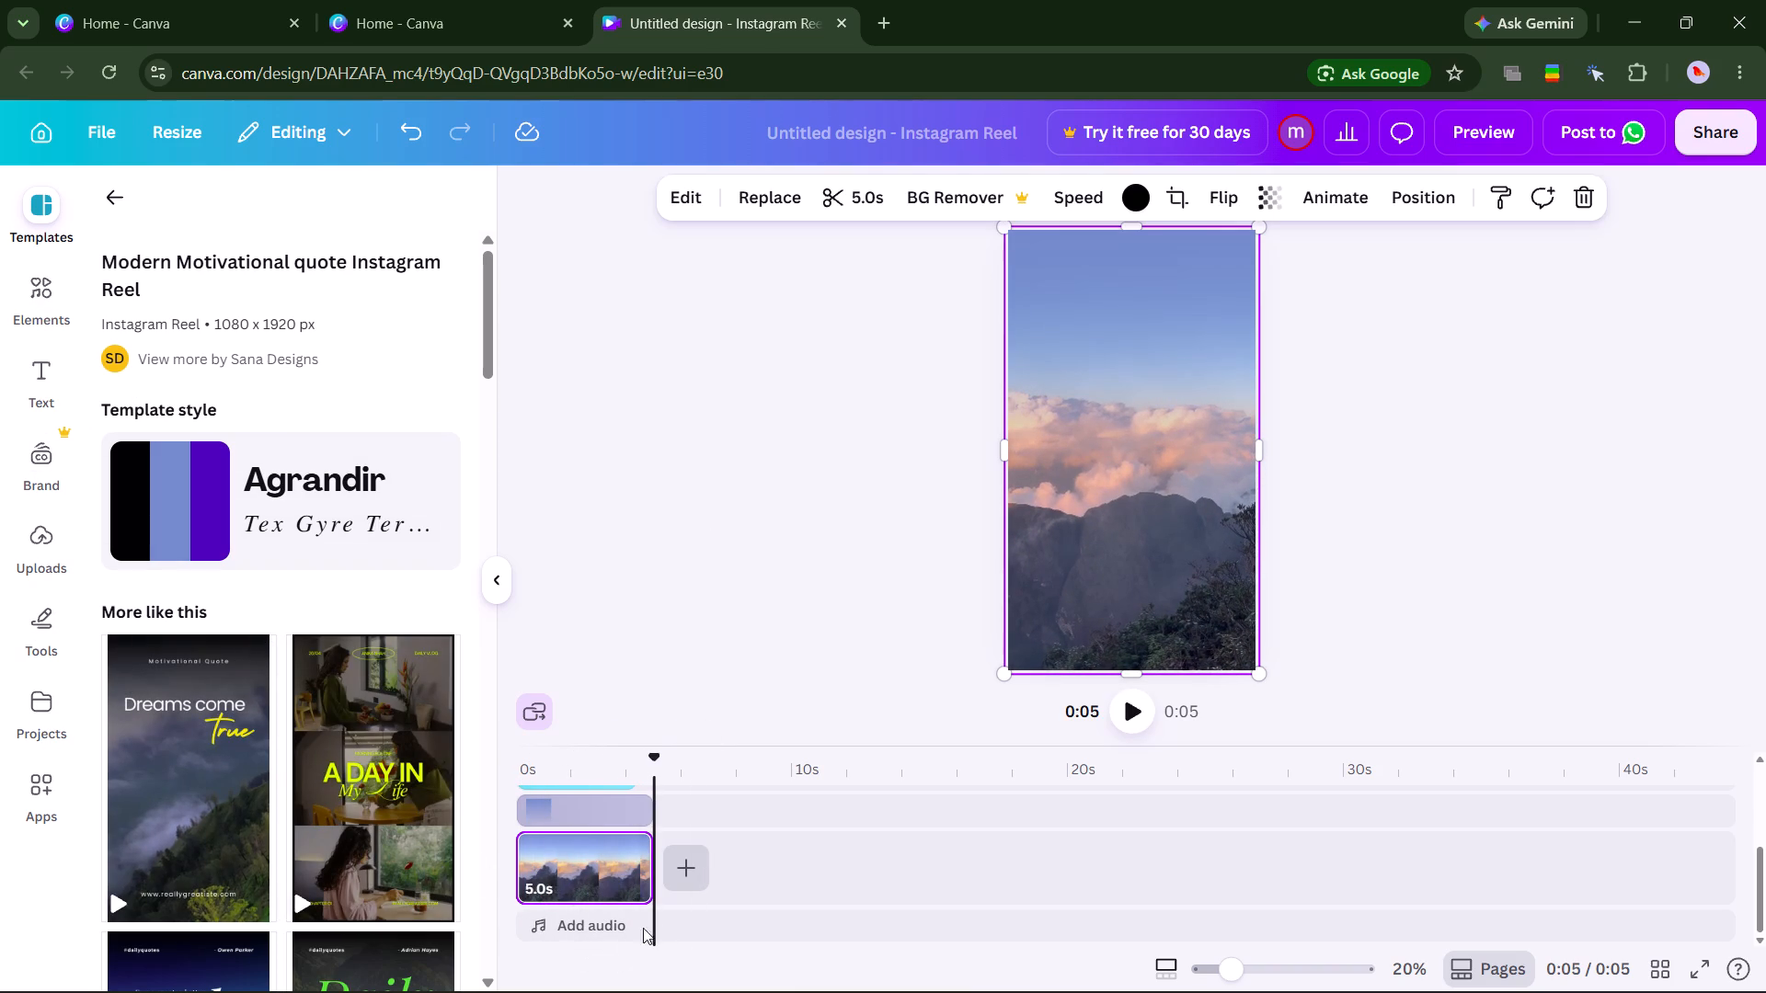
Open the choices for adding audio to the reel.
{"action": "left_click", "coordinate": [604, 928]}
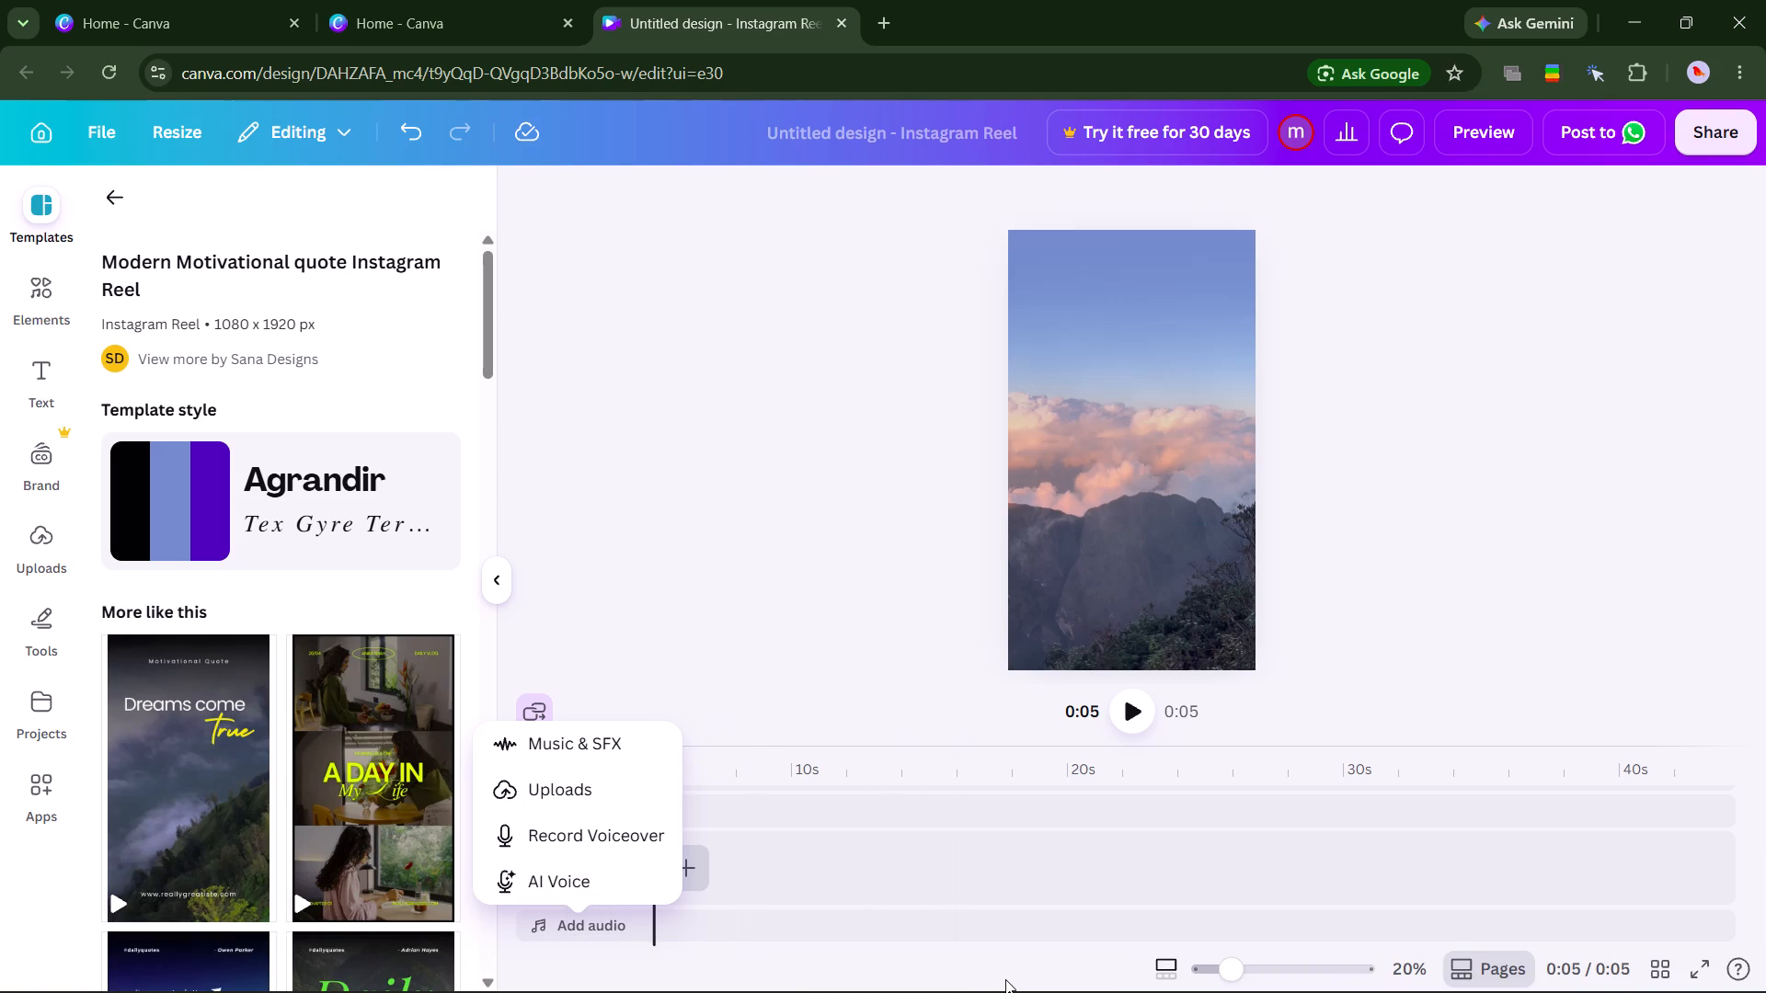
Dismiss the audio source options on the Instagram Reel's timeline.
{"action": "key", "text": "Left"}
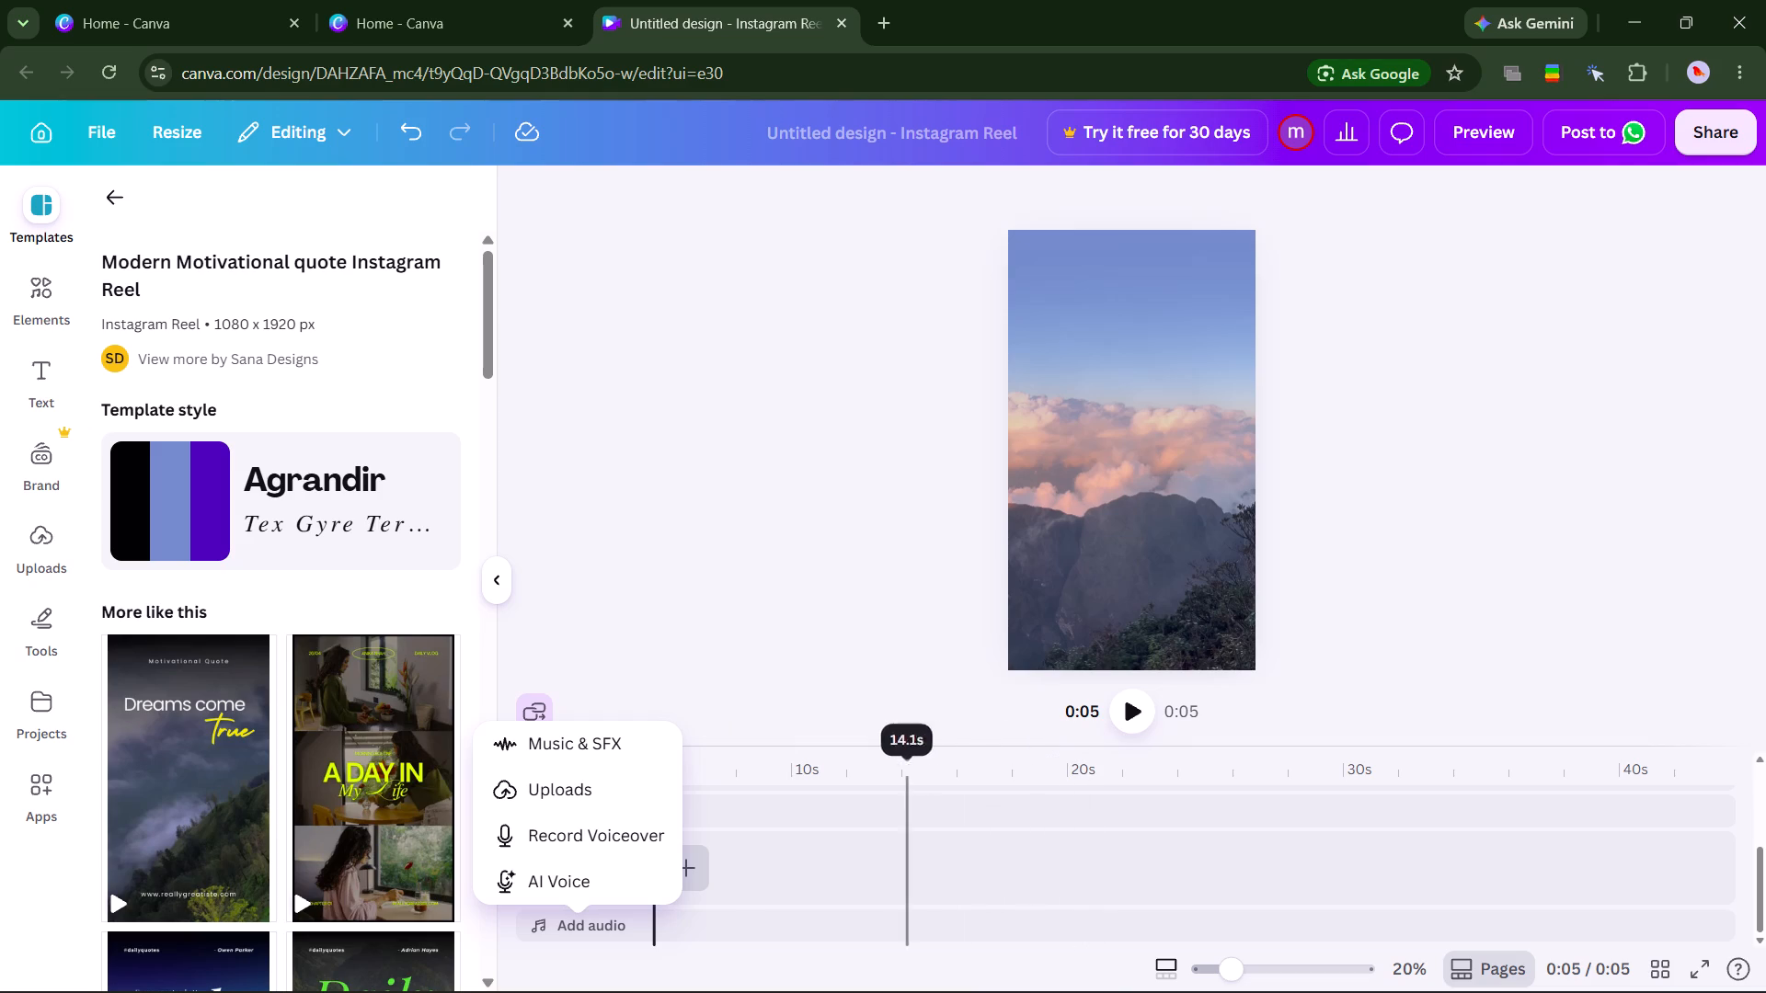
{"action": "left_click", "coordinate": [878, 708]}
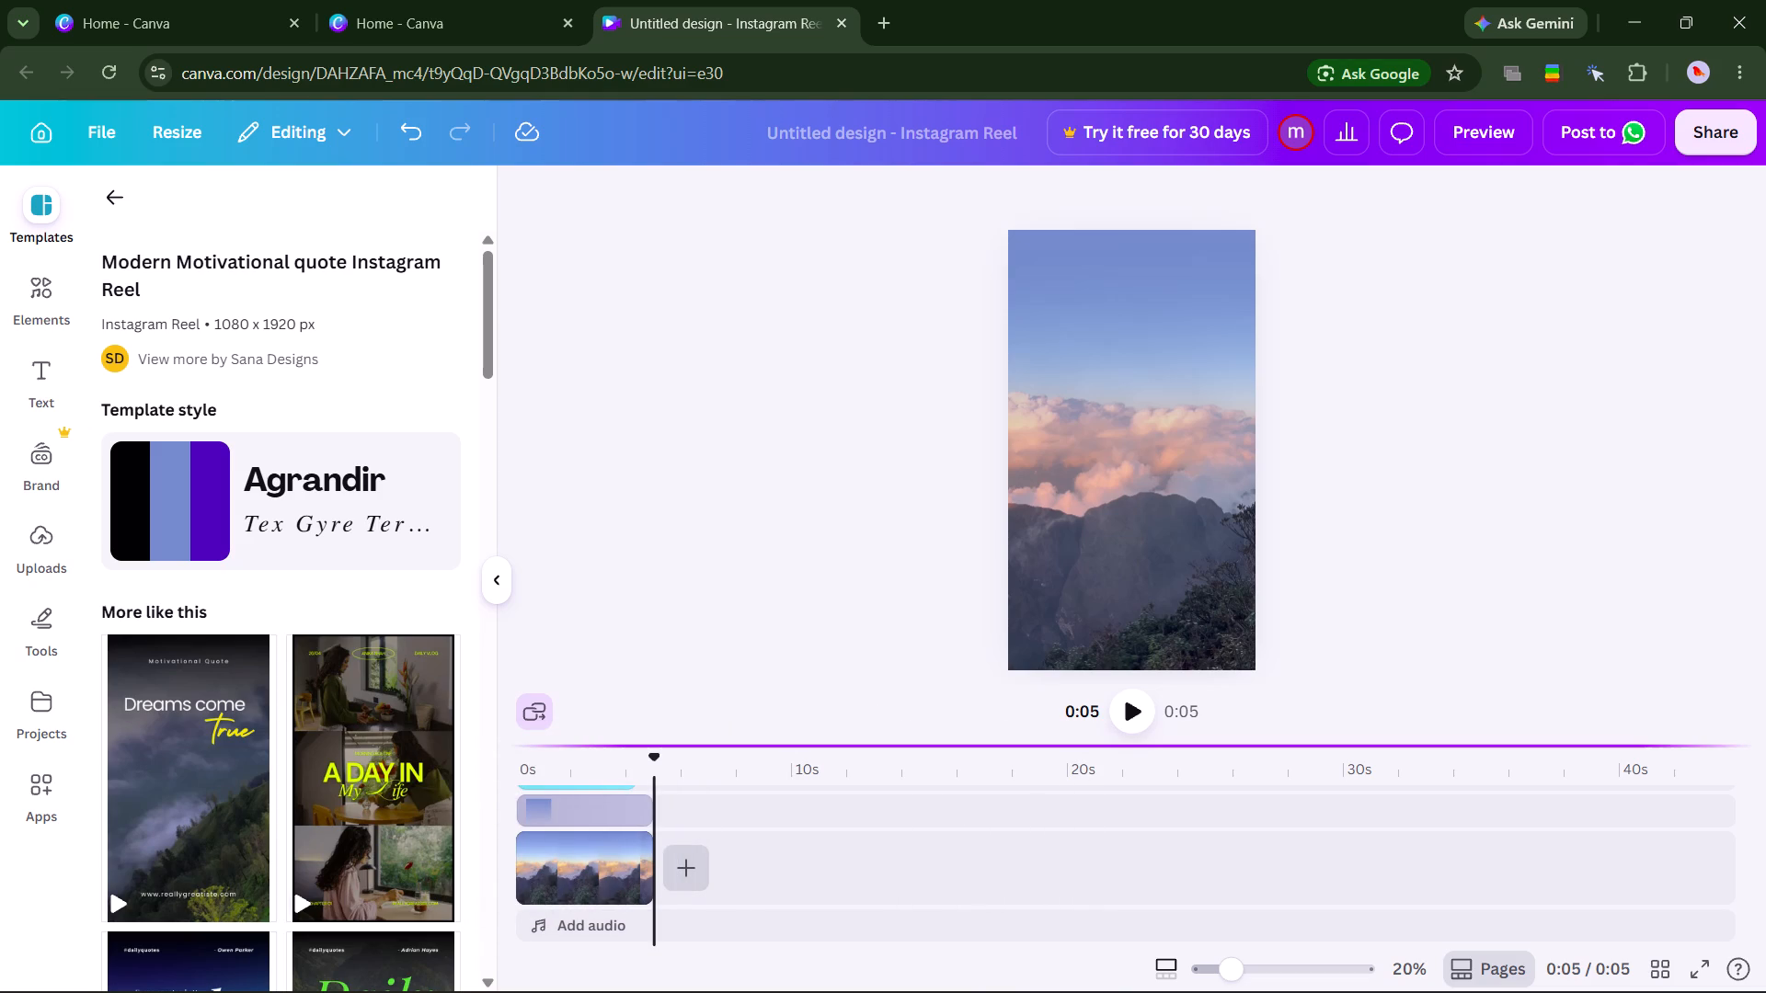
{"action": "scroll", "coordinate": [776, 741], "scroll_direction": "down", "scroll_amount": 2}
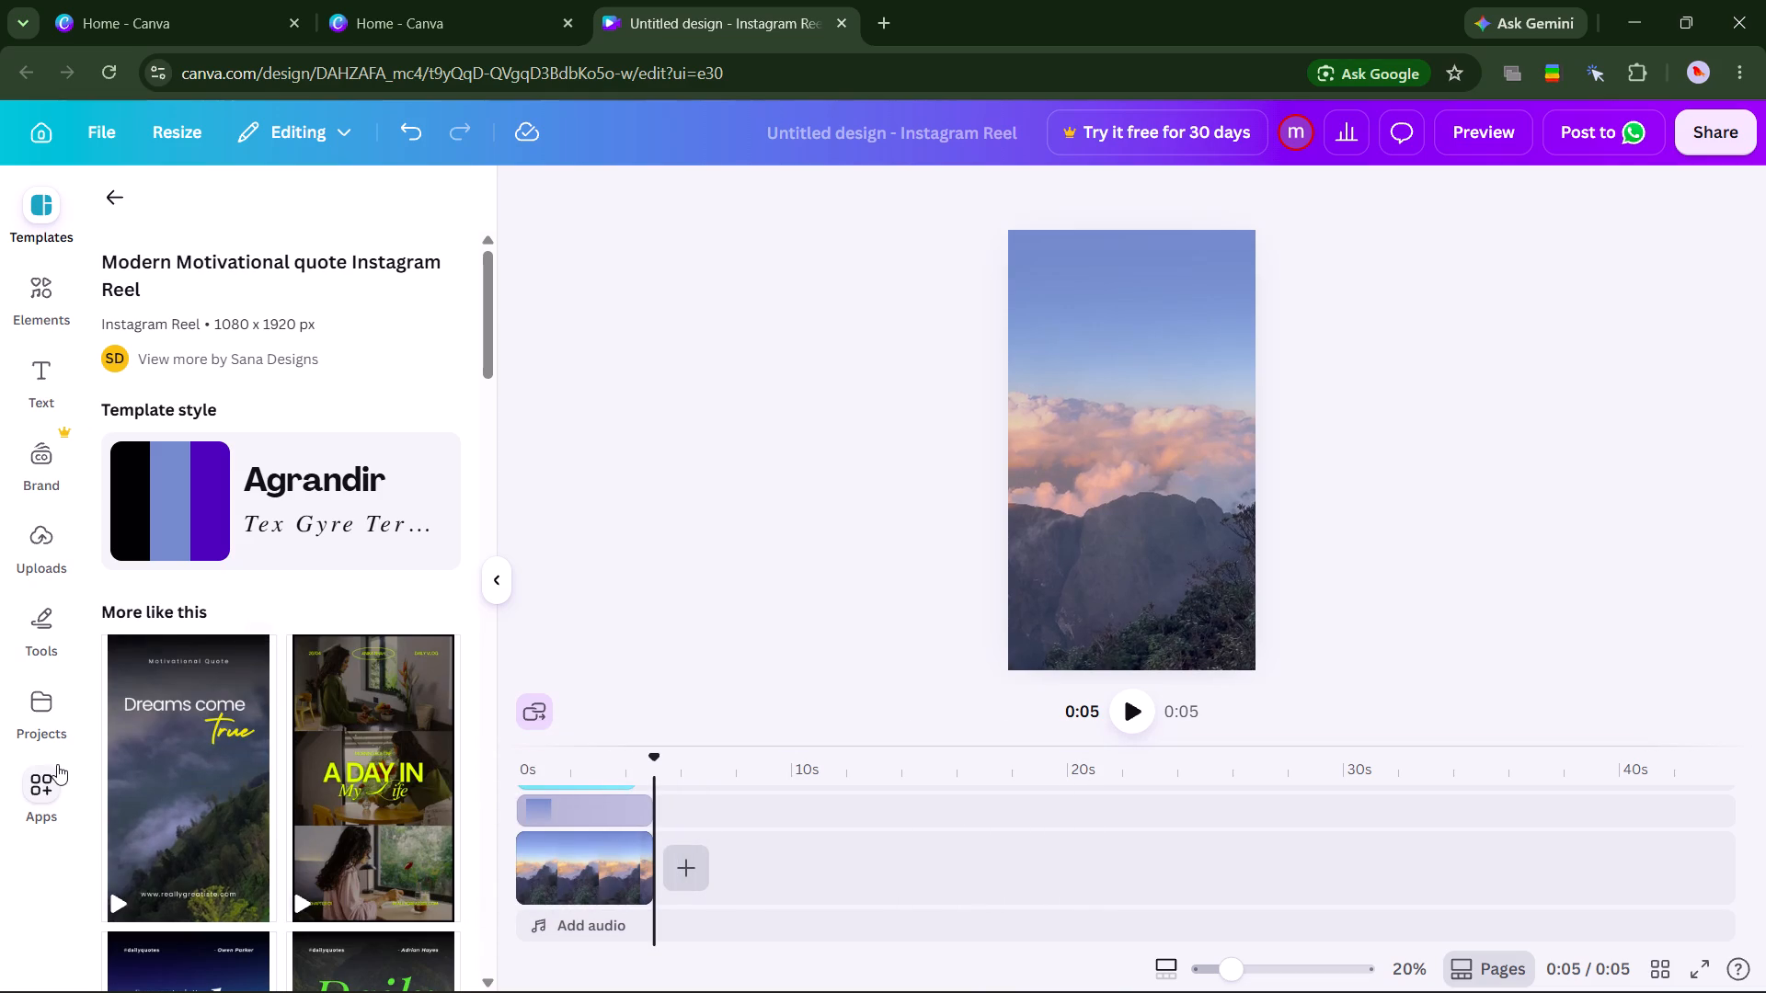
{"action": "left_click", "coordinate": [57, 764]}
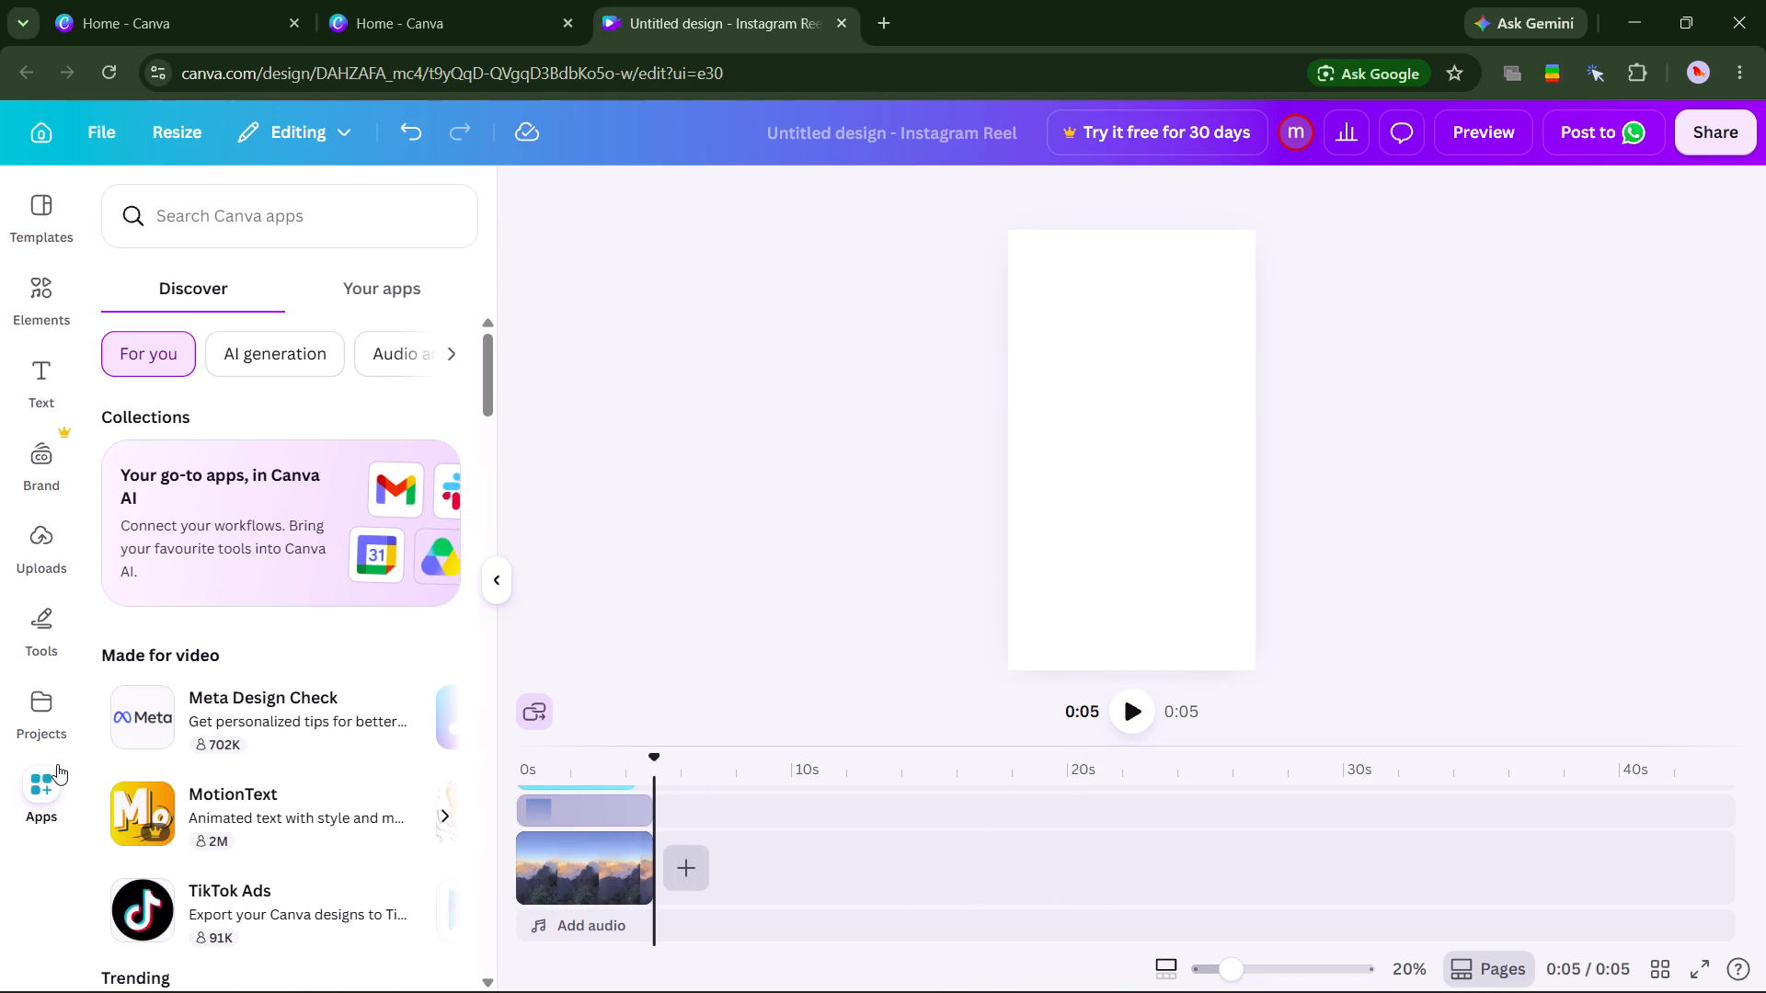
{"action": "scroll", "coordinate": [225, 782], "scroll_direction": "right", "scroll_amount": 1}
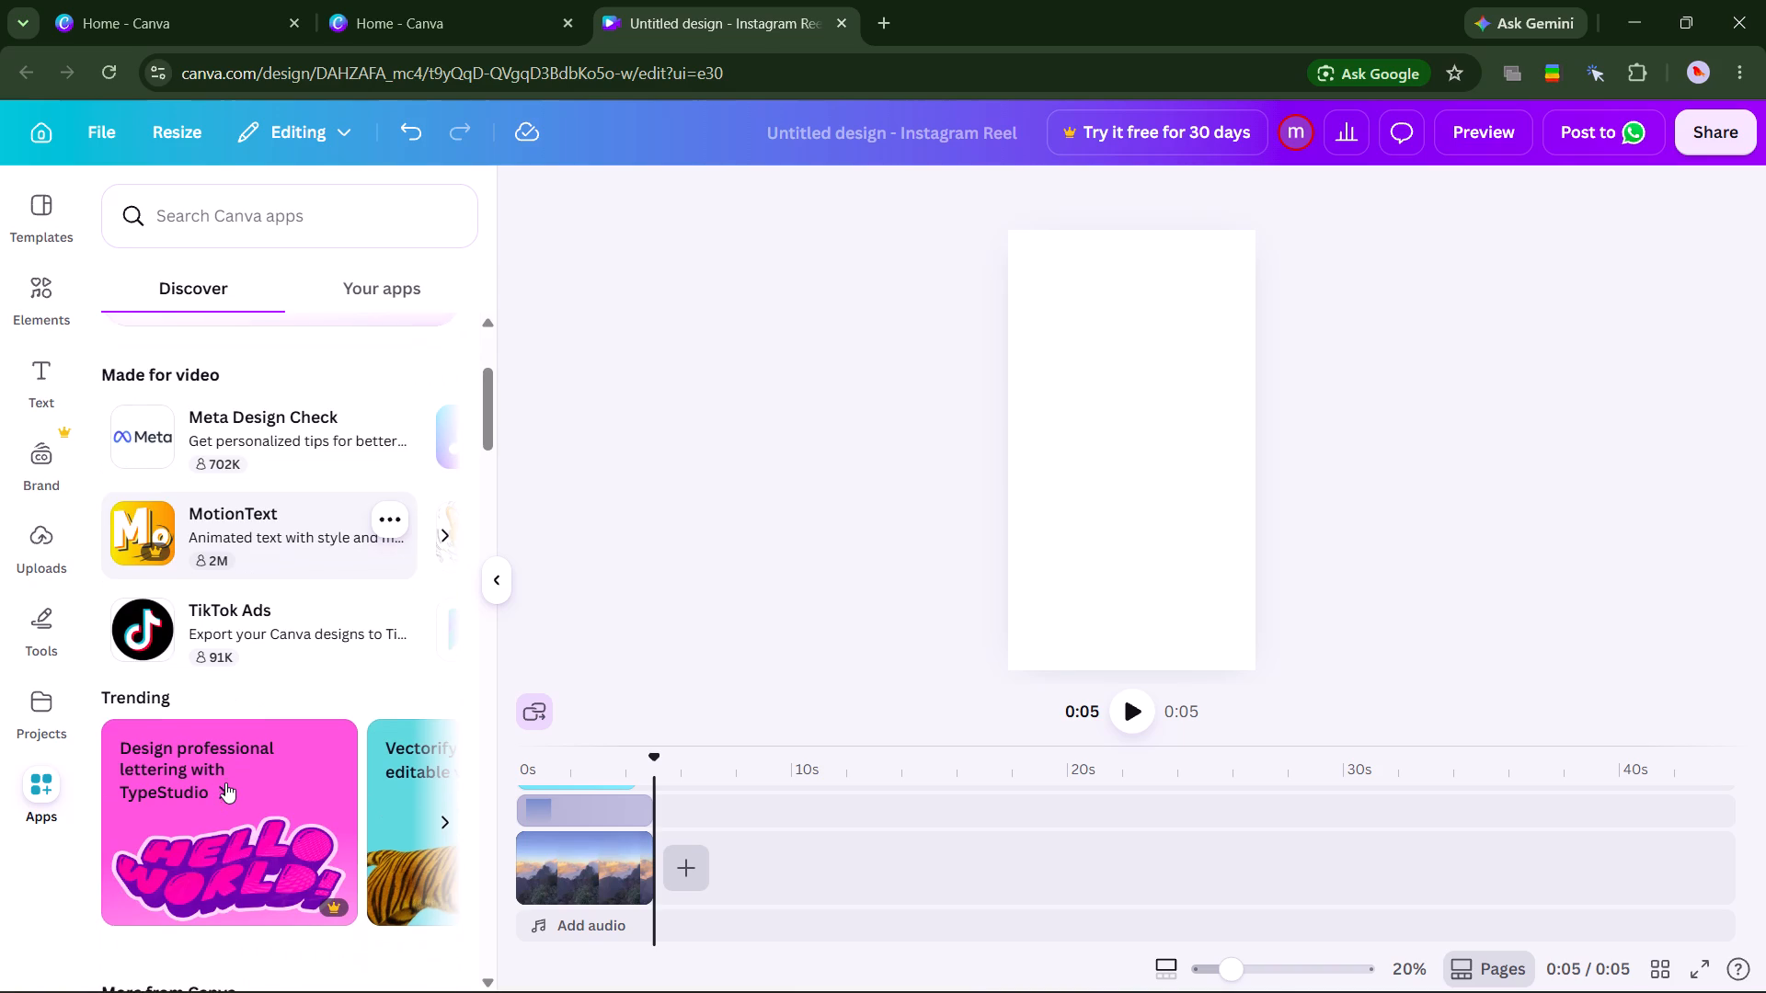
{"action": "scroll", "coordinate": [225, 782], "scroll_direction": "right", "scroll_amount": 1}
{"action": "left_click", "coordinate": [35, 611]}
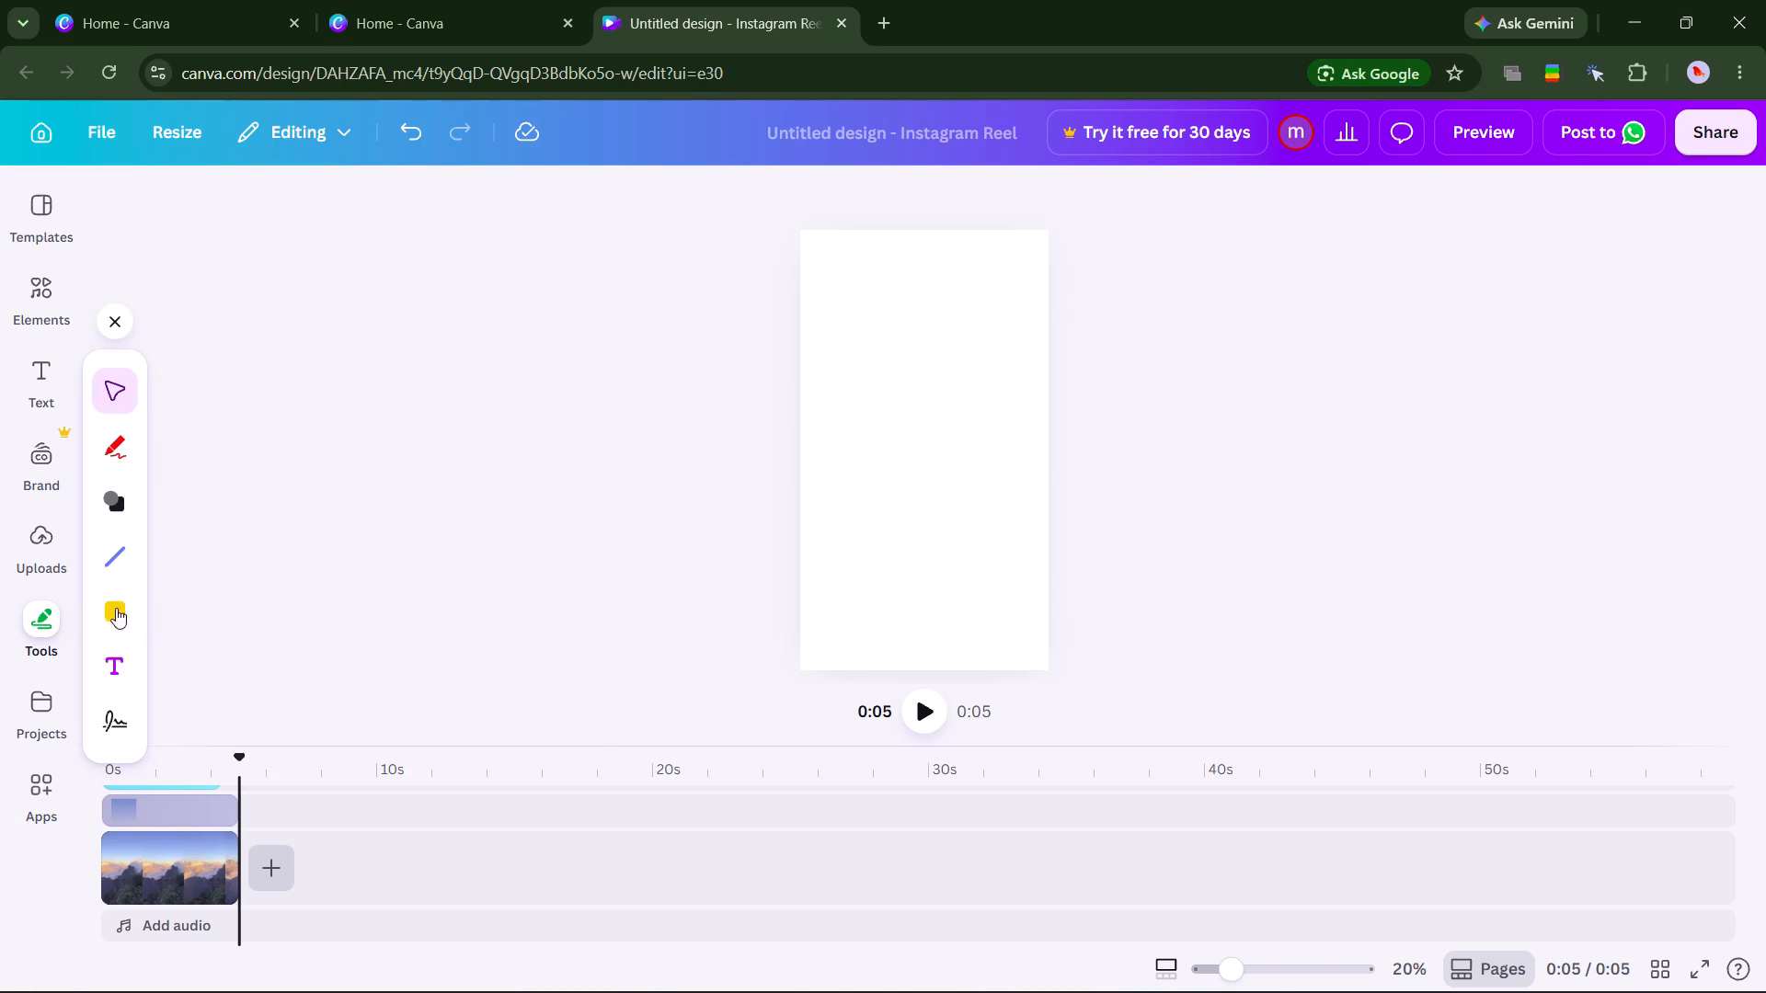
Open the music and sound effects library and audition tracks from the Trending, Calm and Romantic categories.
{"action": "left_click", "coordinate": [116, 927]}
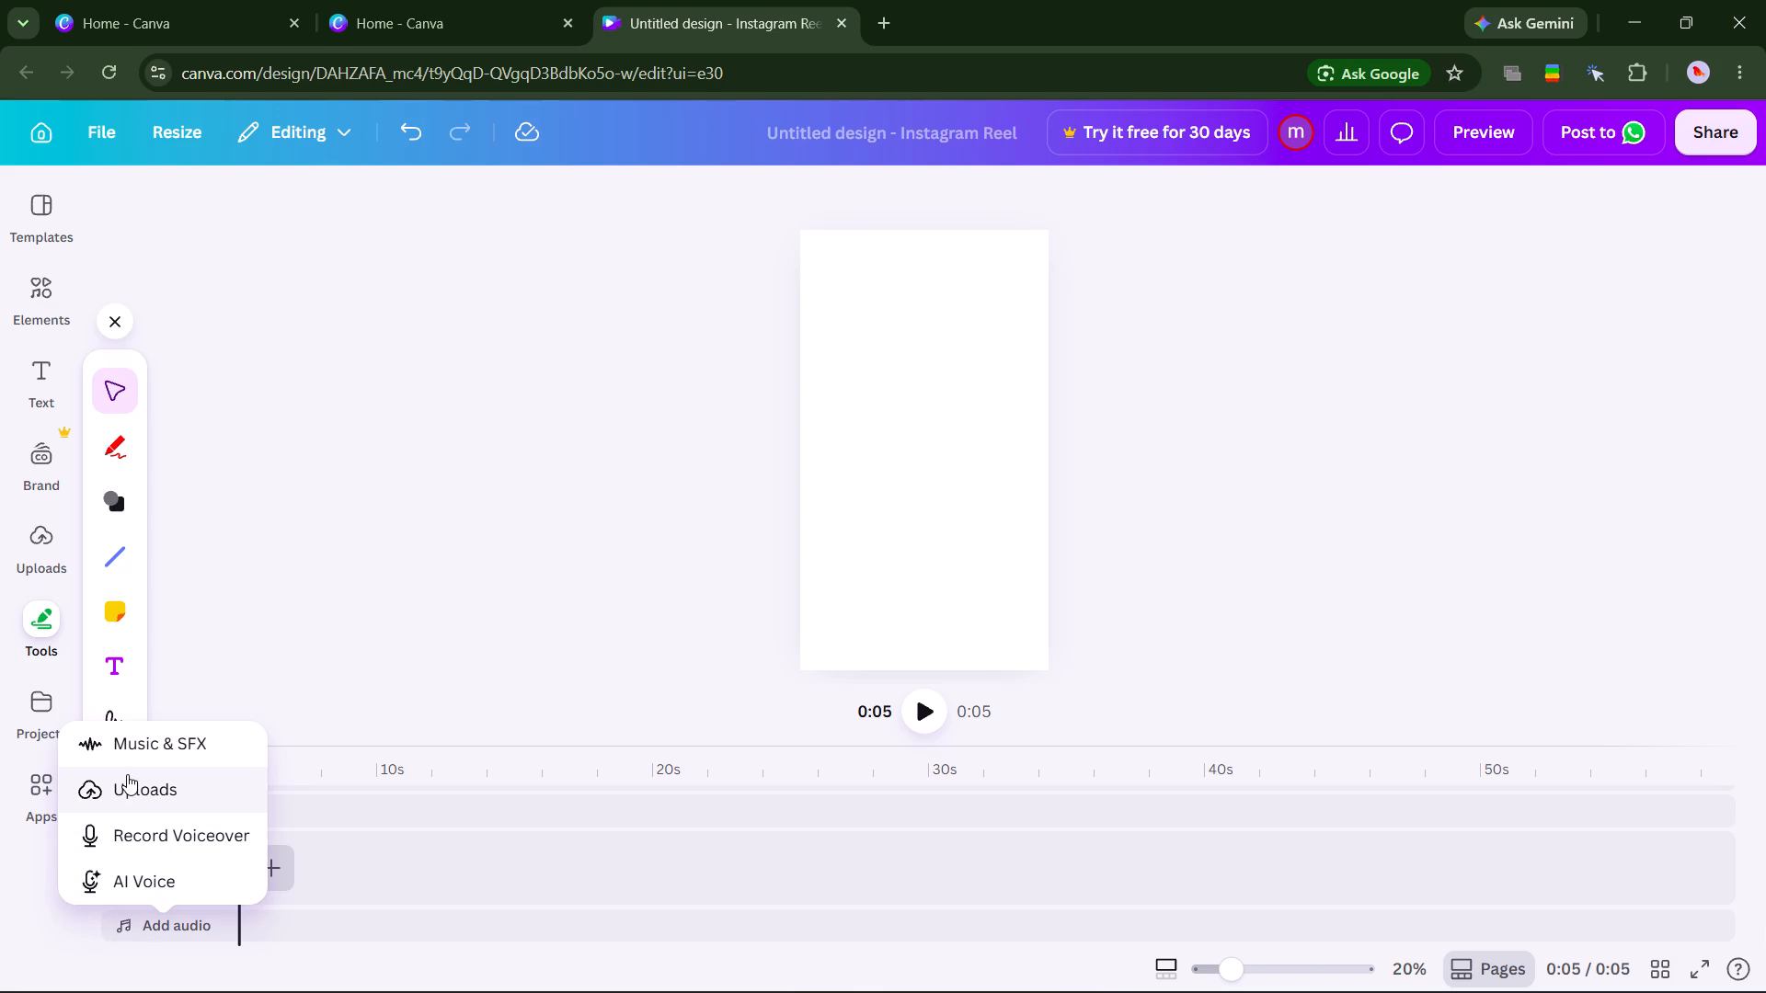
{"action": "left_click", "coordinate": [143, 747]}
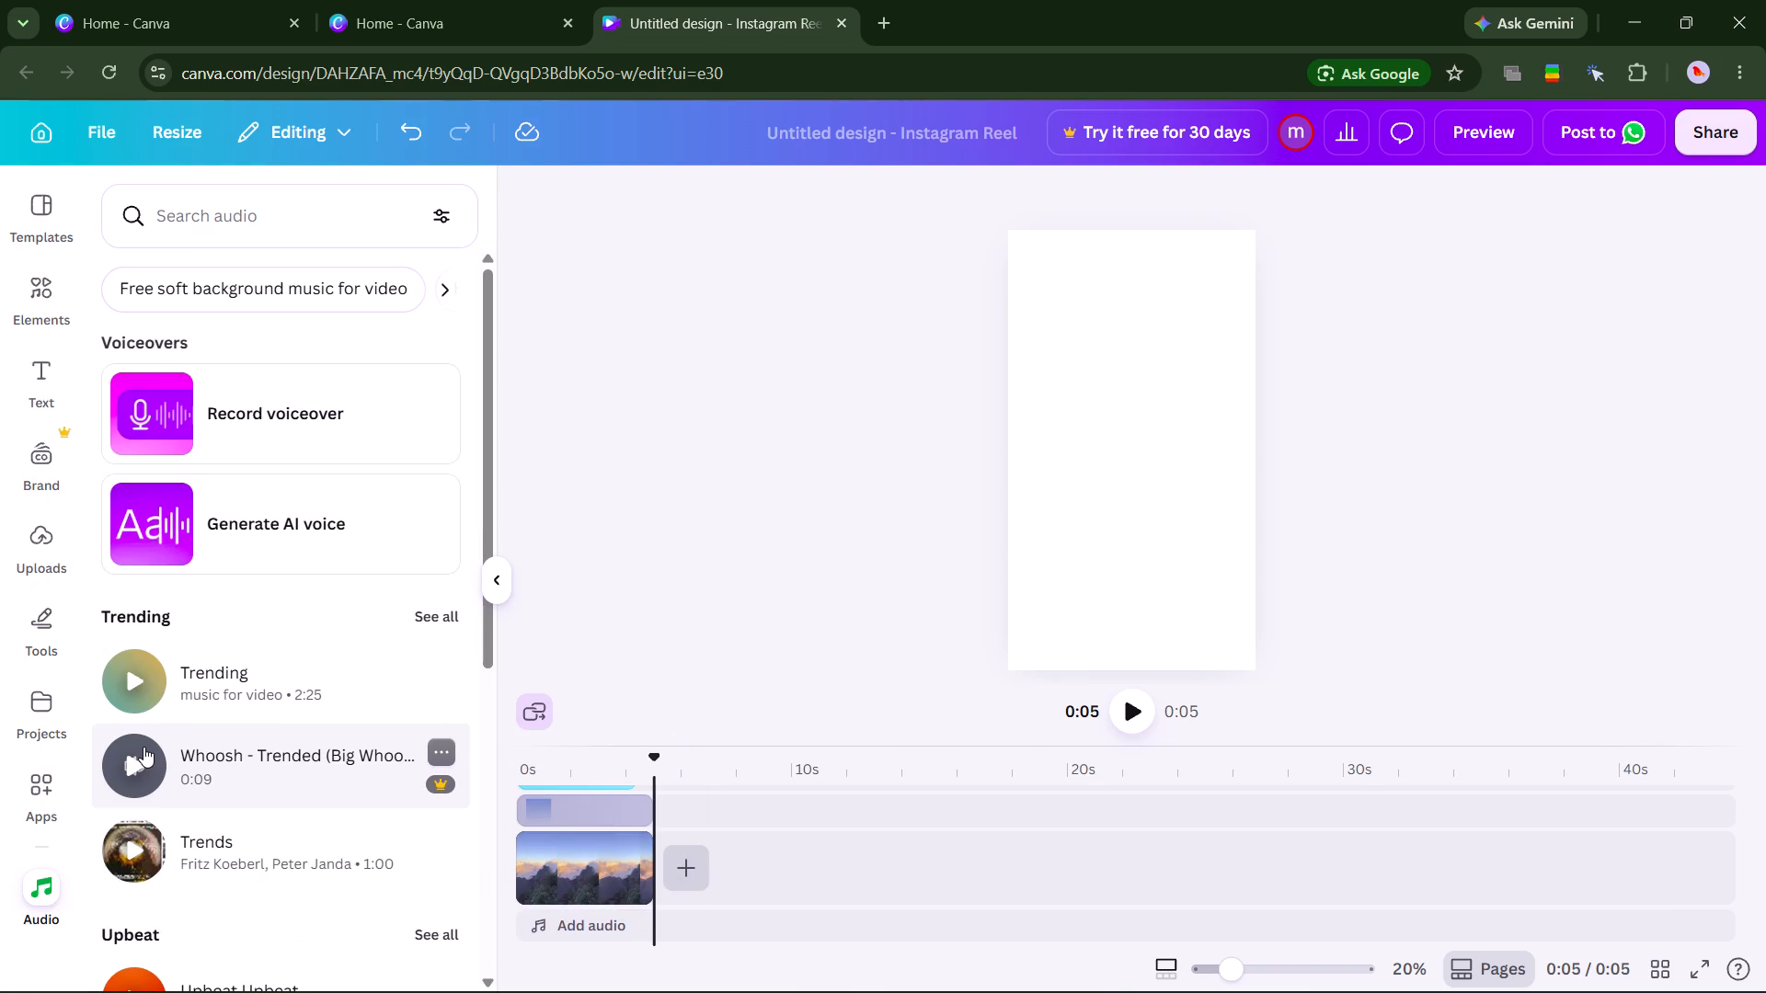
{"action": "left_click", "coordinate": [132, 675]}
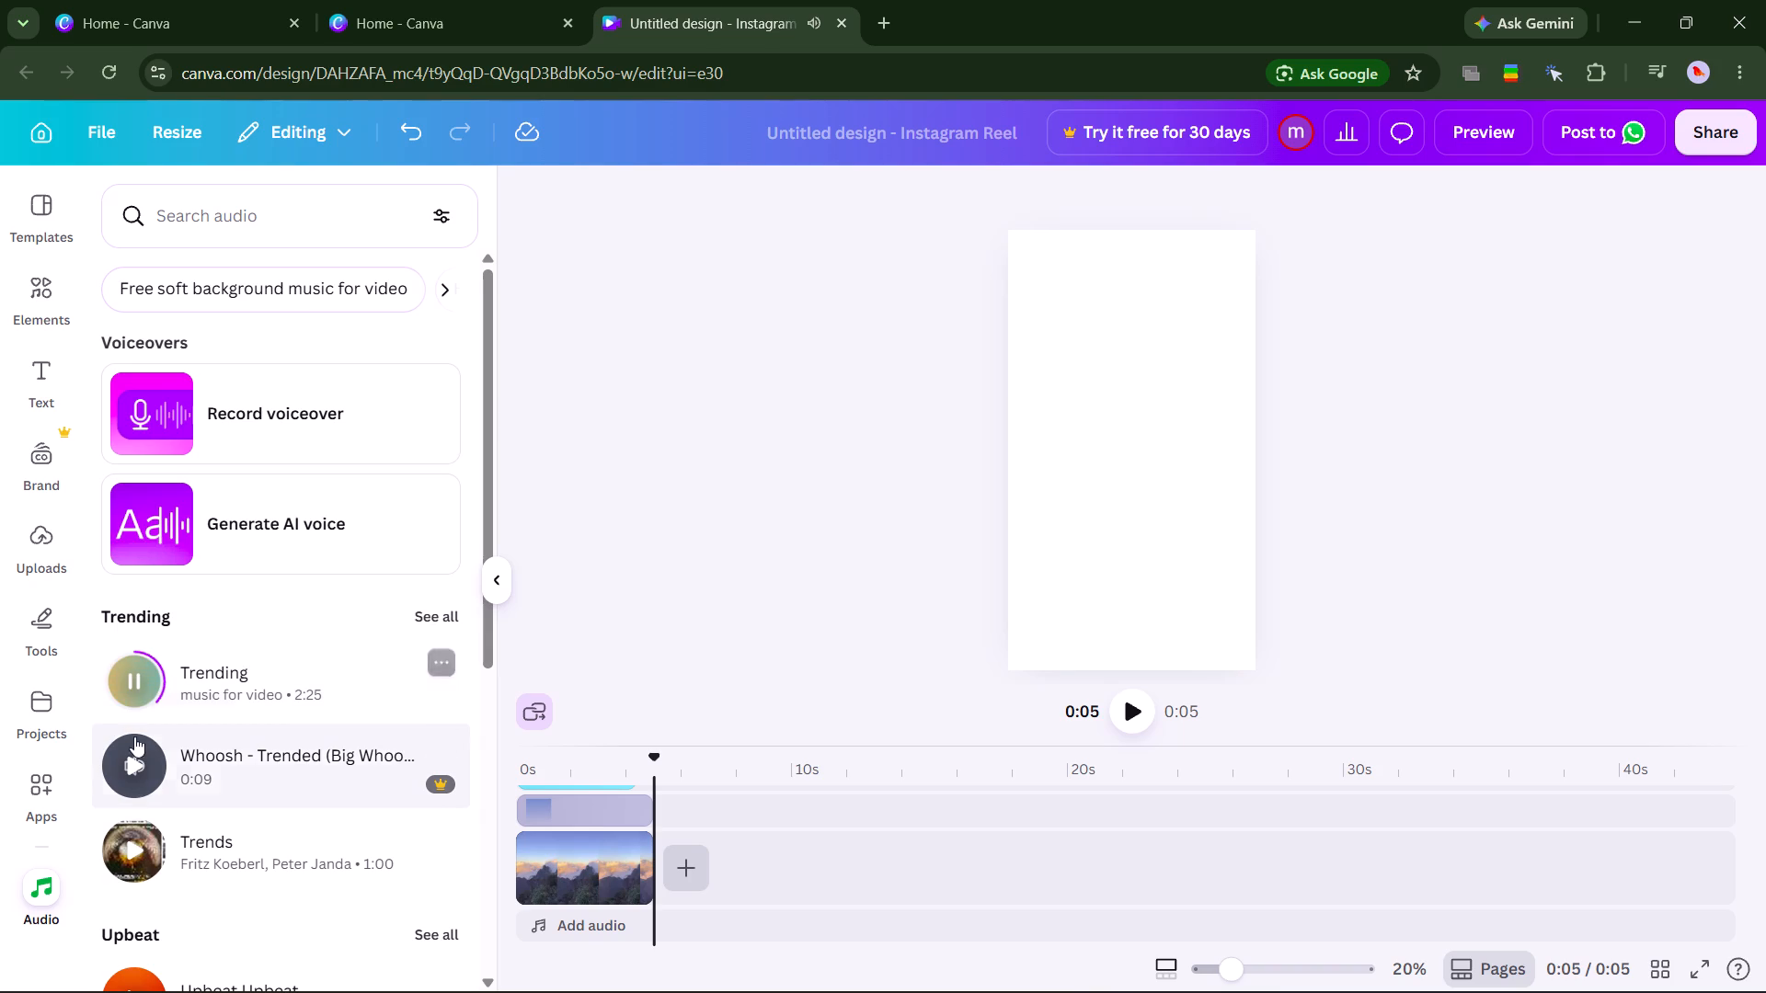
{"action": "left_click", "coordinate": [135, 770]}
{"action": "scroll", "coordinate": [135, 770], "scroll_direction": "down", "scroll_amount": 1}
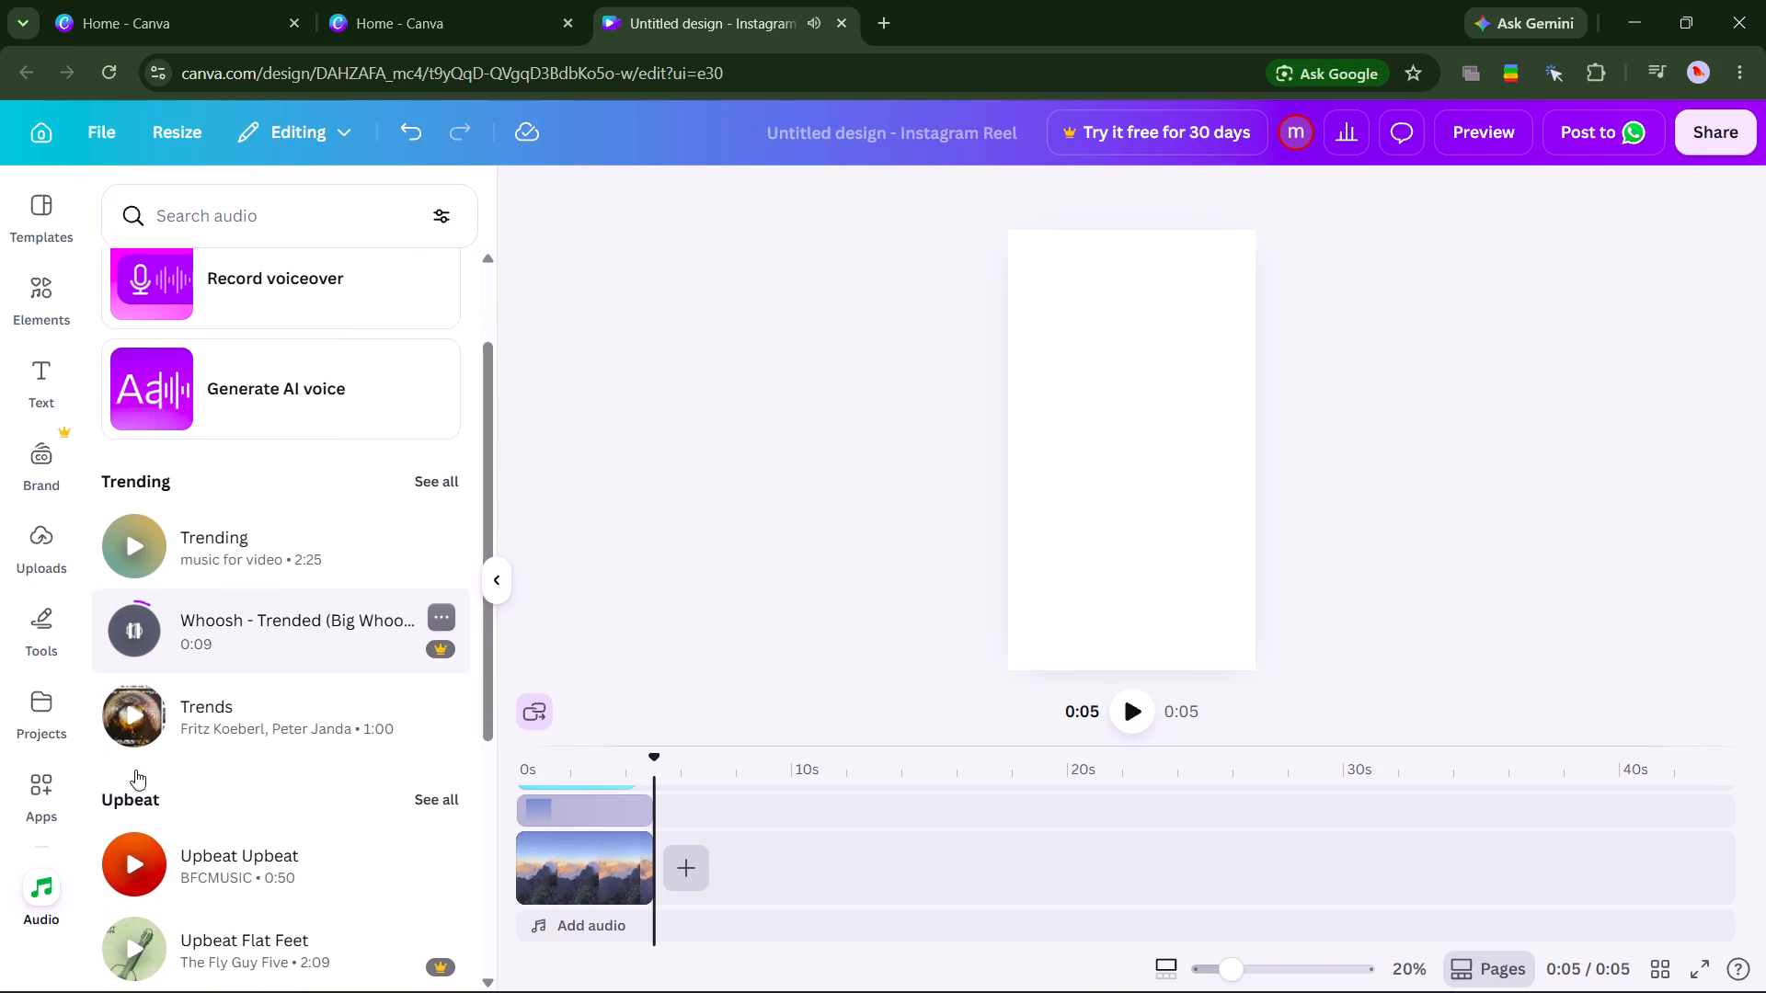
{"action": "scroll", "coordinate": [135, 770], "scroll_direction": "down", "scroll_amount": 1}
{"action": "left_click", "coordinate": [135, 710]}
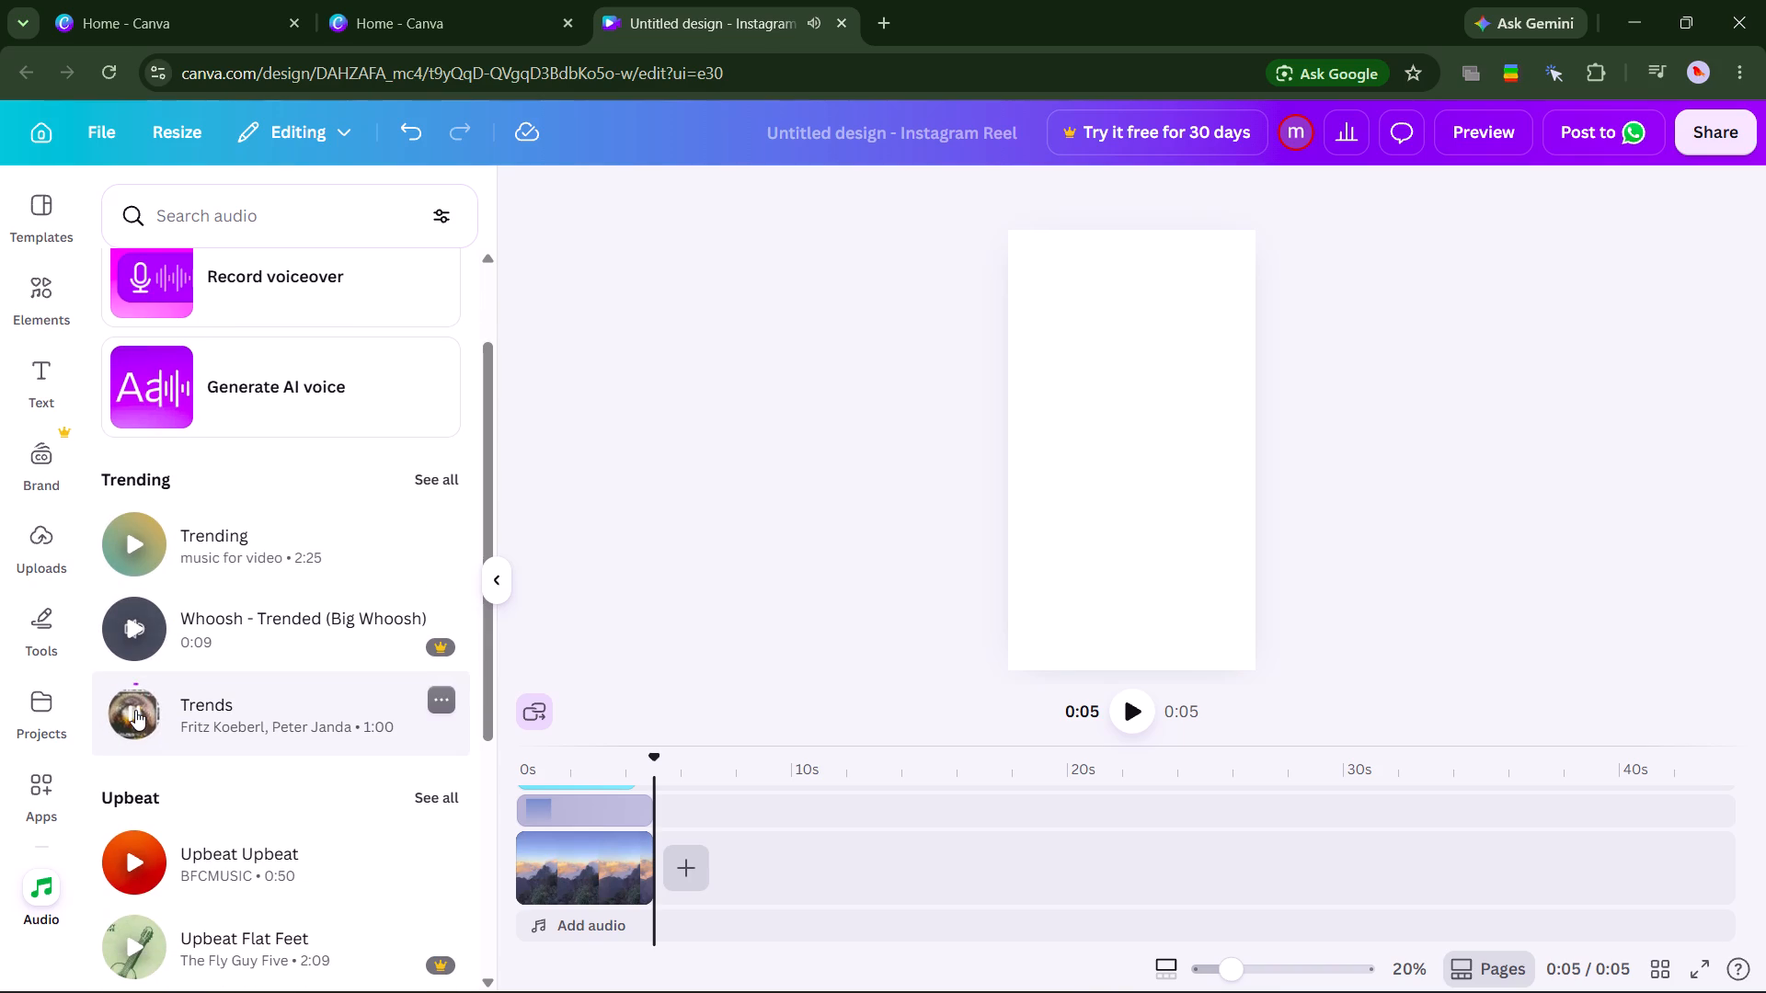
{"action": "scroll", "coordinate": [169, 809], "scroll_direction": "down", "scroll_amount": 4}
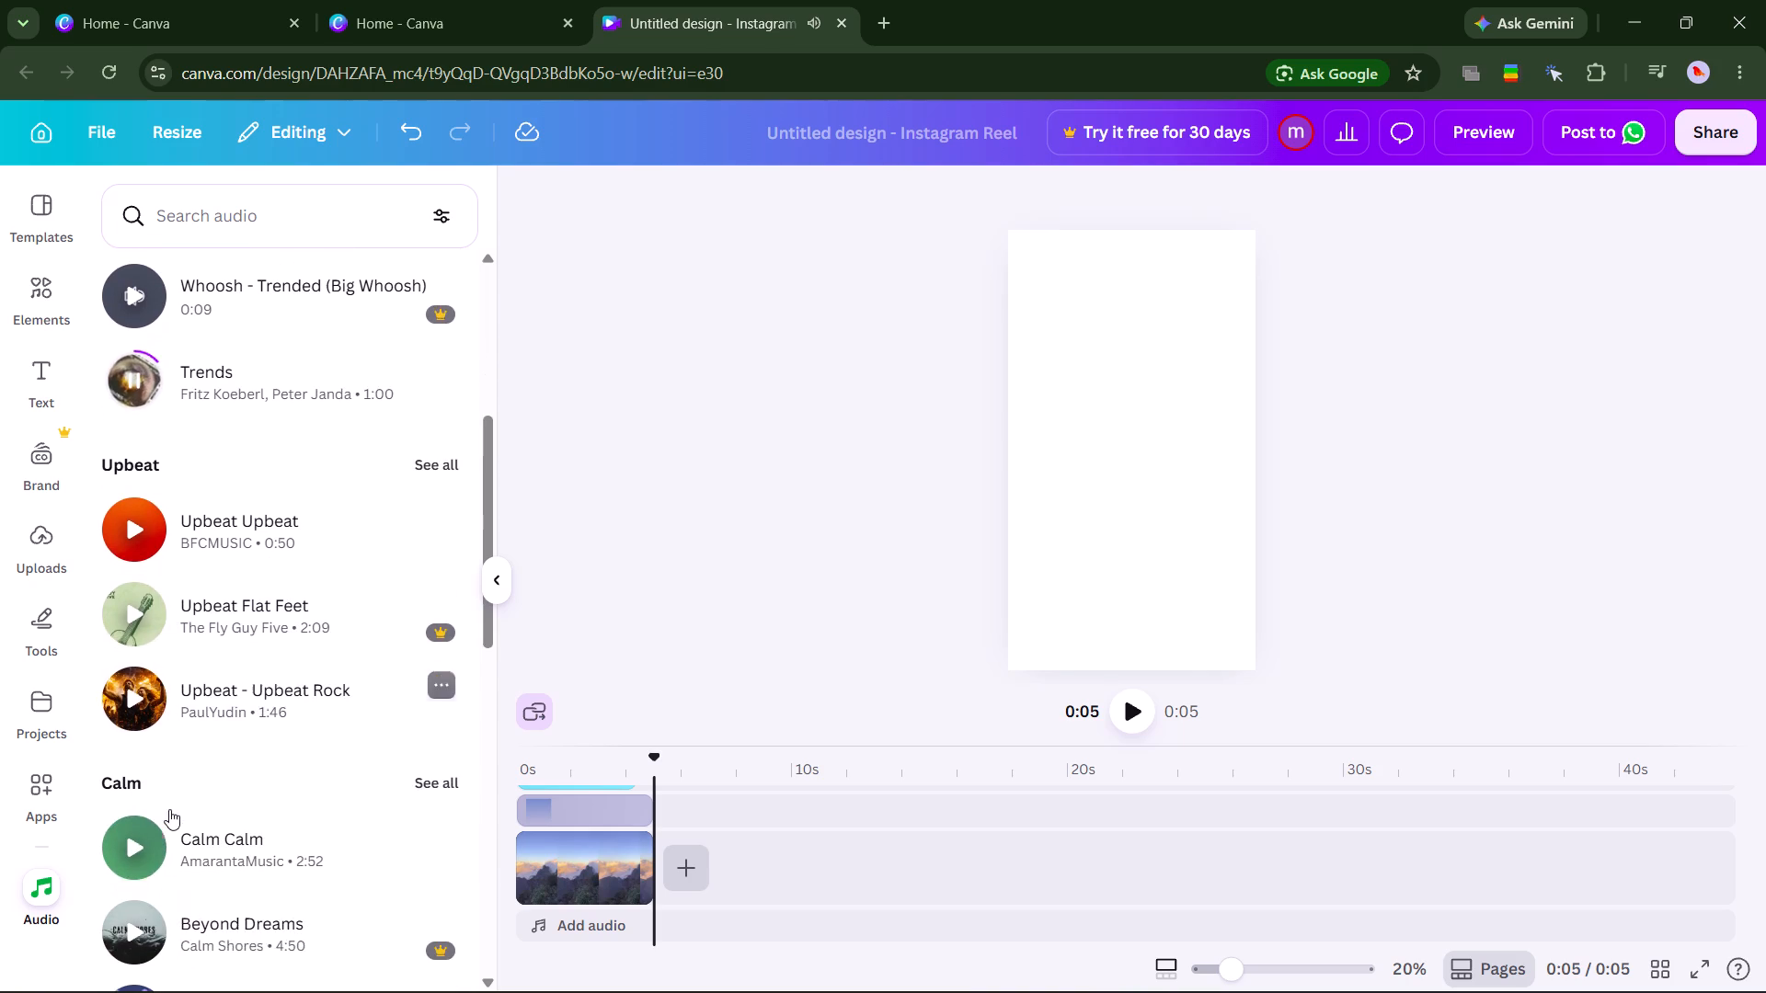
{"action": "scroll", "coordinate": [169, 809], "scroll_direction": "down", "scroll_amount": 2}
{"action": "left_click", "coordinate": [122, 823]}
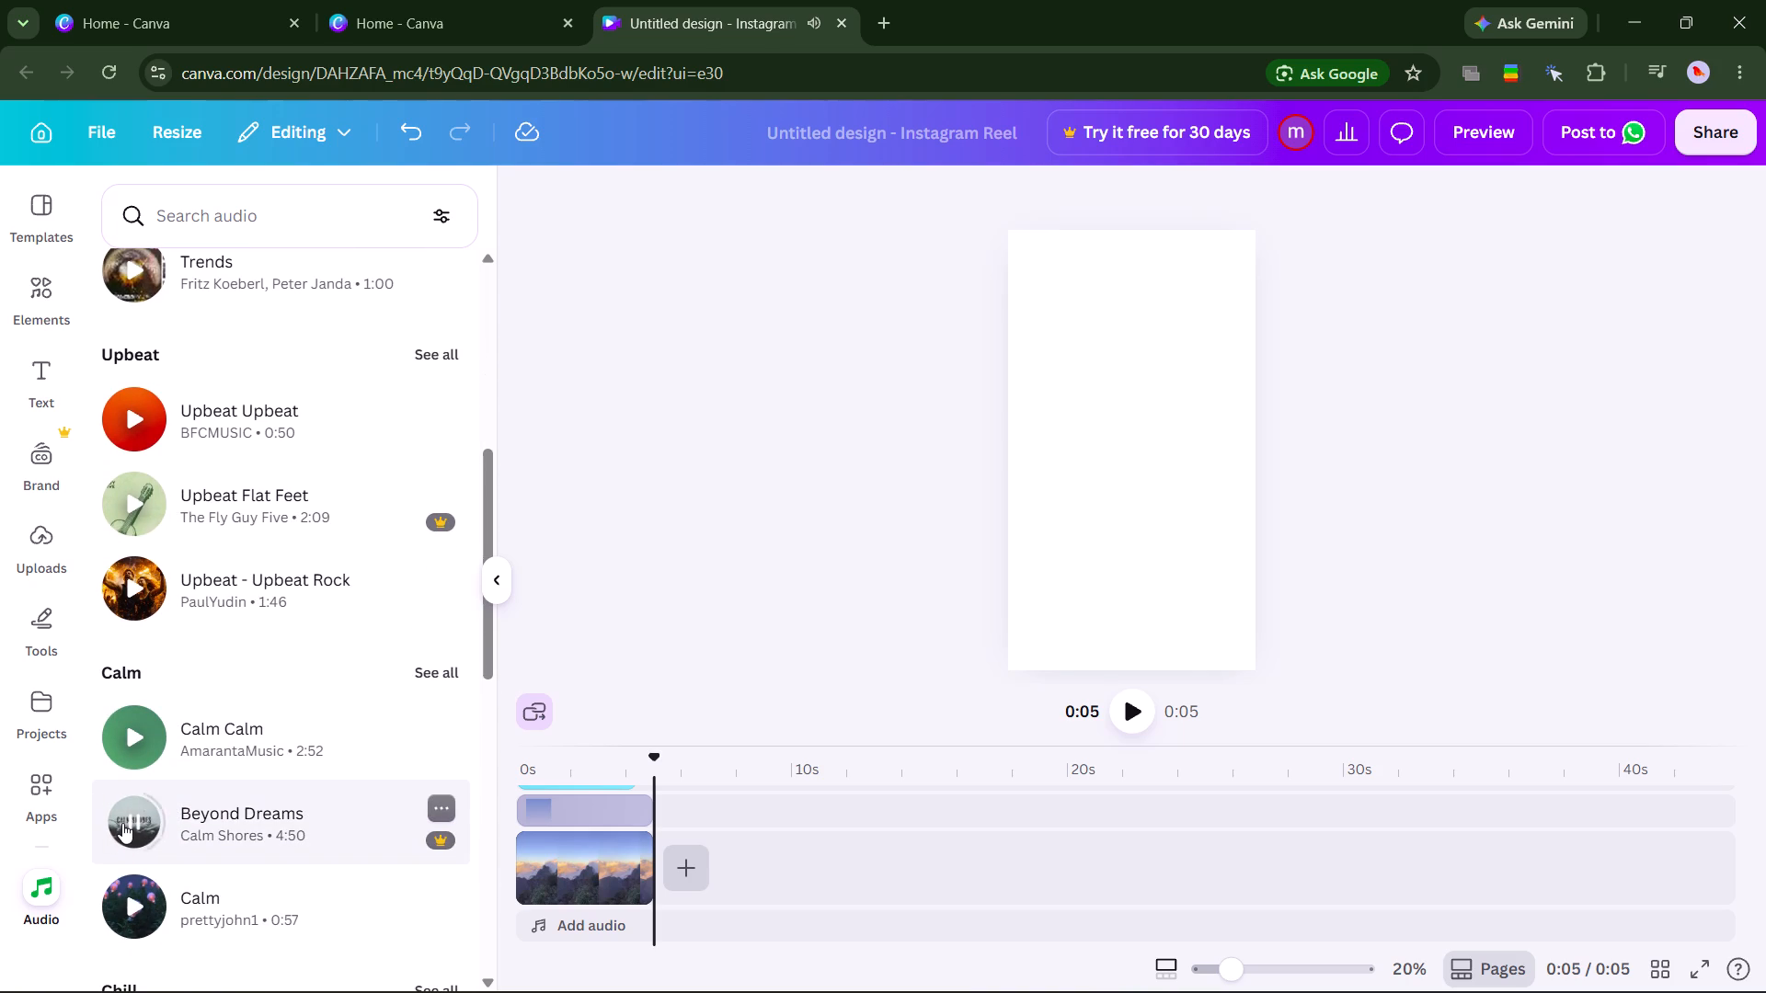
{"action": "left_click", "coordinate": [136, 901]}
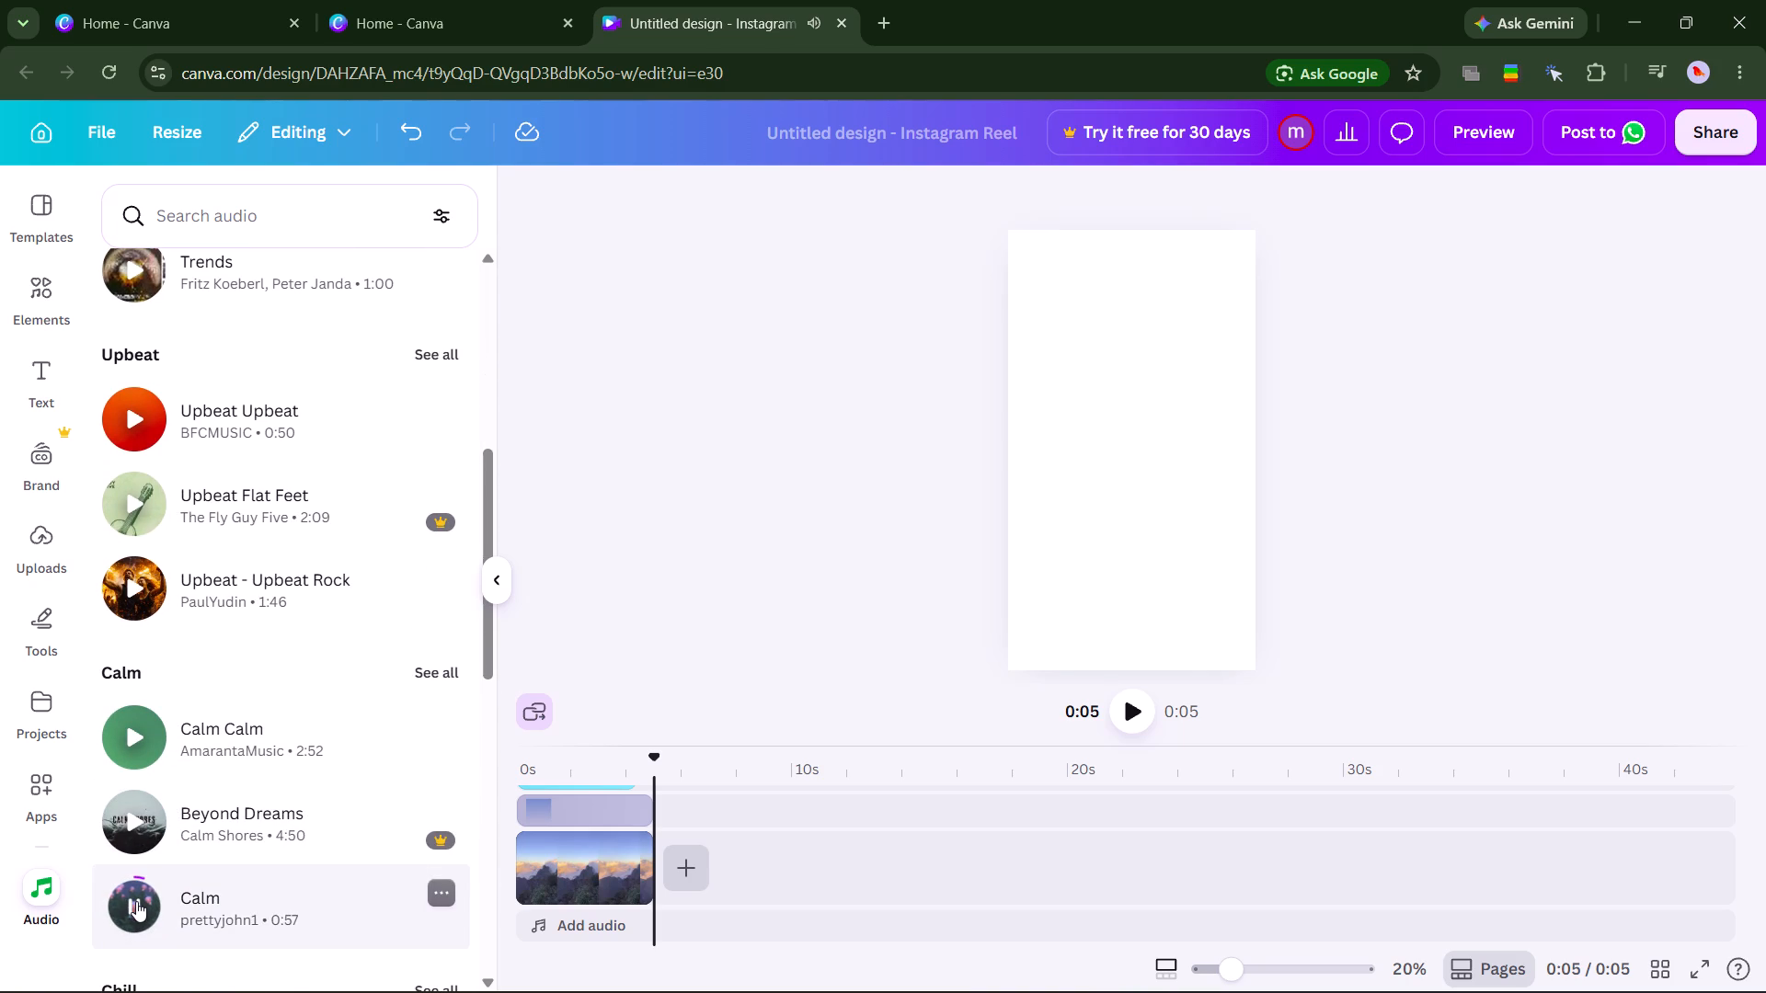
{"action": "scroll", "coordinate": [136, 901], "scroll_direction": "down", "scroll_amount": 4}
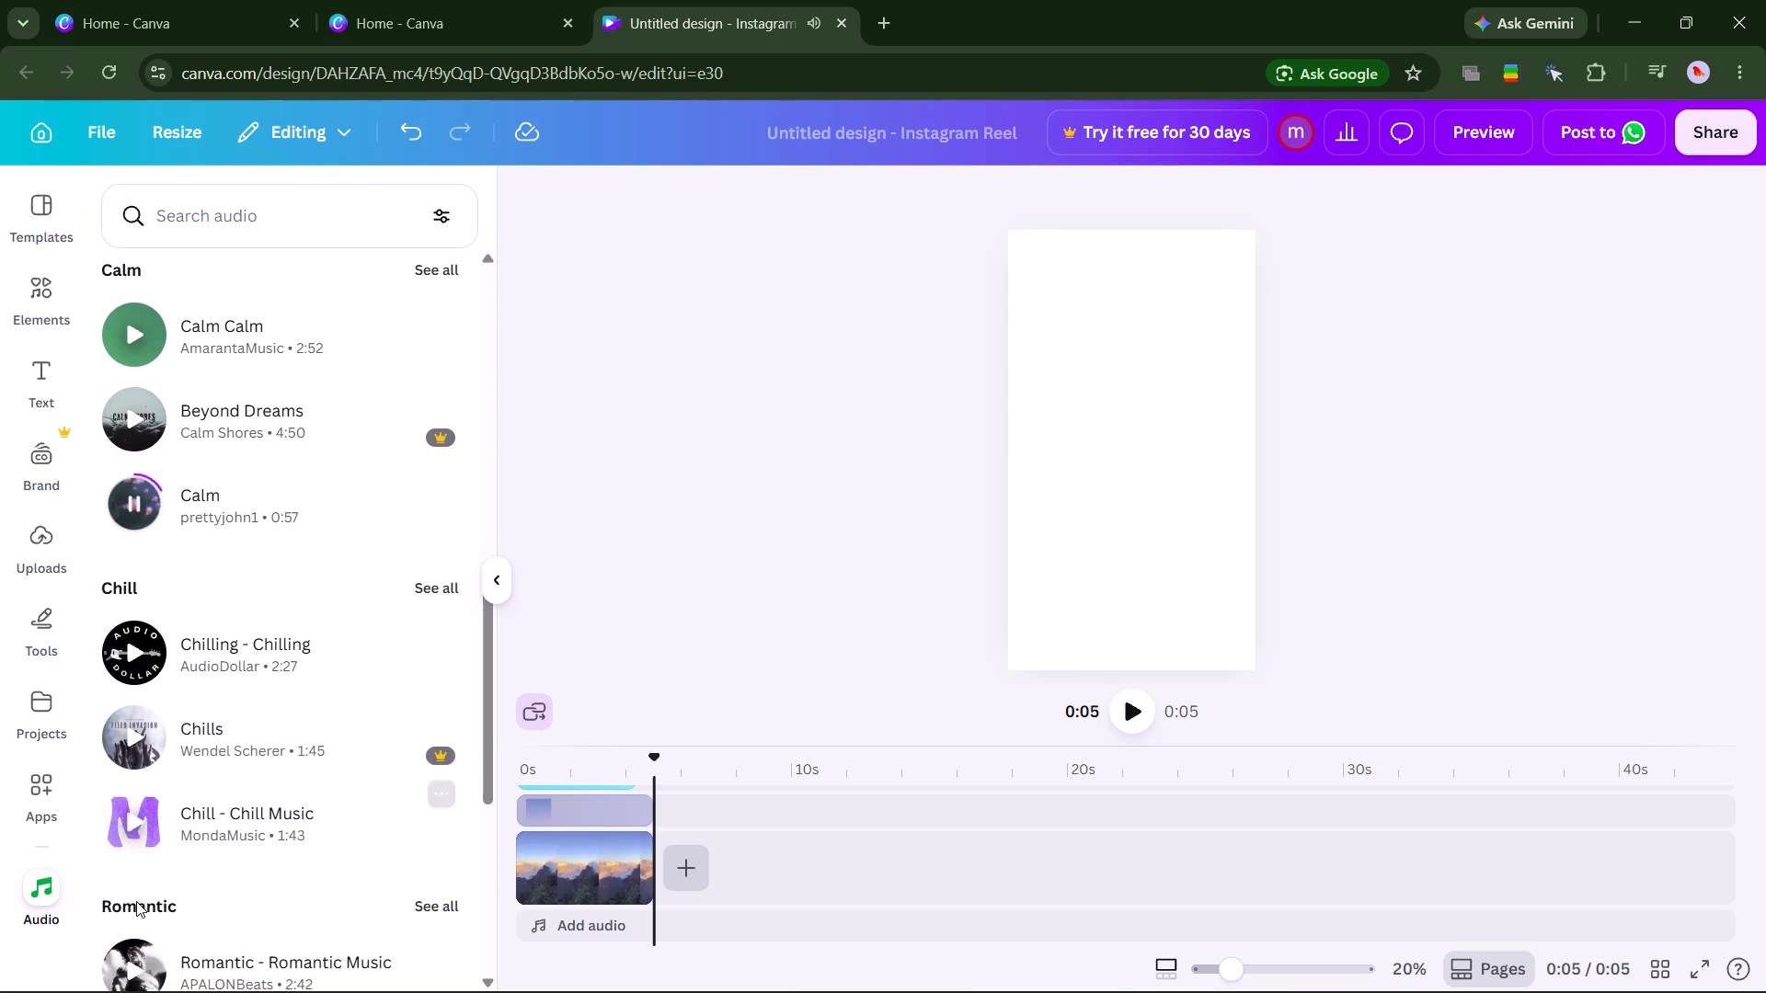
{"action": "scroll", "coordinate": [136, 901], "scroll_direction": "down", "scroll_amount": 1}
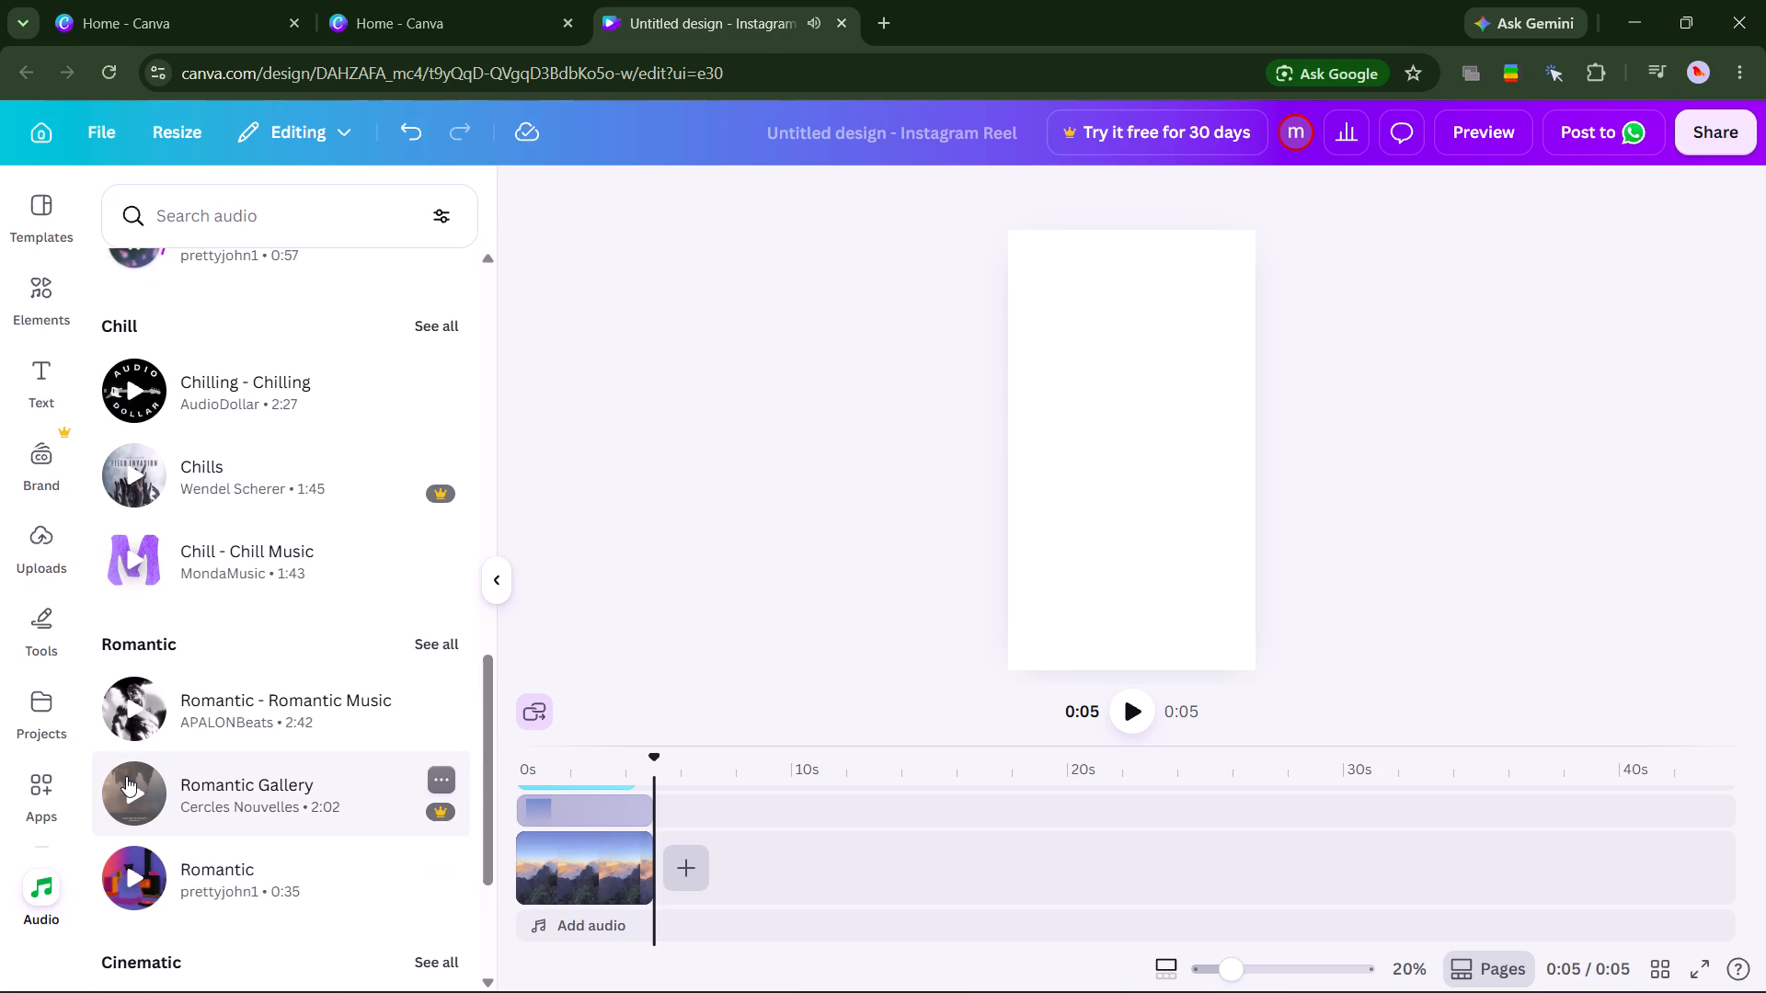
{"action": "left_click", "coordinate": [126, 777]}
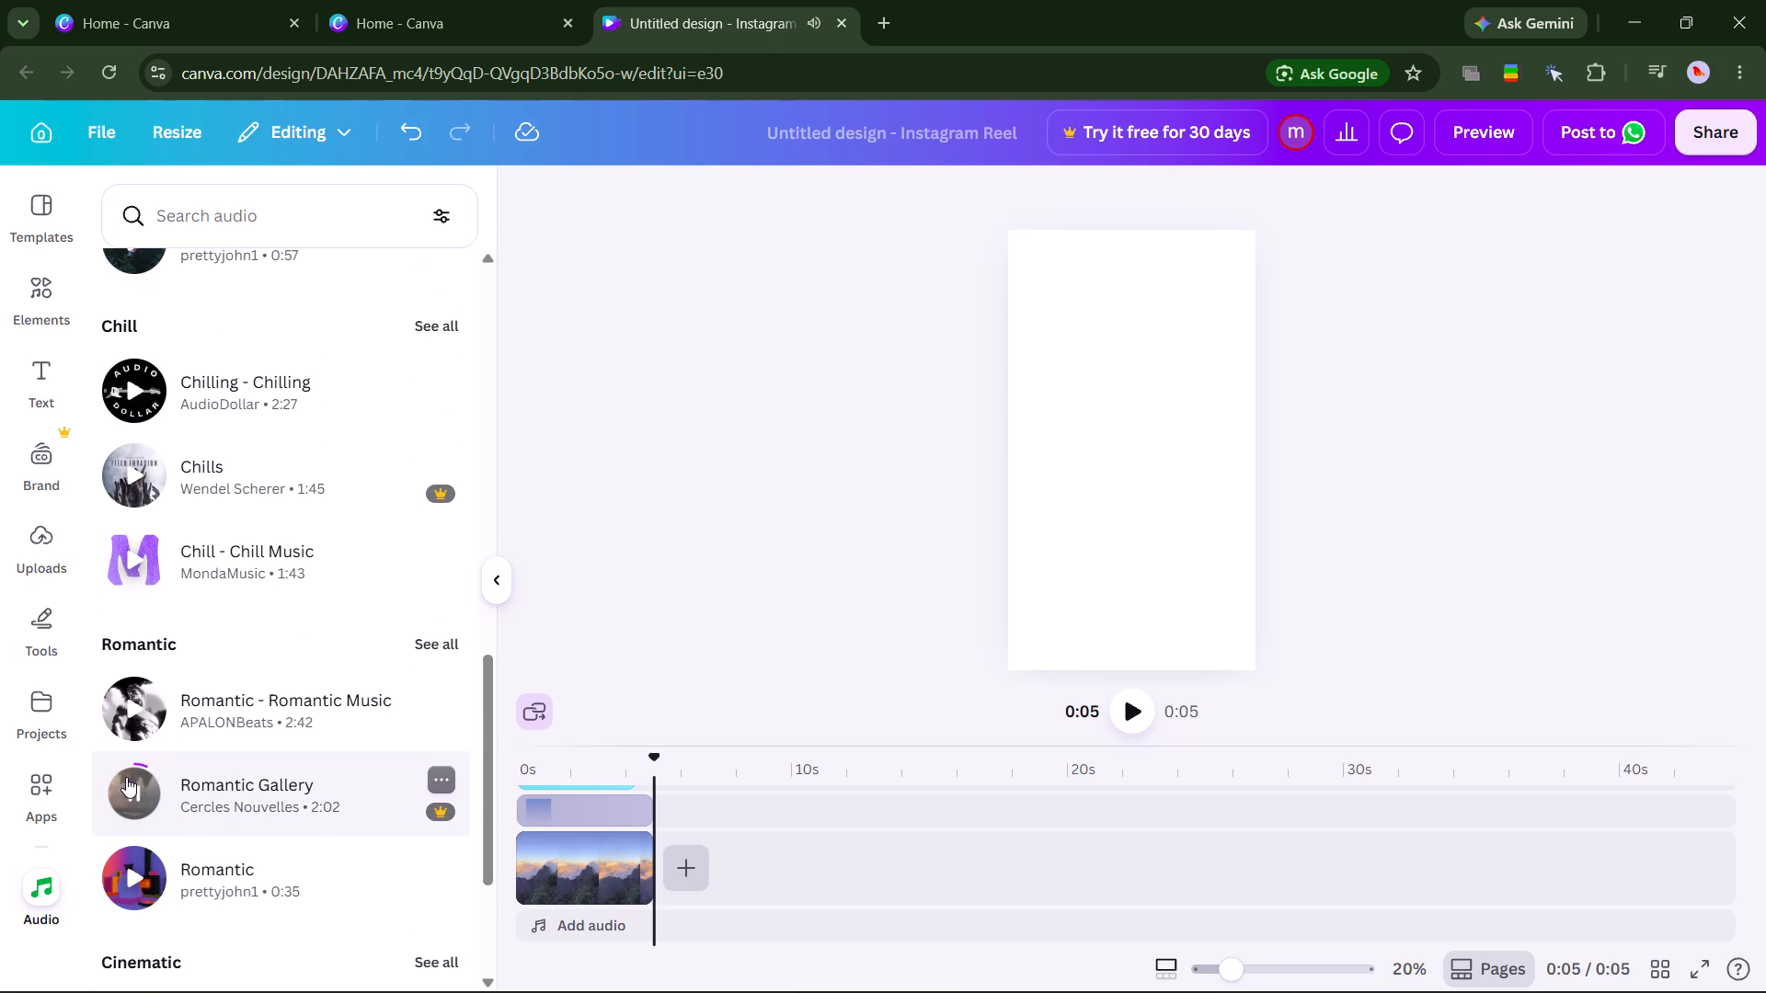
Preview the 0:35 track "Romantic" and add it to the reel's audio timeline.
{"action": "left_click", "coordinate": [135, 873]}
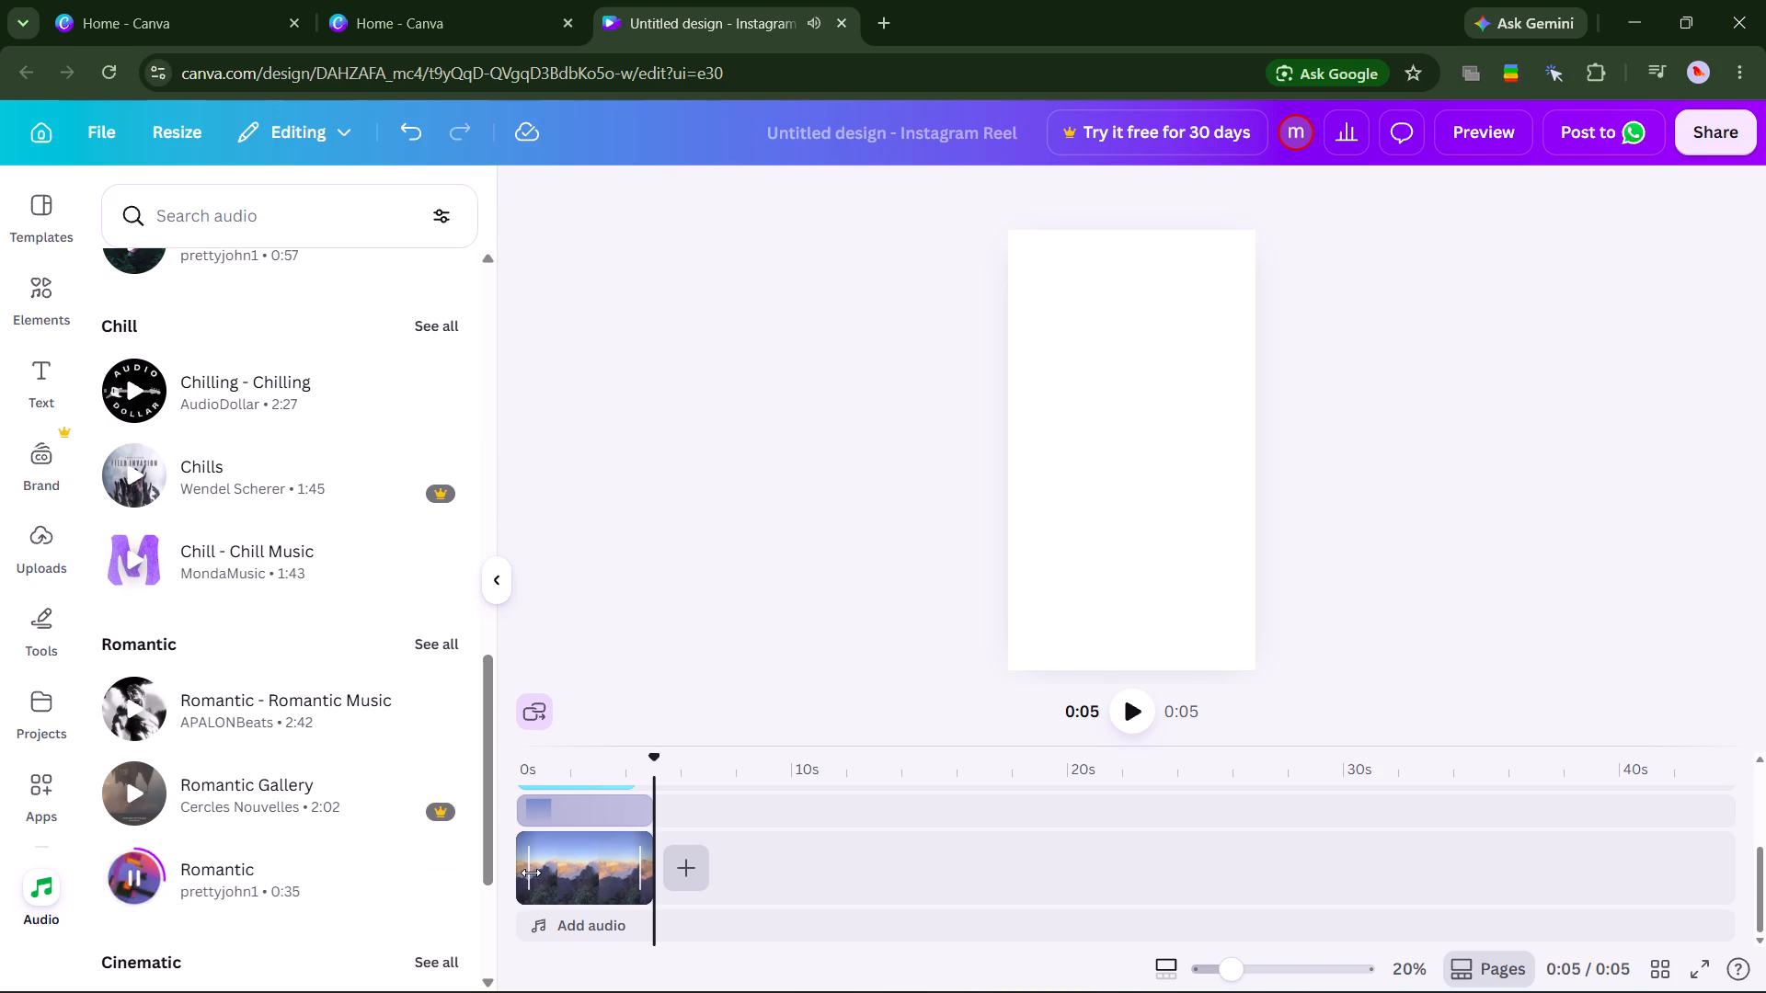
{"action": "left_click", "coordinate": [366, 868]}
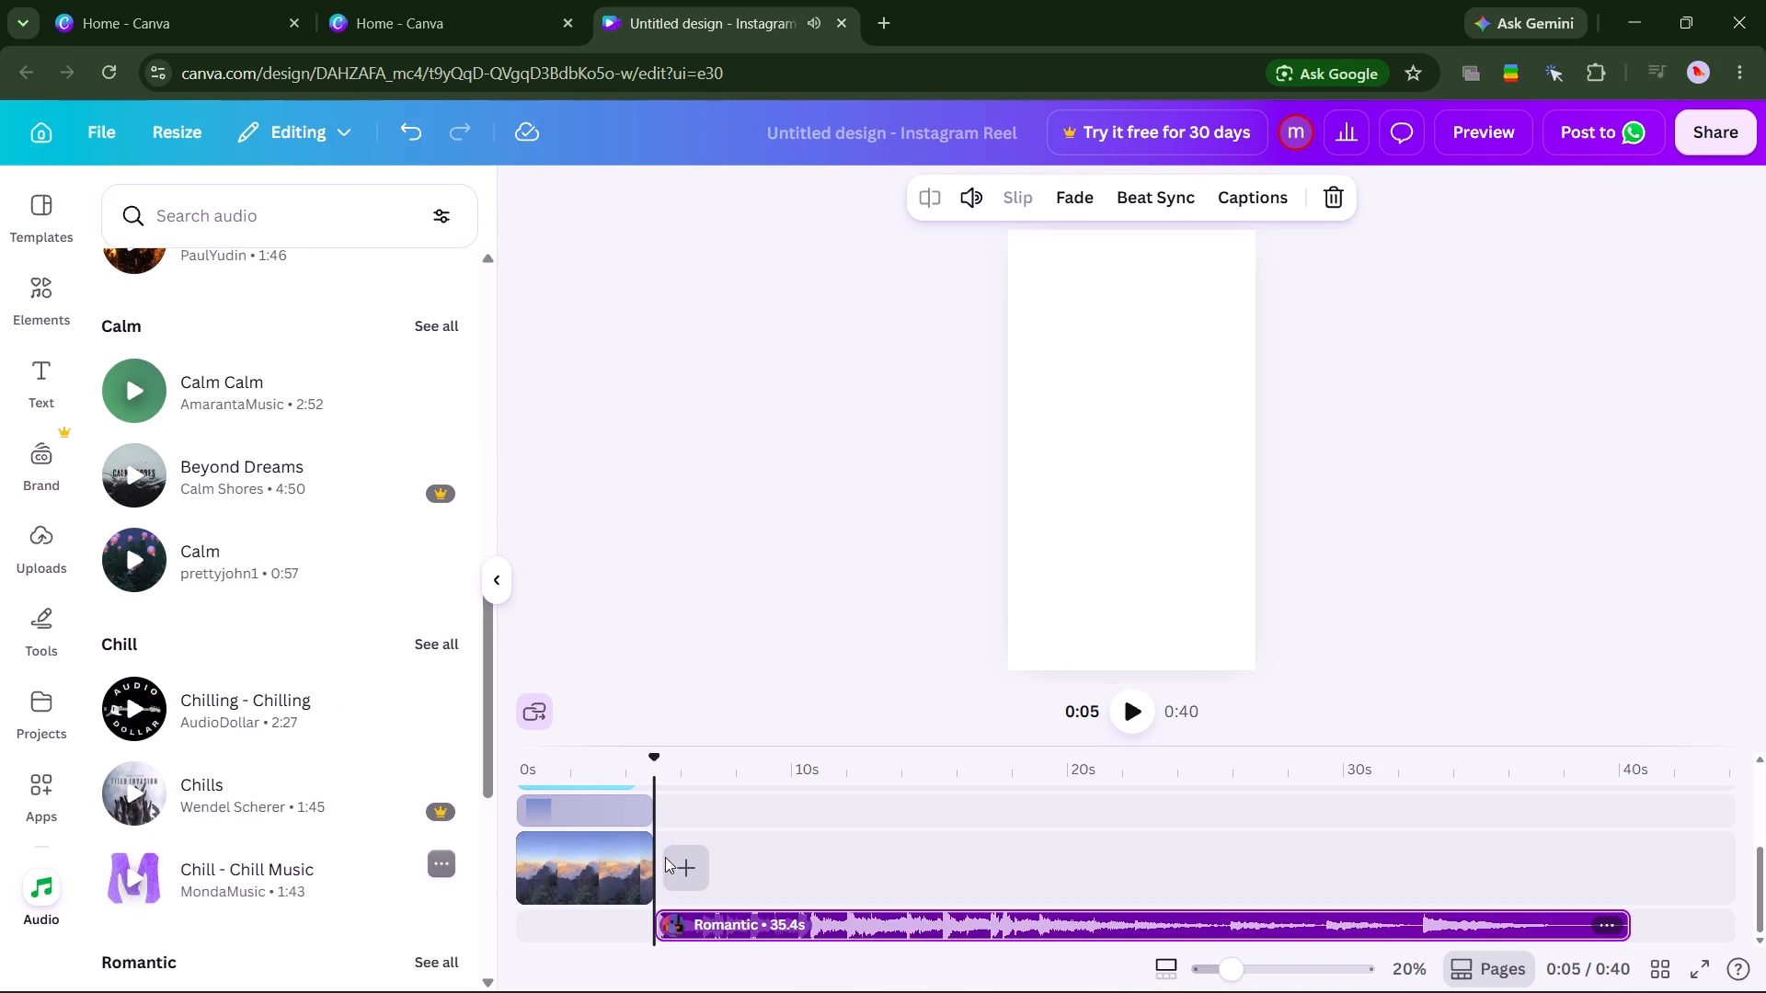
Play the reel from about 10.7 s to listen to the added Romantic track.
{"action": "left_click", "coordinate": [660, 934]}
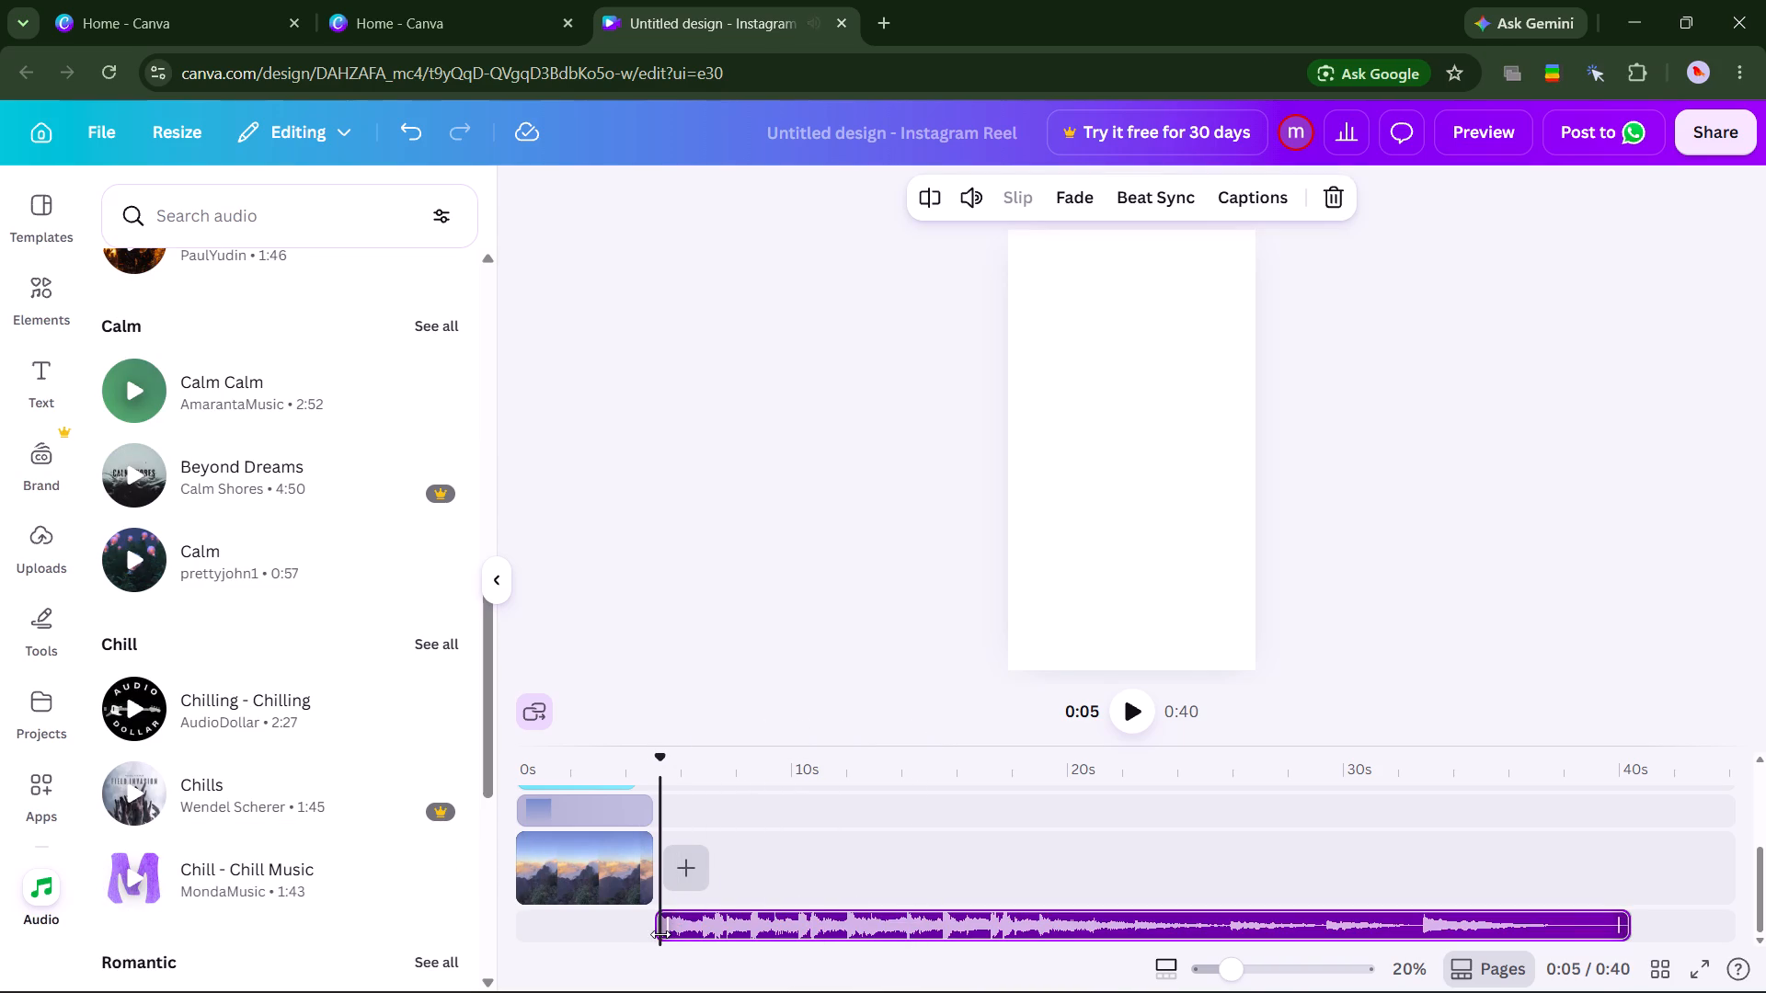
{"action": "left_click", "coordinate": [813, 923]}
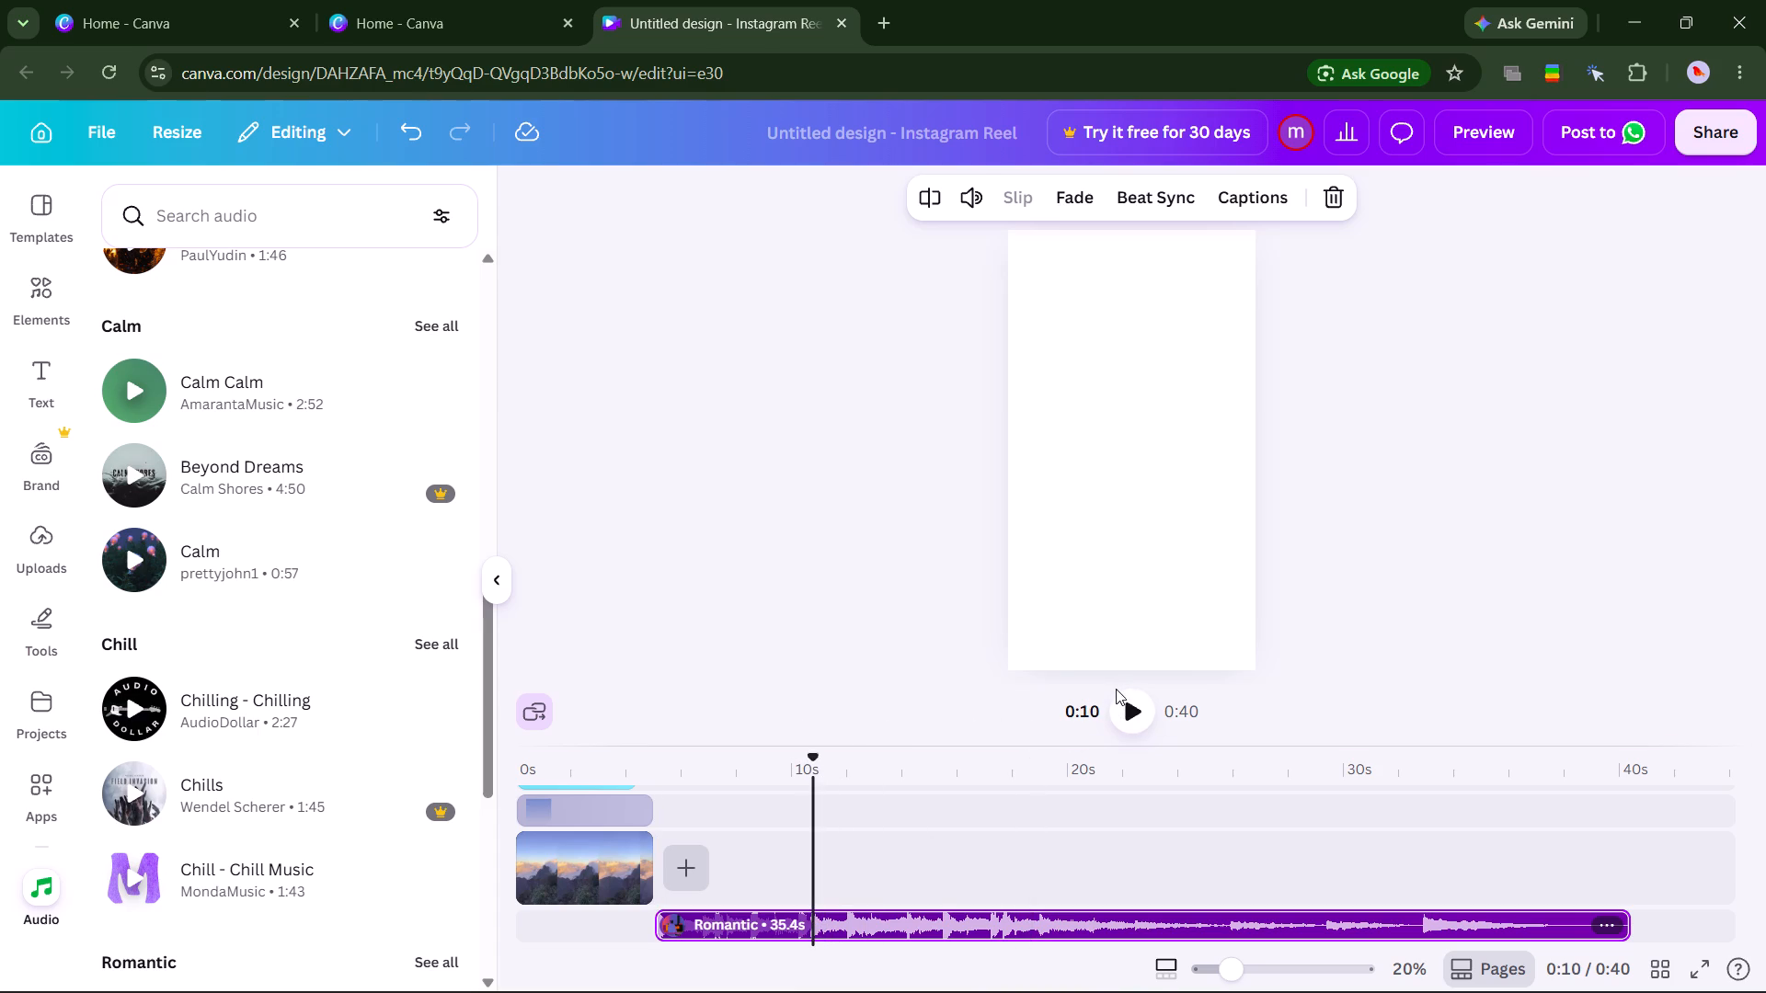
{"action": "left_click", "coordinate": [1130, 712]}
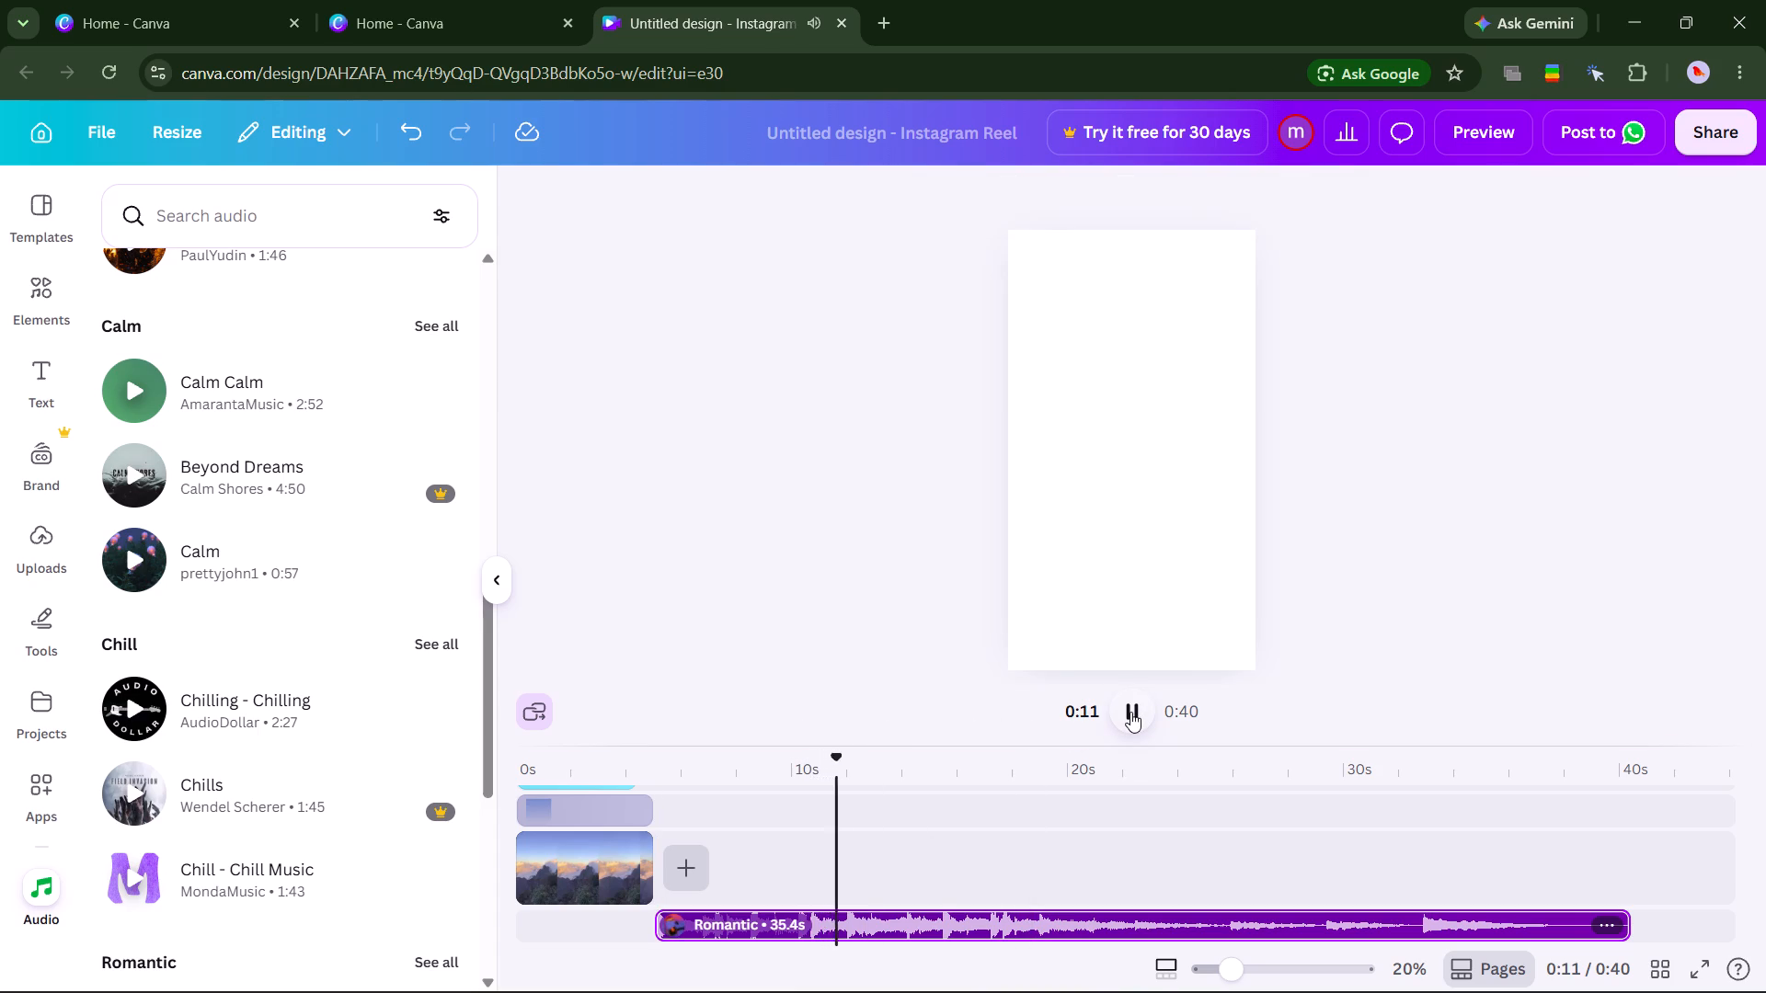
{"action": "left_click", "coordinate": [1160, 550]}
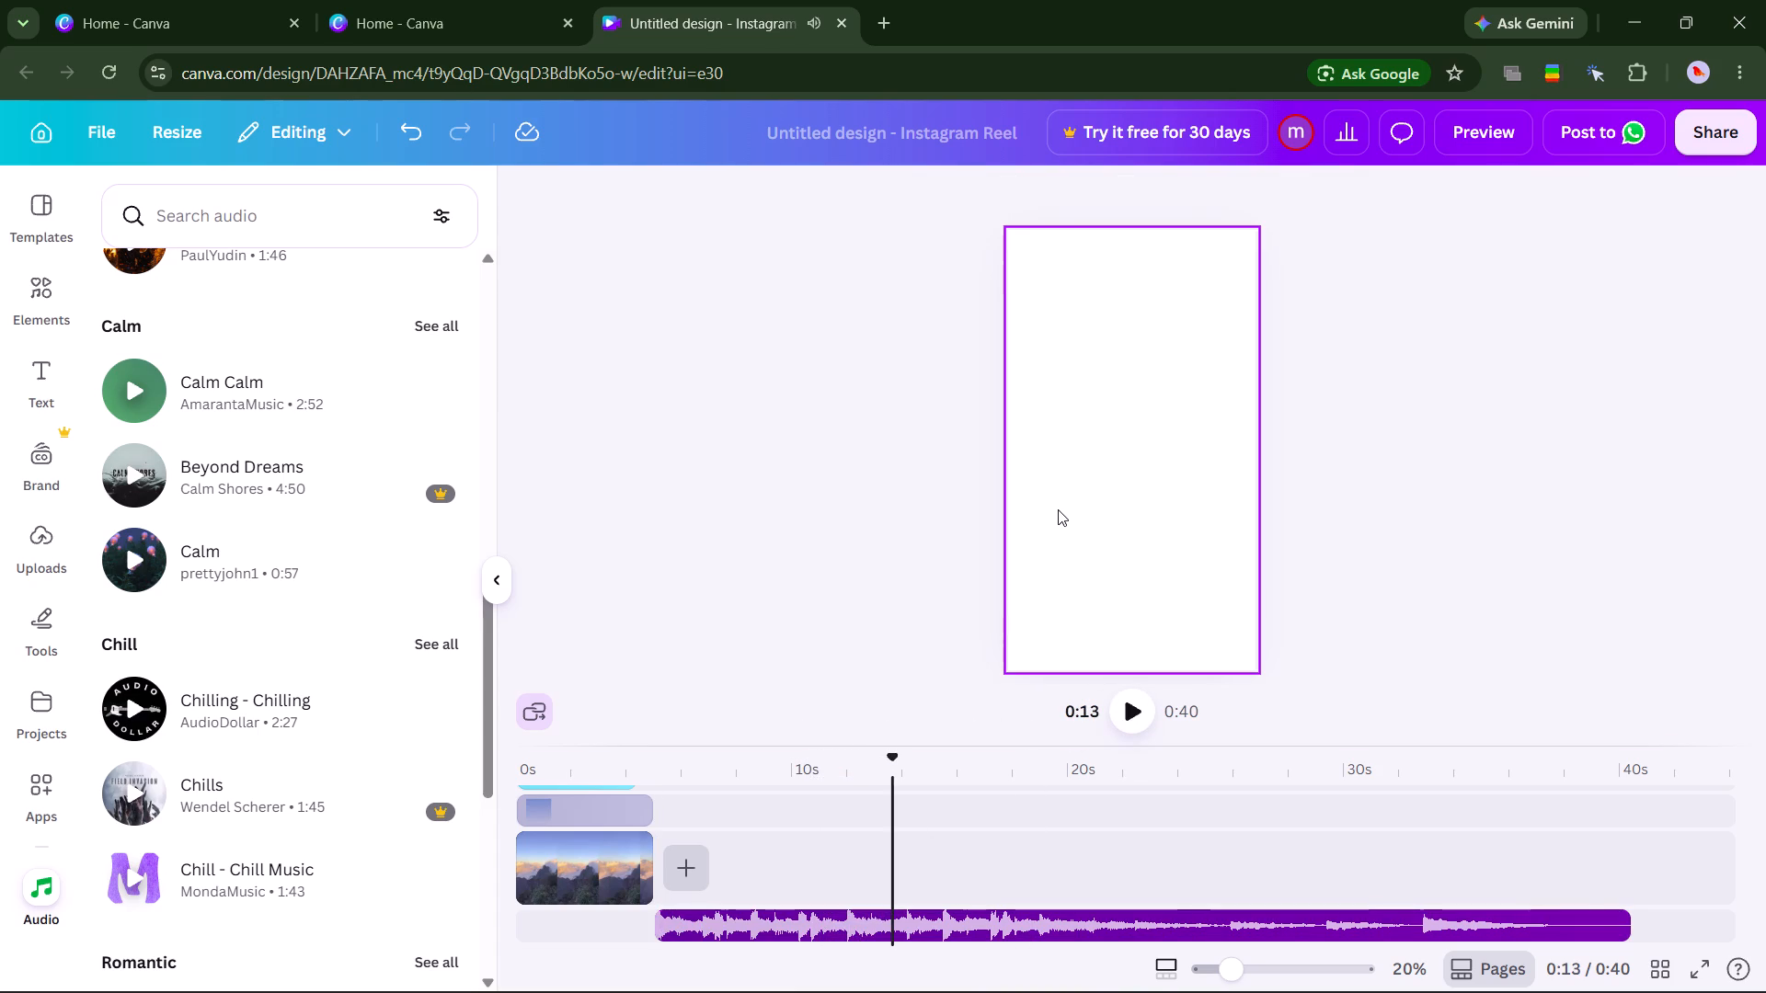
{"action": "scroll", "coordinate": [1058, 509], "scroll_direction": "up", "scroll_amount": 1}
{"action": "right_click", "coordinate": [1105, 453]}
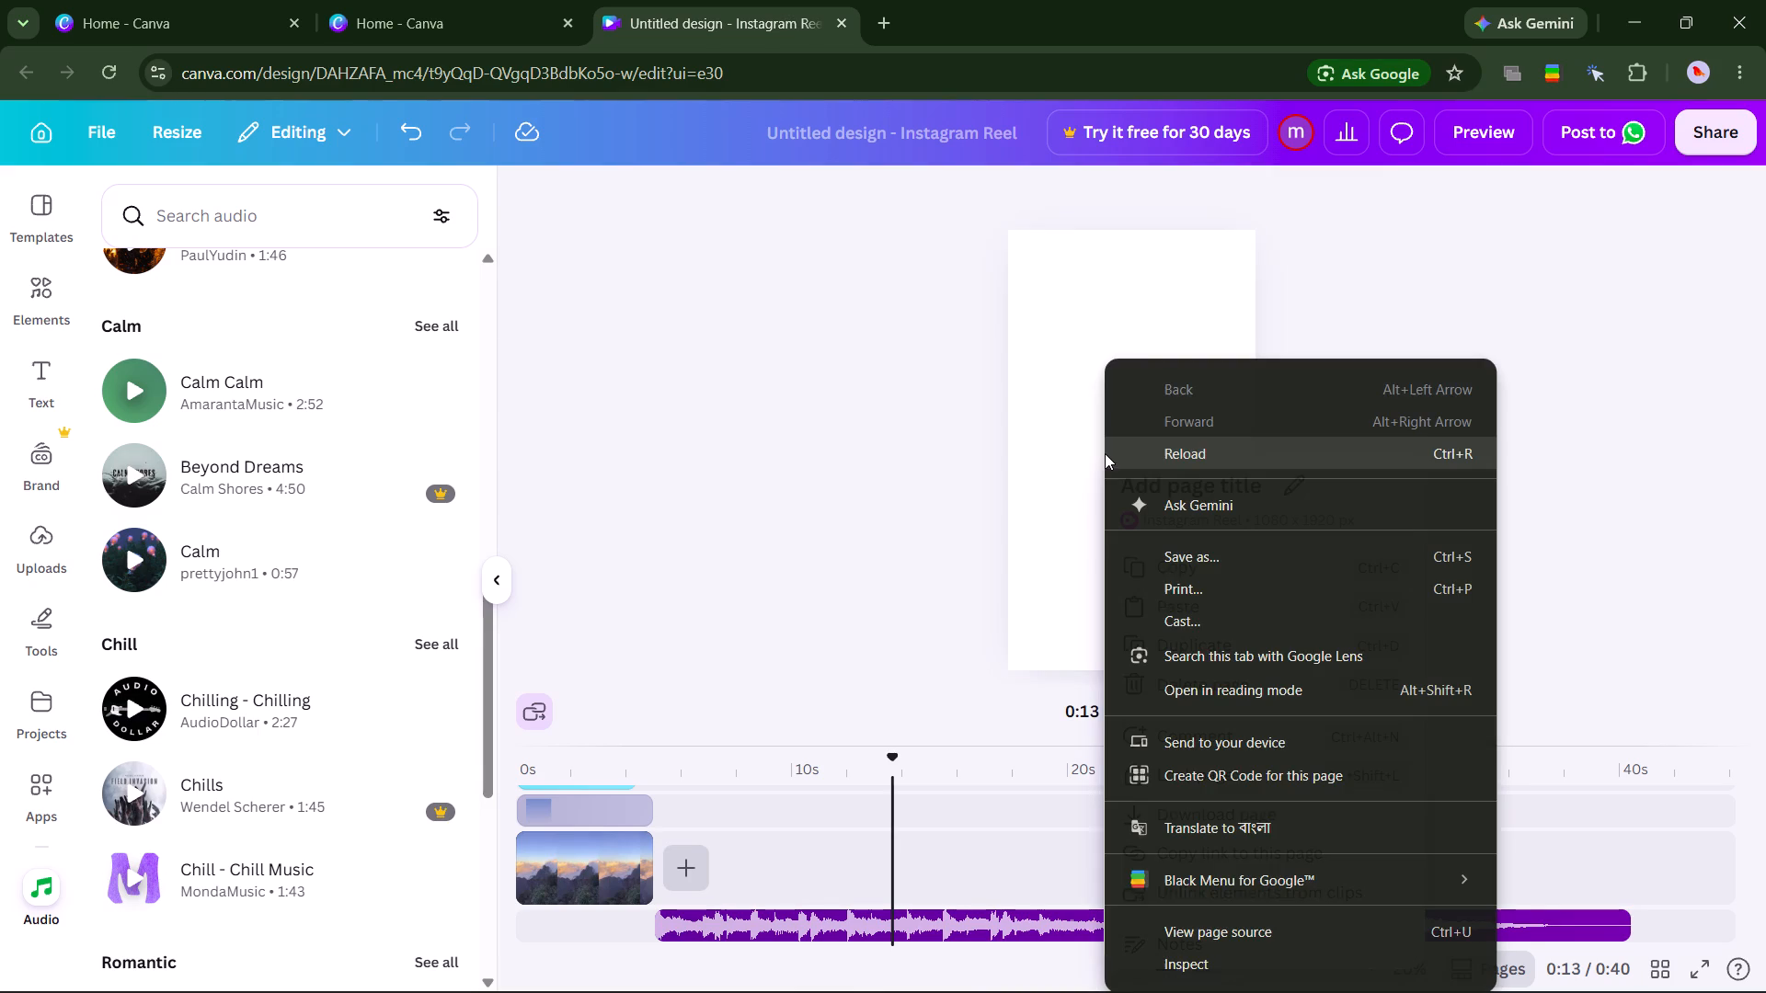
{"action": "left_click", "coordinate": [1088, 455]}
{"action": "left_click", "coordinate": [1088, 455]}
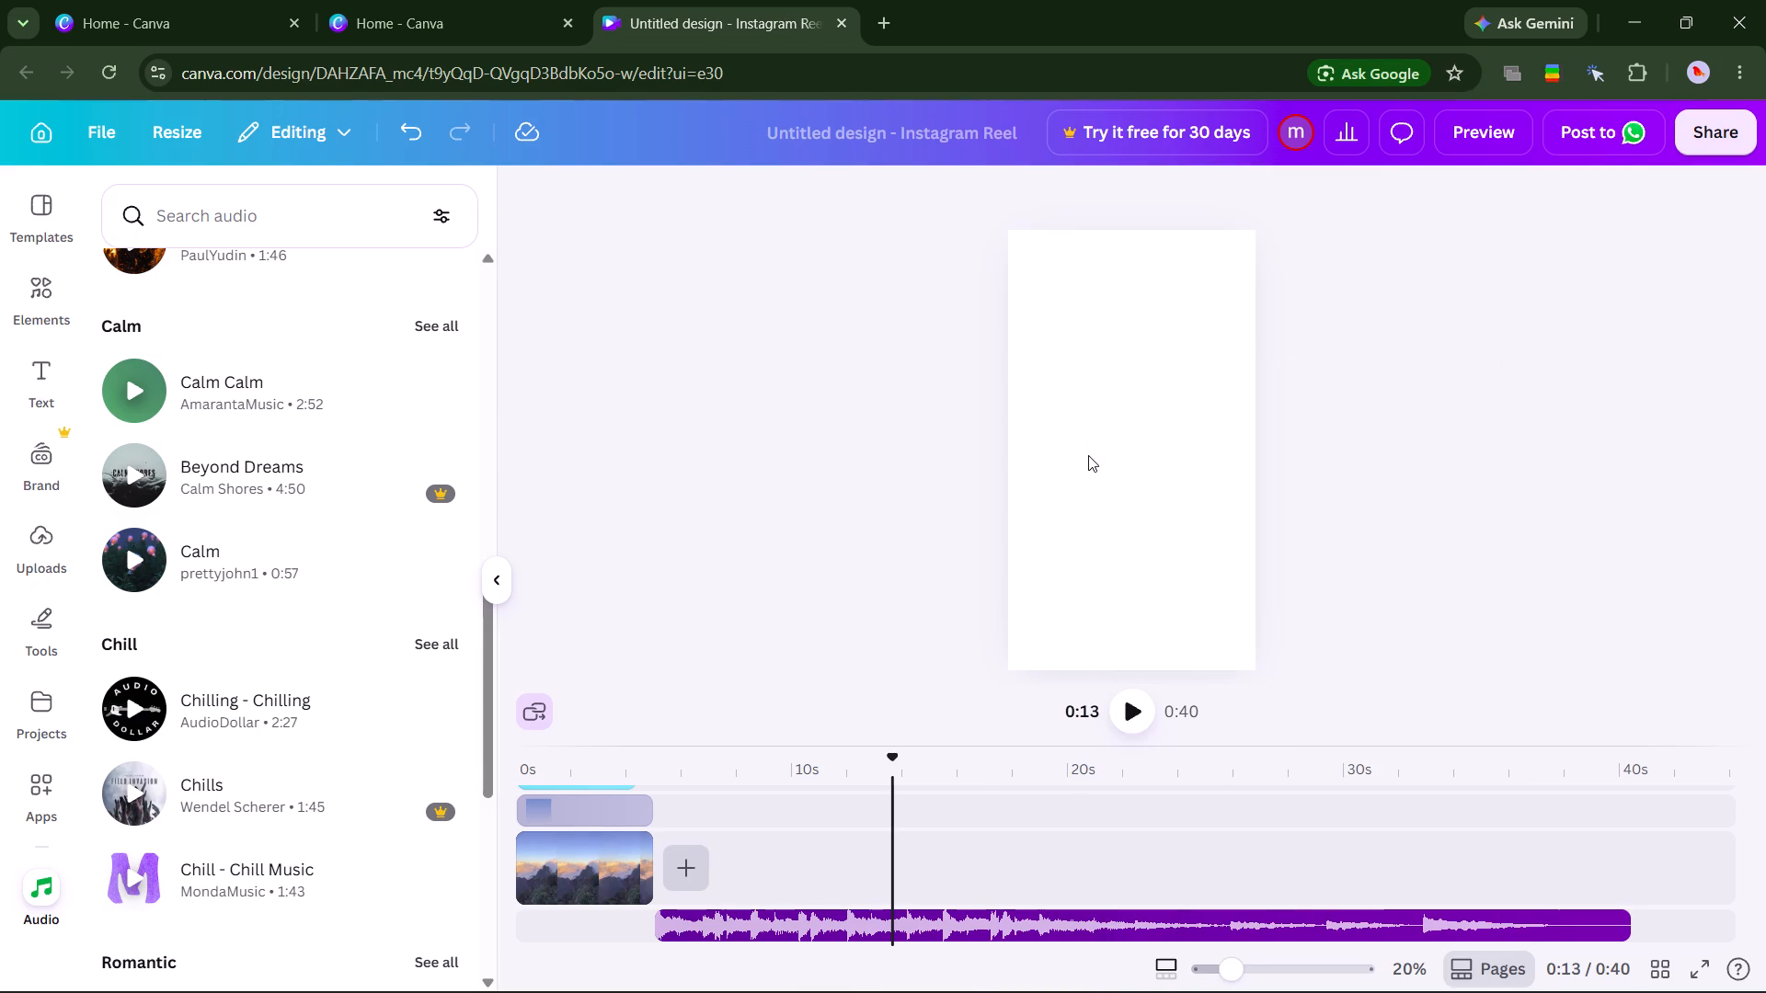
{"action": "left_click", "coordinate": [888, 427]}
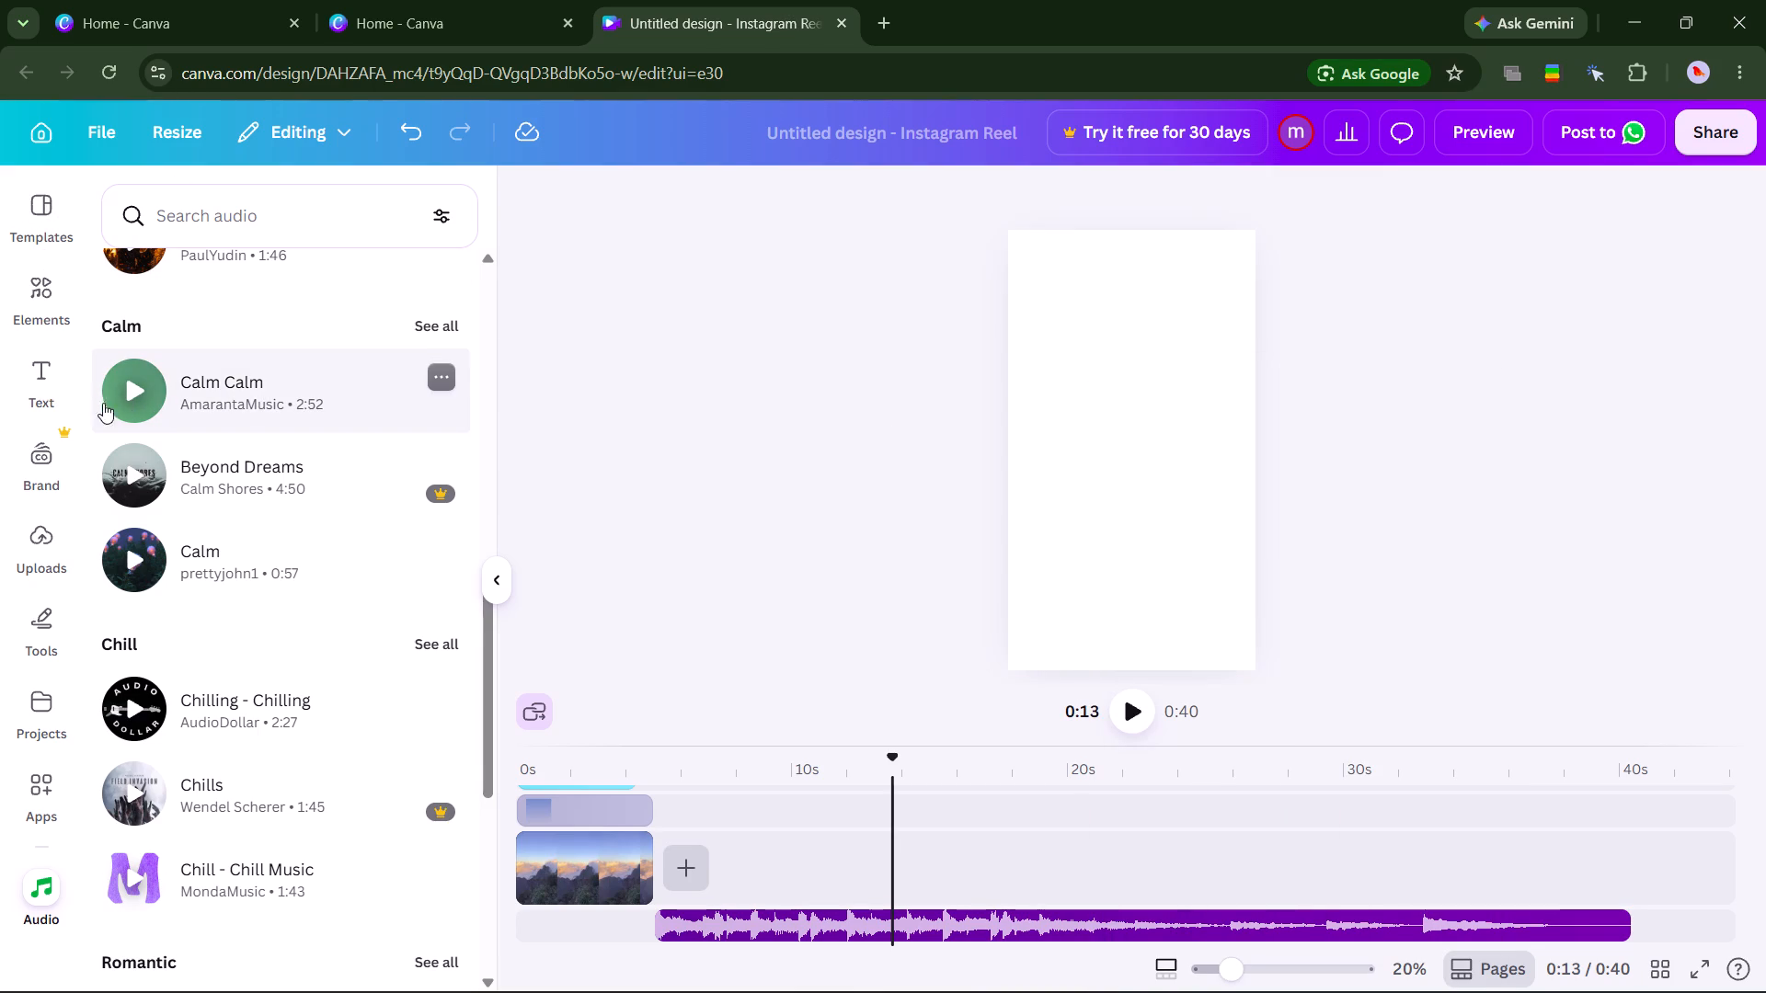
Play the reel from within the mountain video clip to check how the audio follows the video.
{"action": "left_click", "coordinate": [557, 867]}
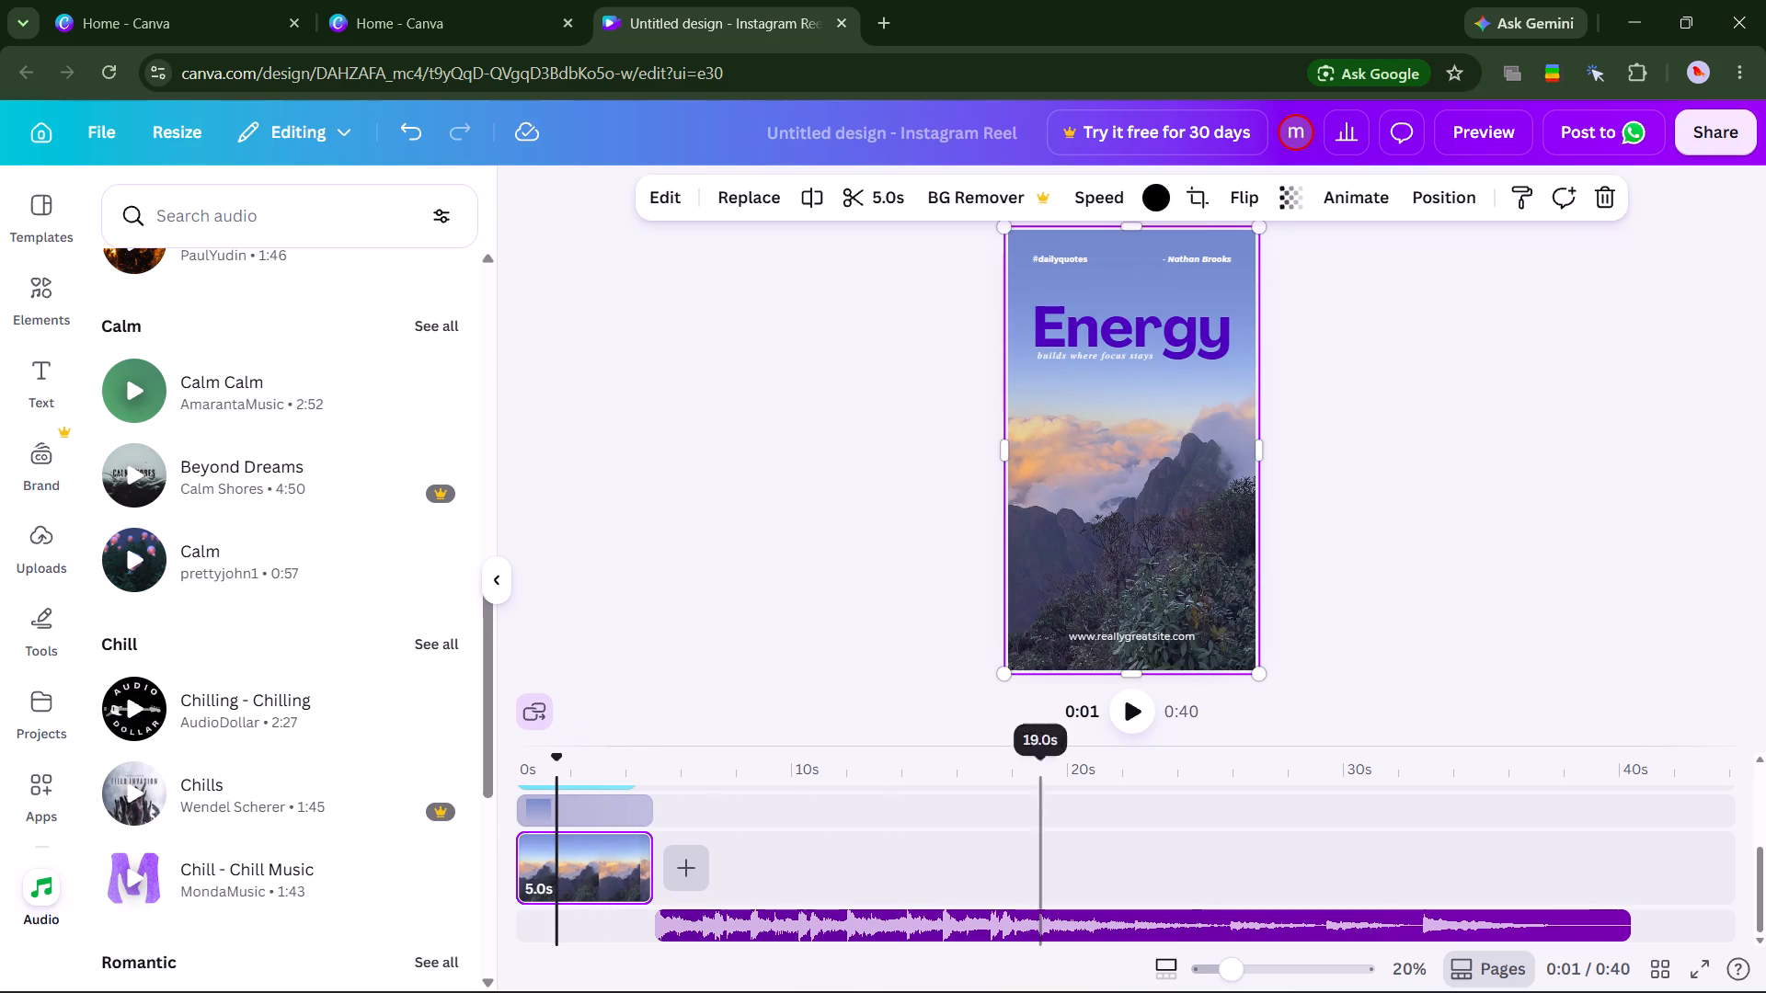
{"action": "left_click", "coordinate": [1133, 713]}
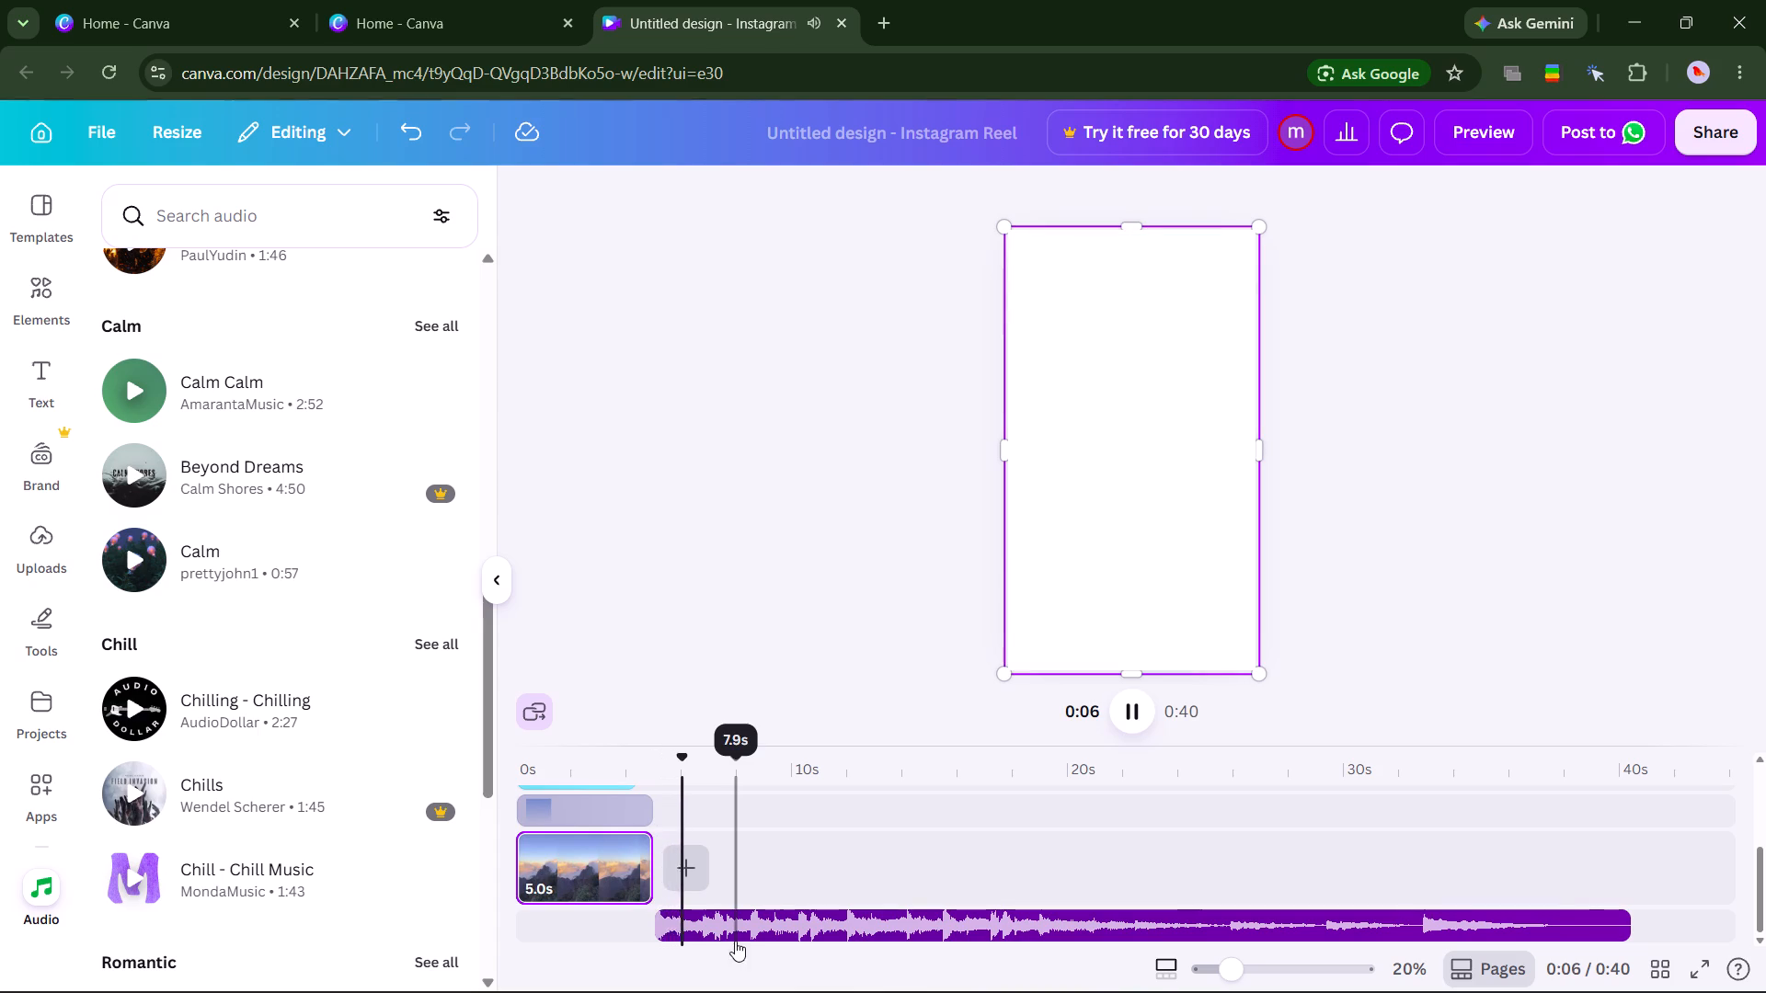
Move the Romantic audio track to start at 0 s, beneath the mountain video clip.
{"action": "left_click_drag", "start_coordinate": [719, 935], "coordinate": [663, 937]}
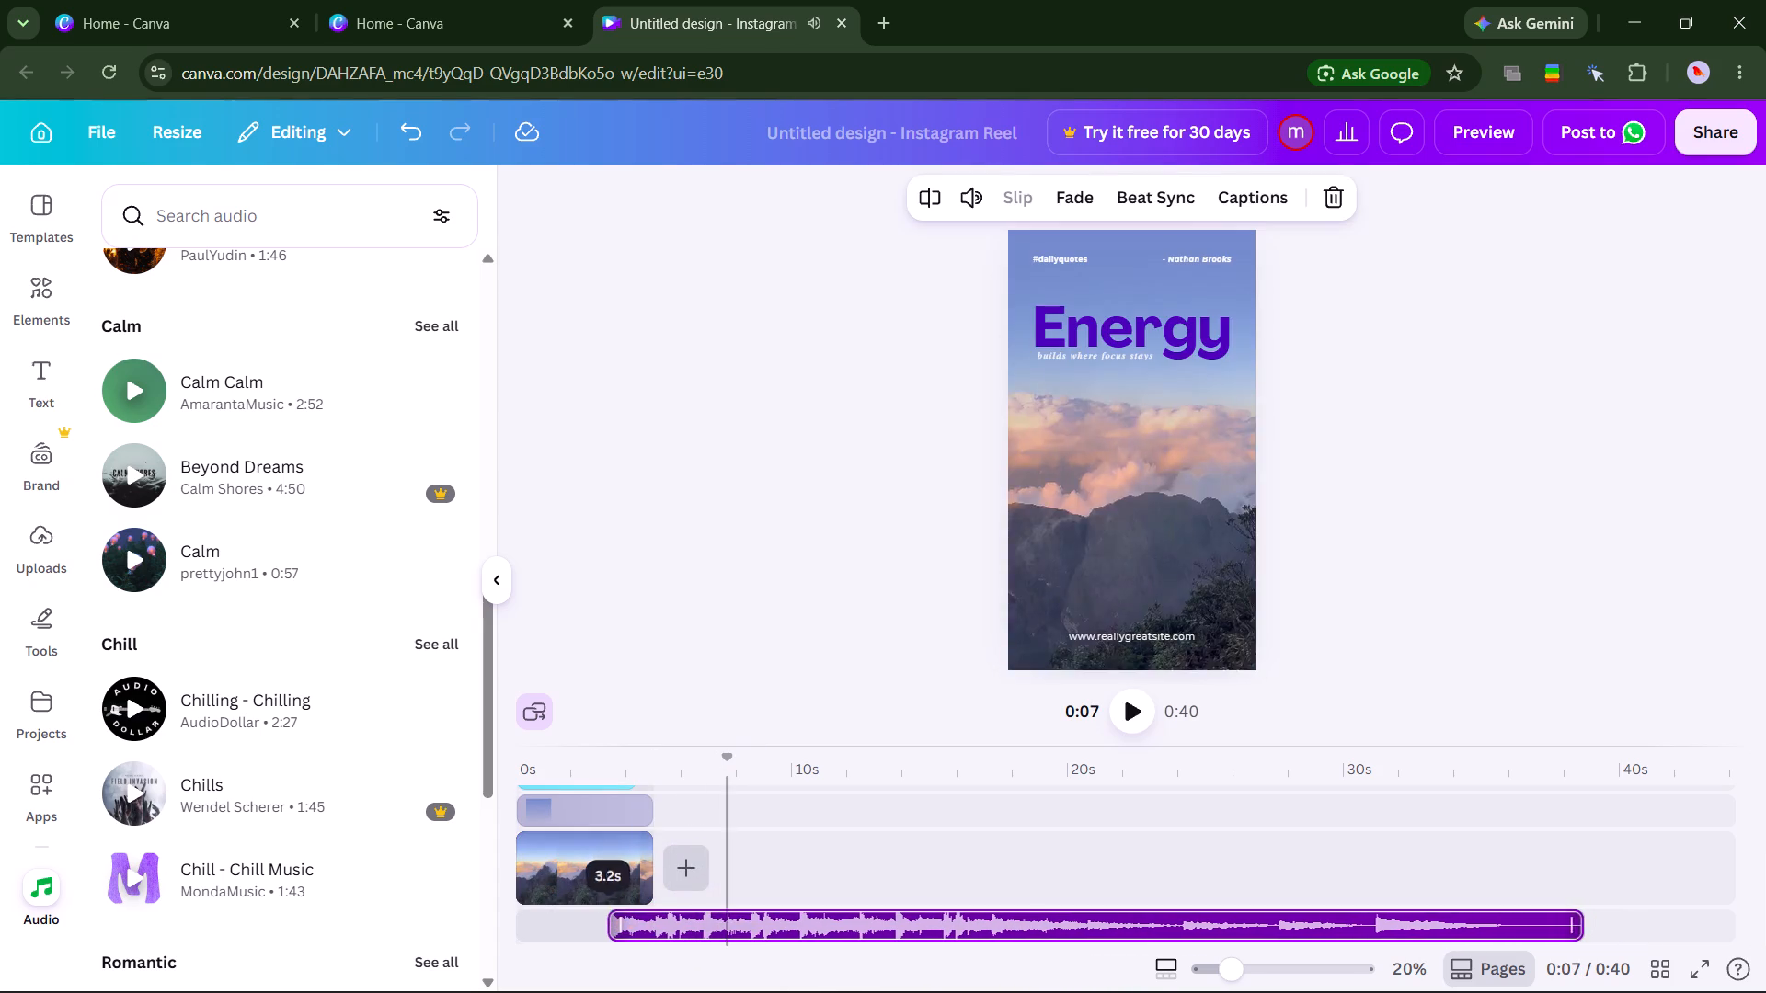
{"action": "left_click_drag", "start_coordinate": [663, 937], "coordinate": [577, 948]}
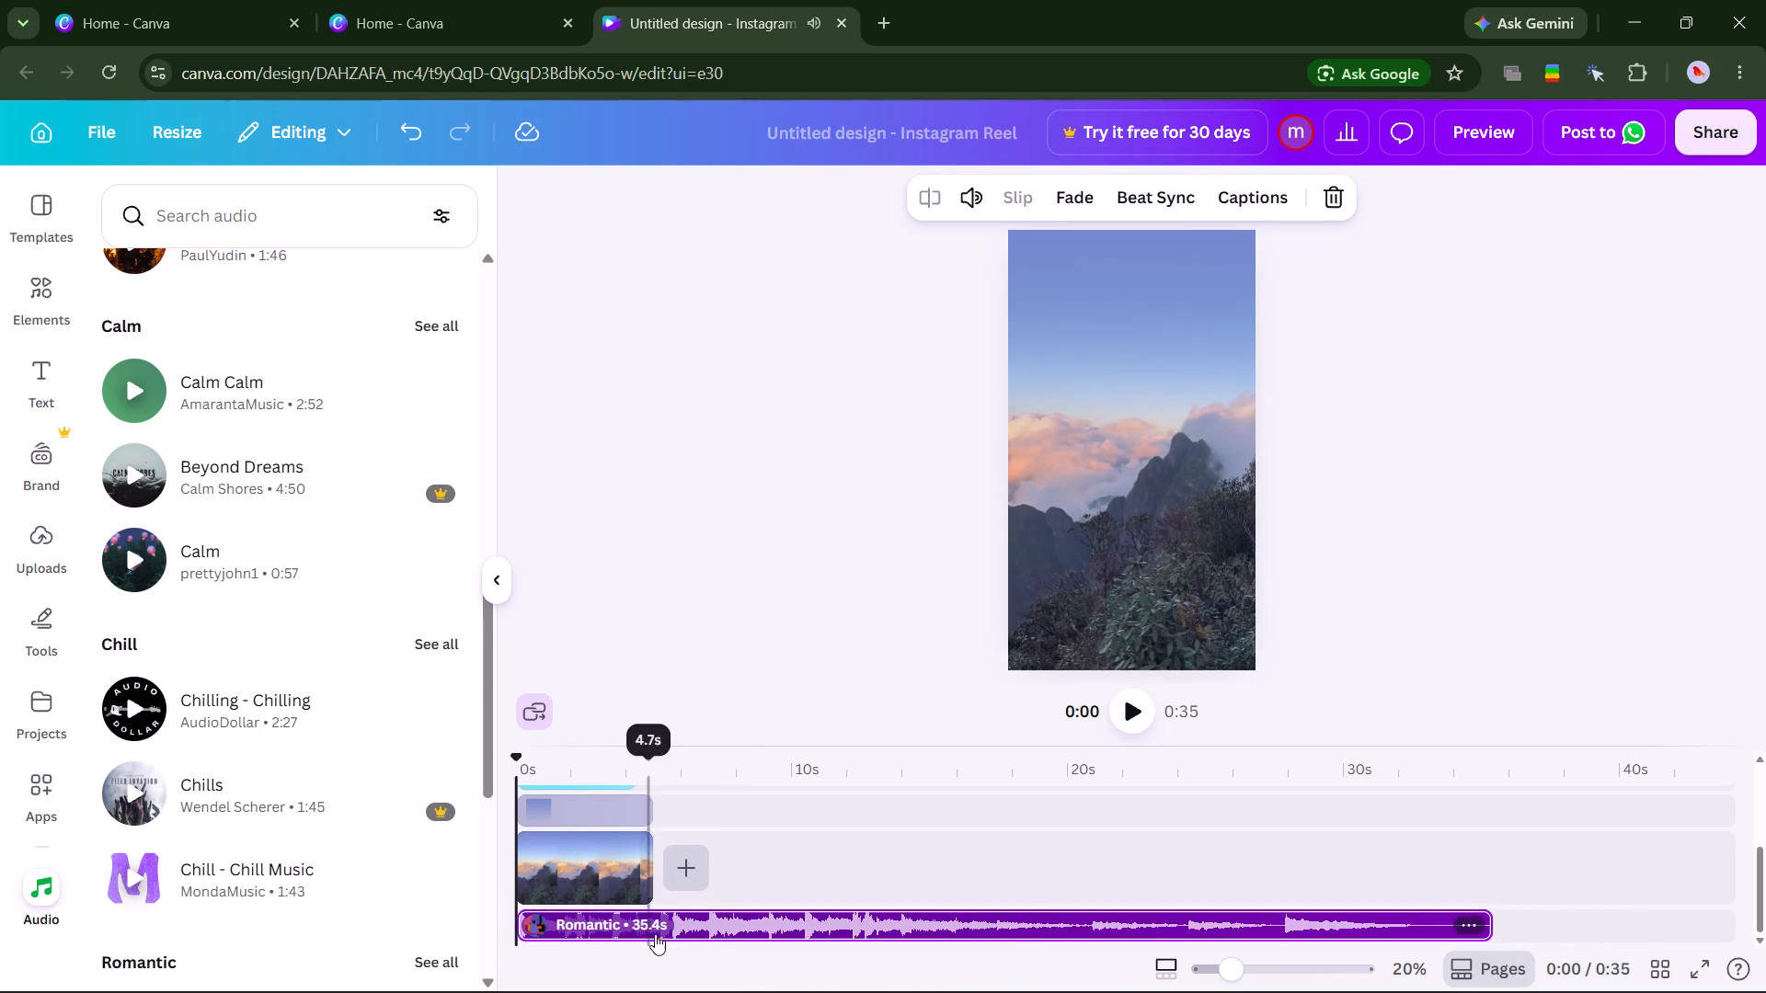
Play the reel from the middle of the video clip and again from near the start to check the repositioned audio.
{"action": "left_click", "coordinate": [589, 857]}
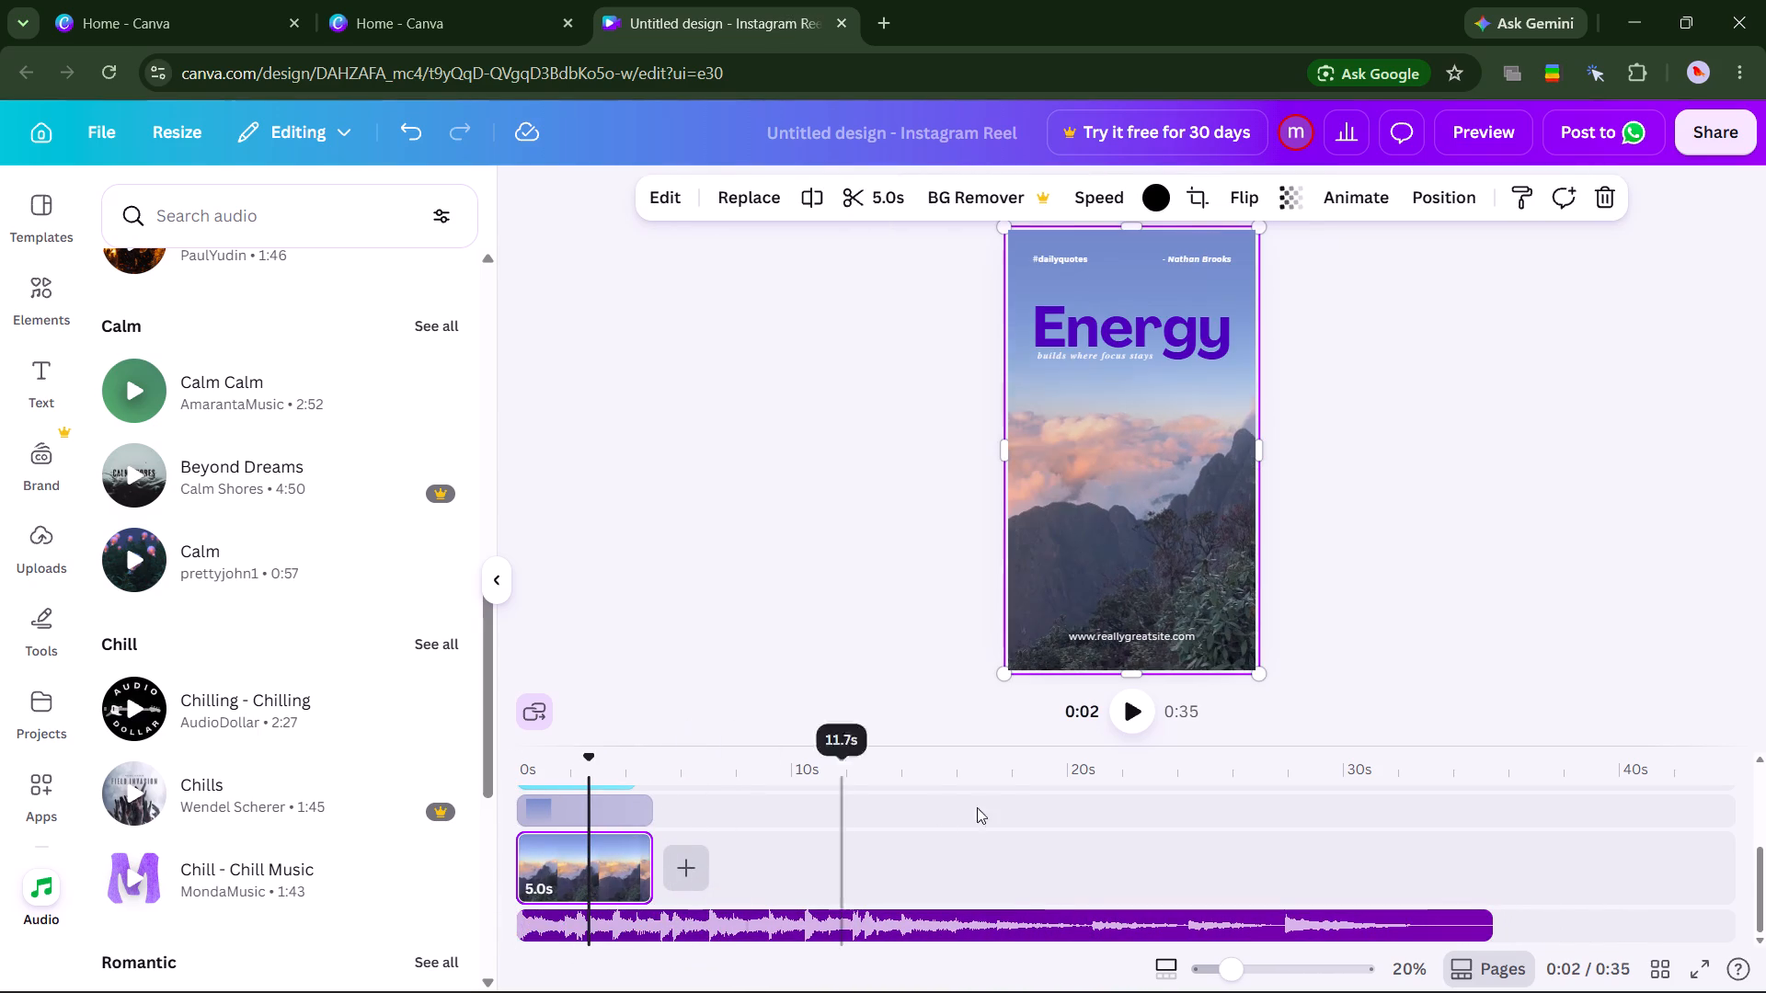
{"action": "left_click", "coordinate": [1142, 706]}
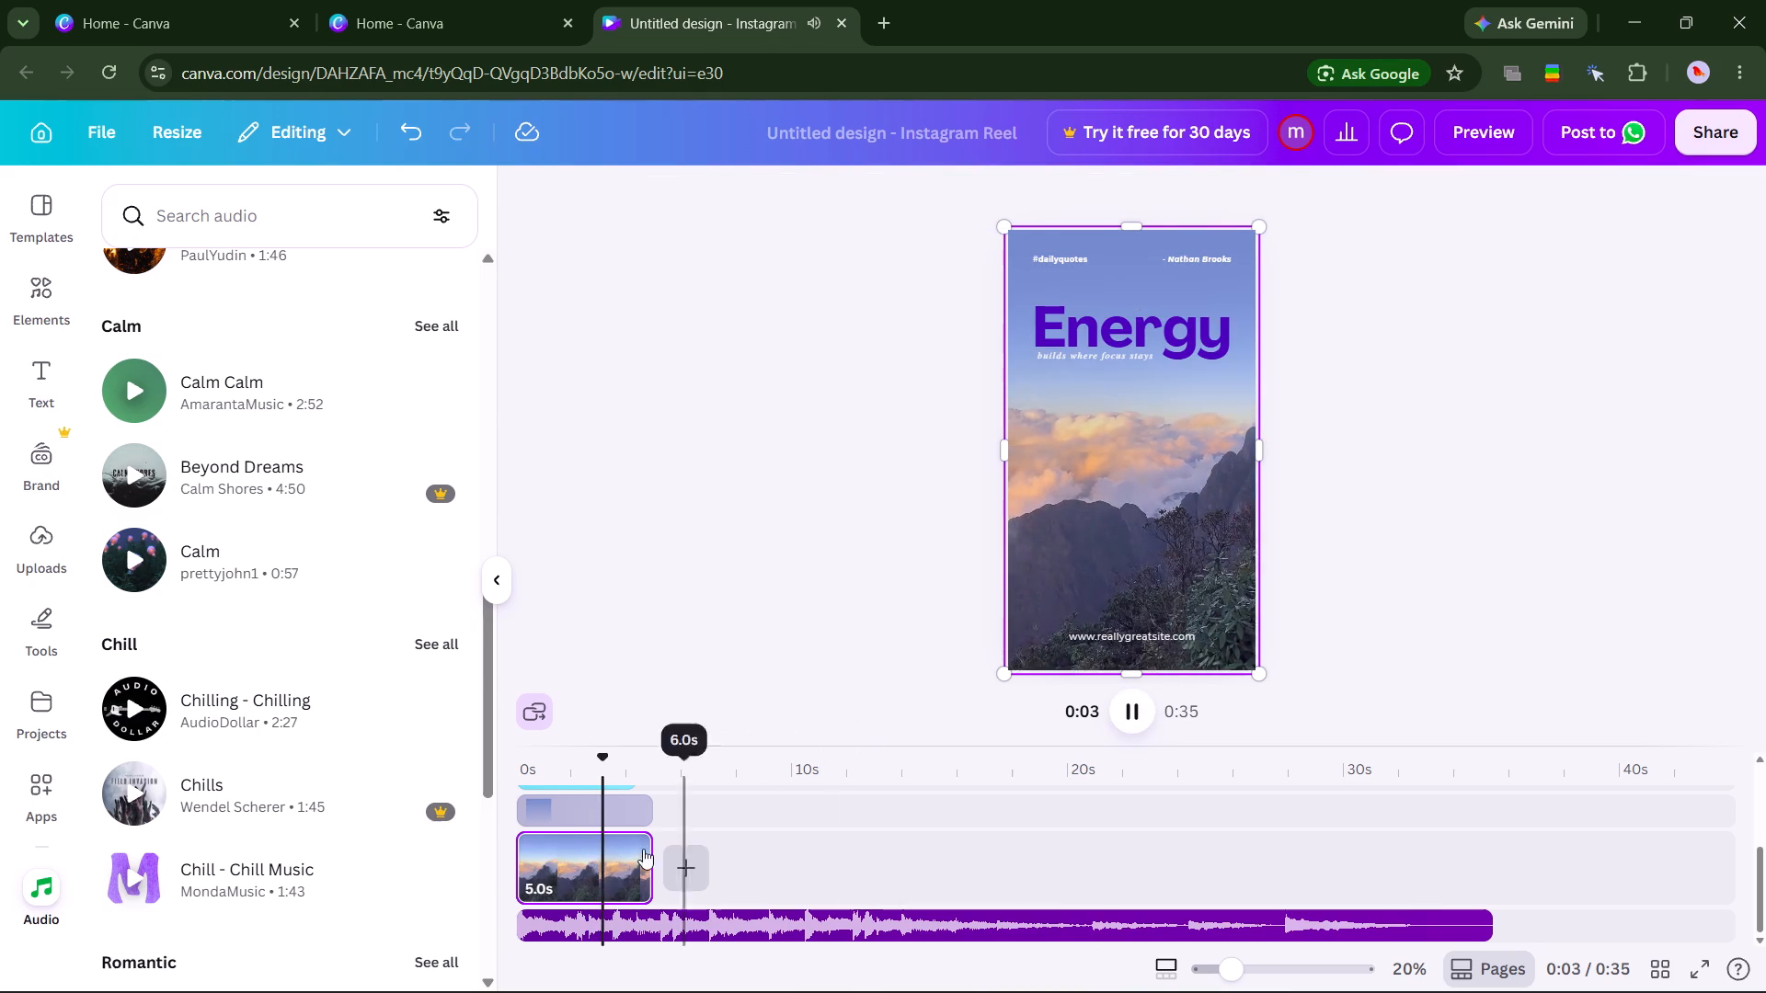
{"action": "left_click", "coordinate": [526, 930]}
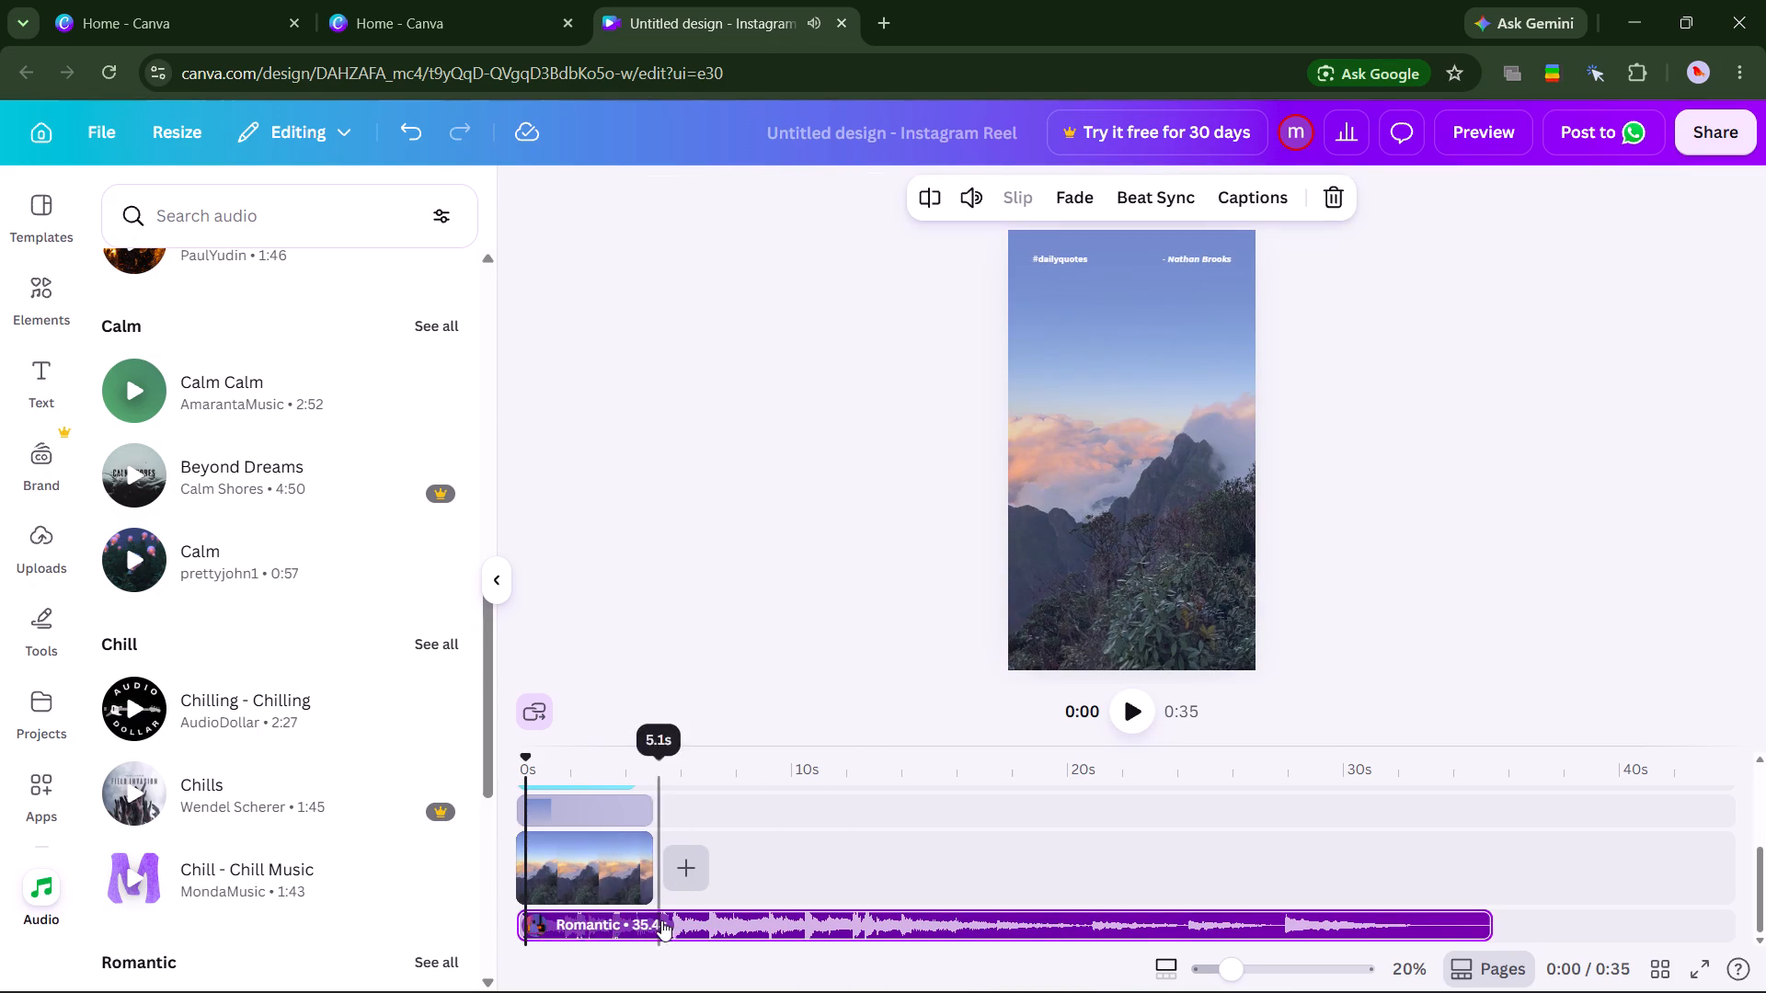
{"action": "left_click", "coordinate": [1136, 707]}
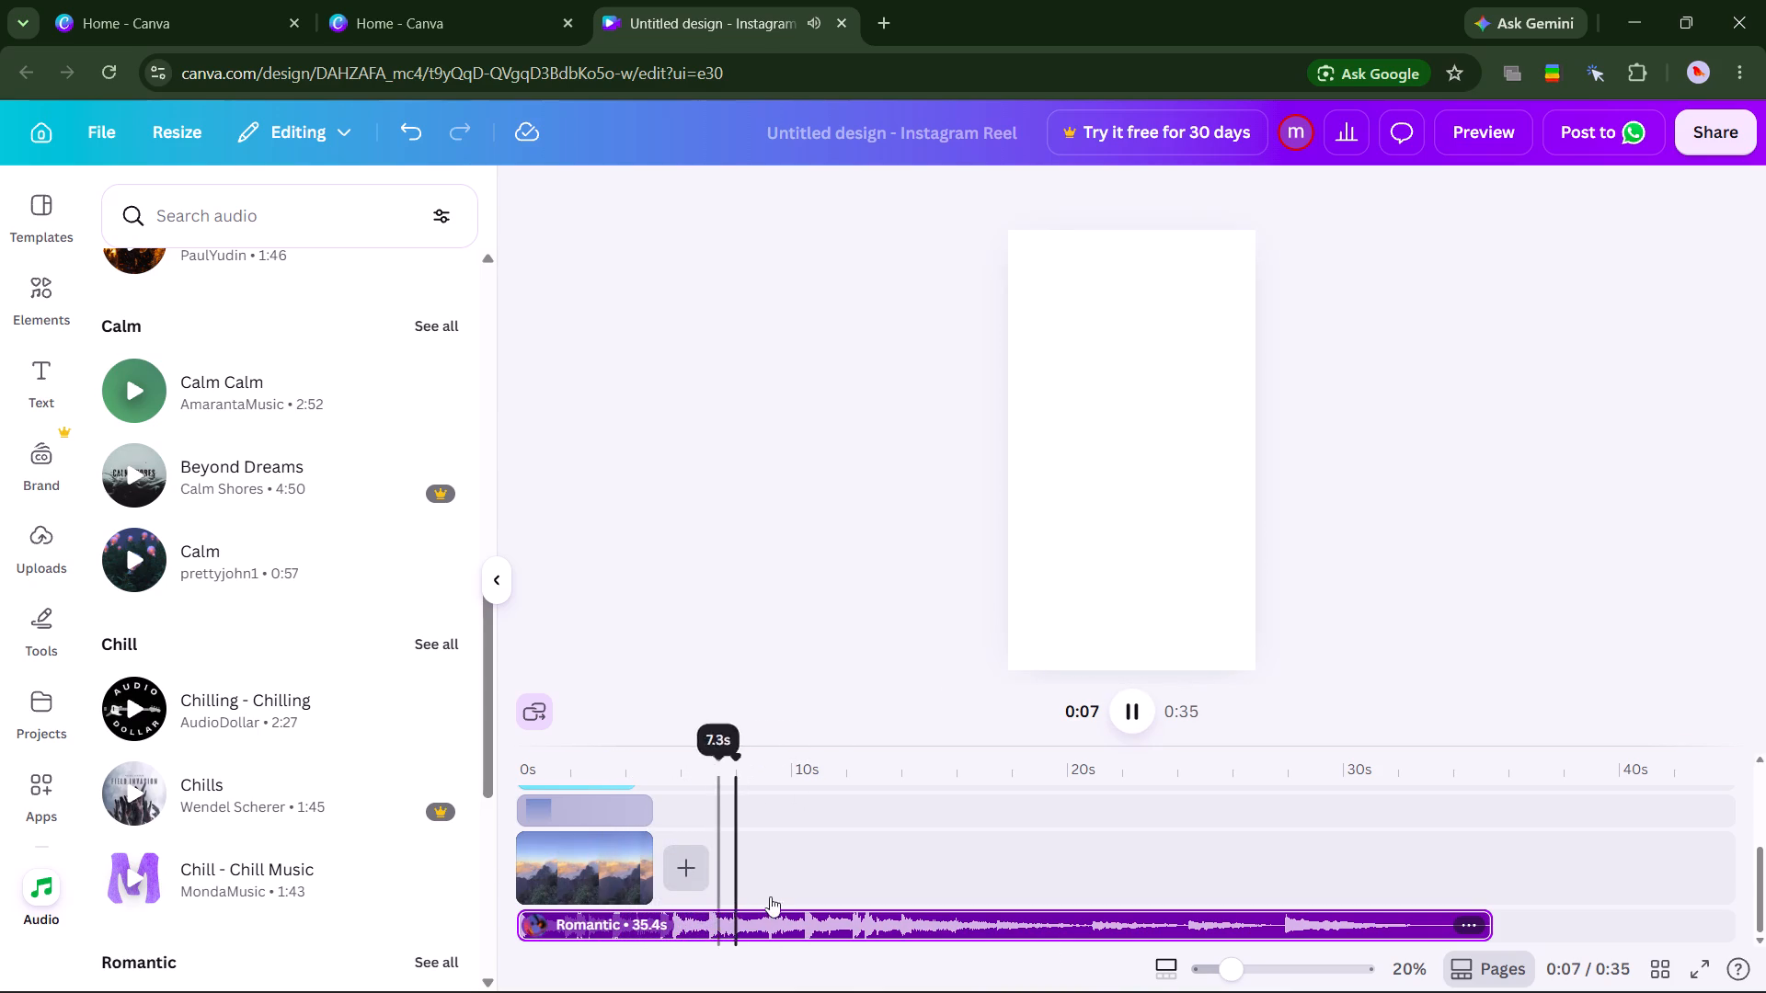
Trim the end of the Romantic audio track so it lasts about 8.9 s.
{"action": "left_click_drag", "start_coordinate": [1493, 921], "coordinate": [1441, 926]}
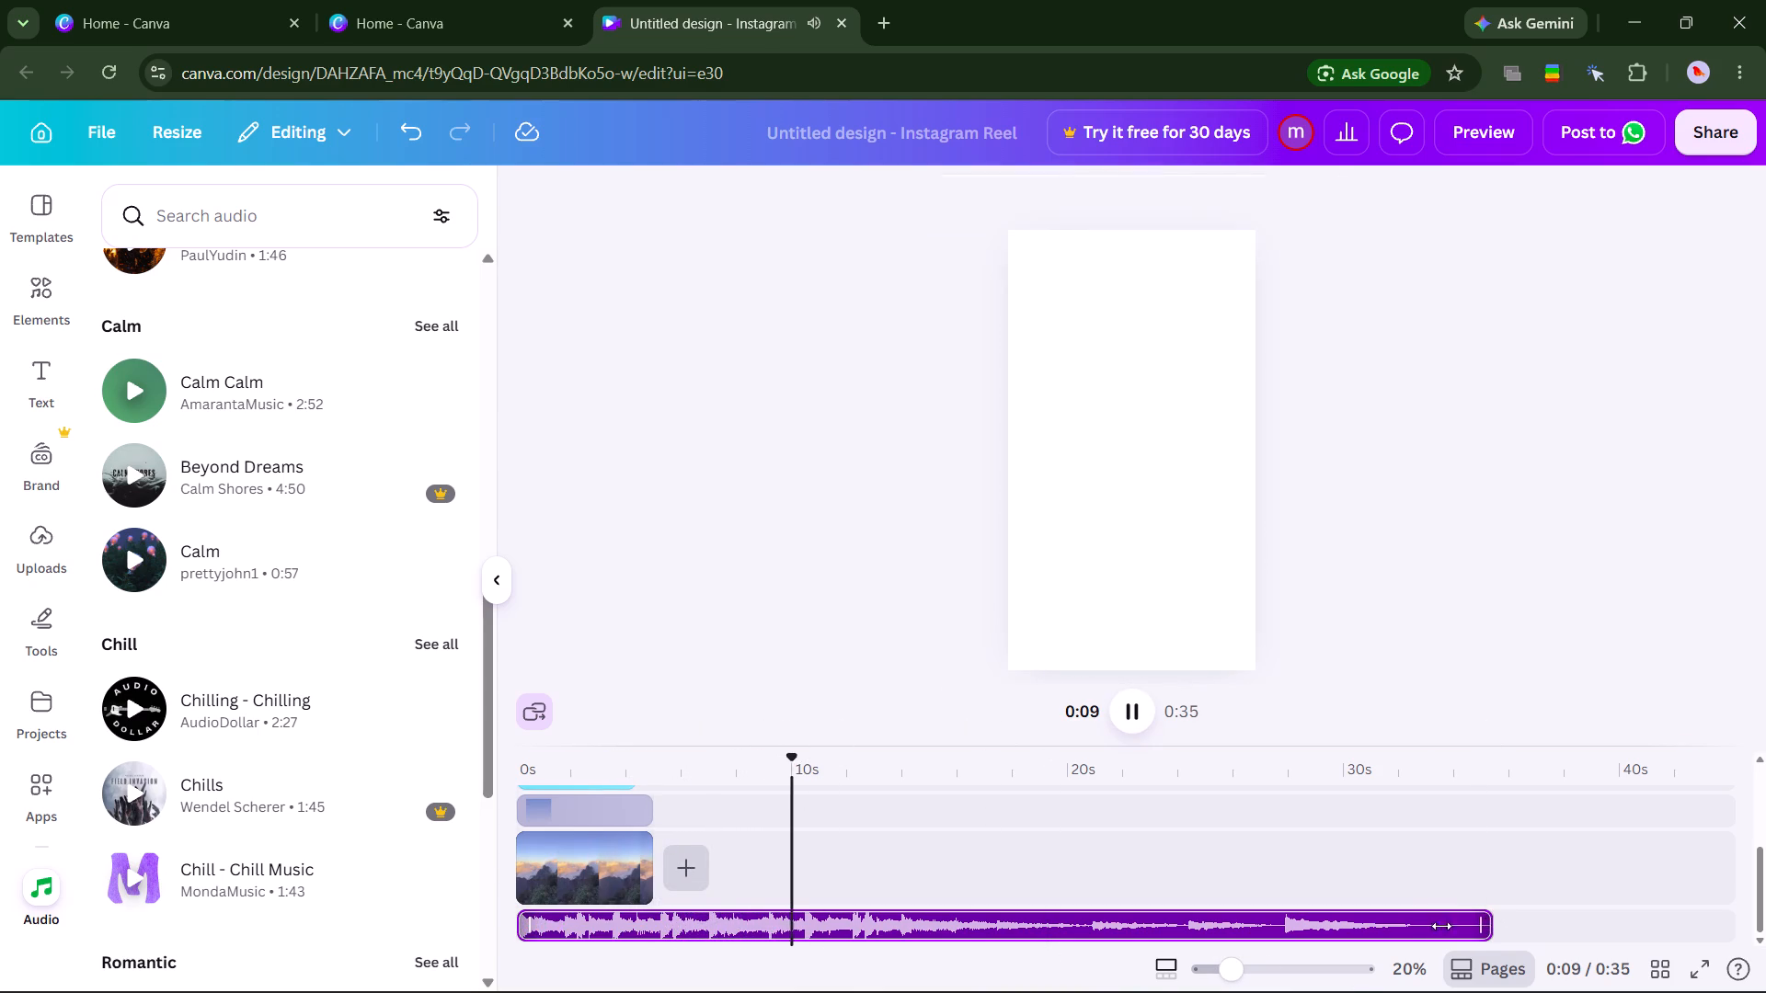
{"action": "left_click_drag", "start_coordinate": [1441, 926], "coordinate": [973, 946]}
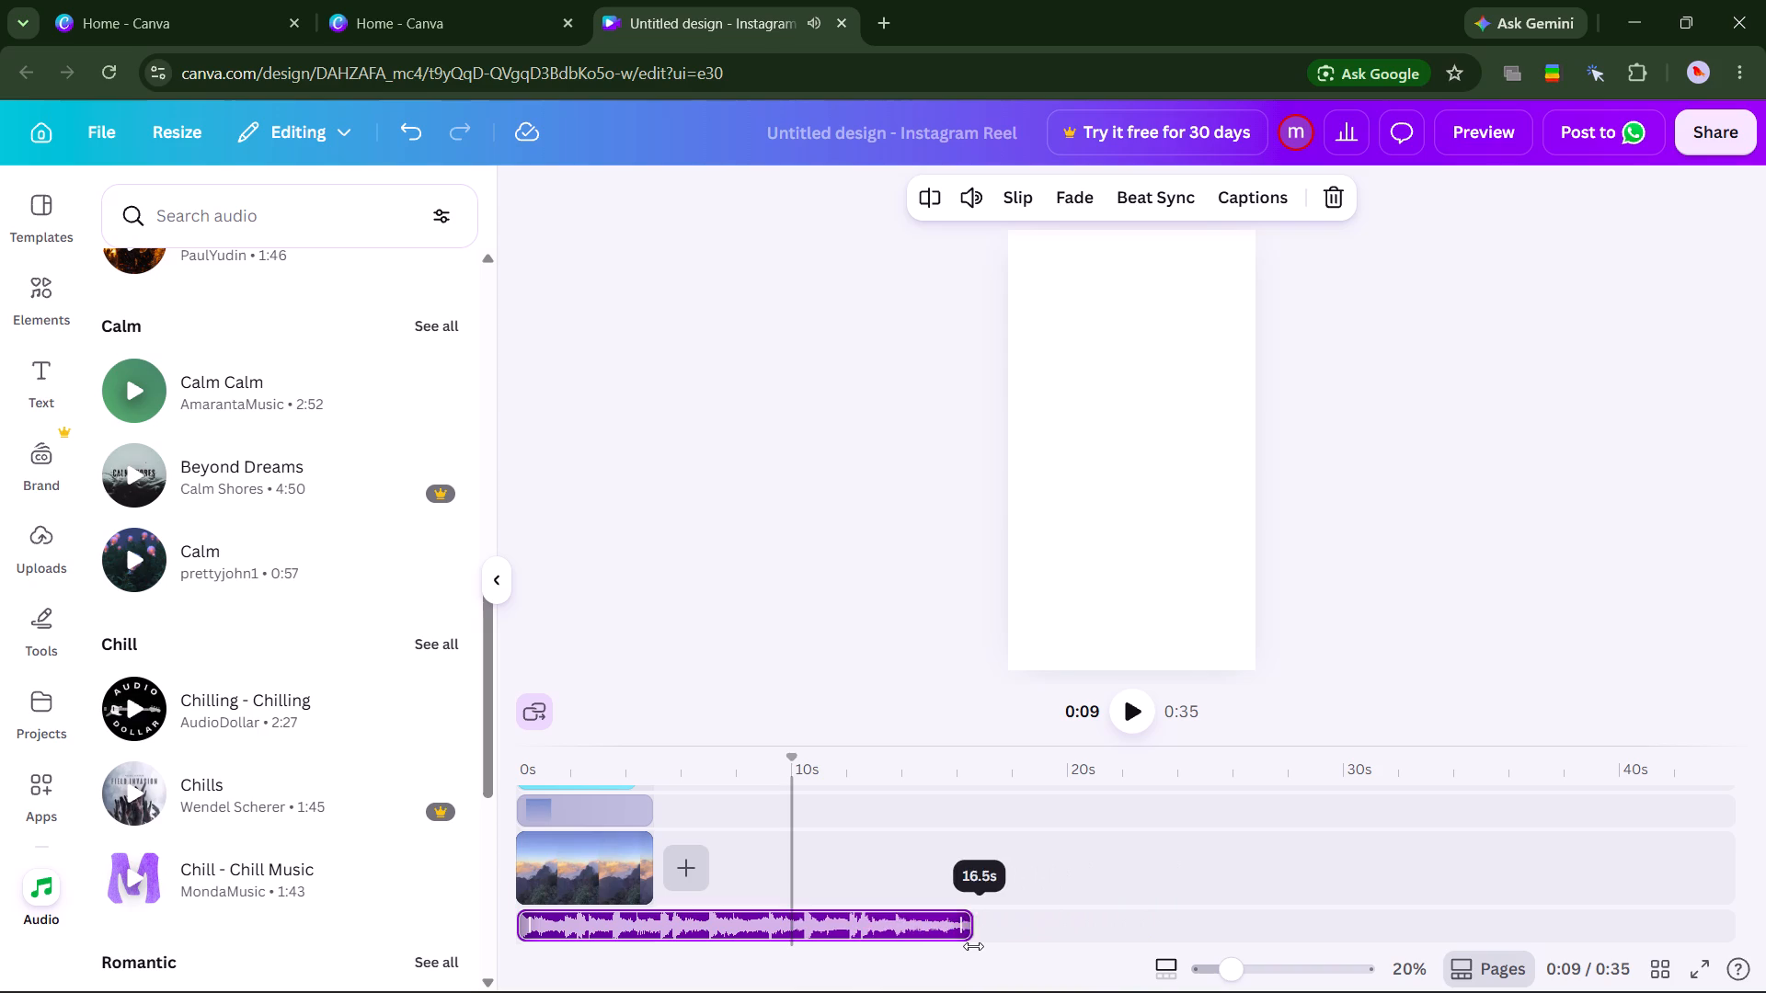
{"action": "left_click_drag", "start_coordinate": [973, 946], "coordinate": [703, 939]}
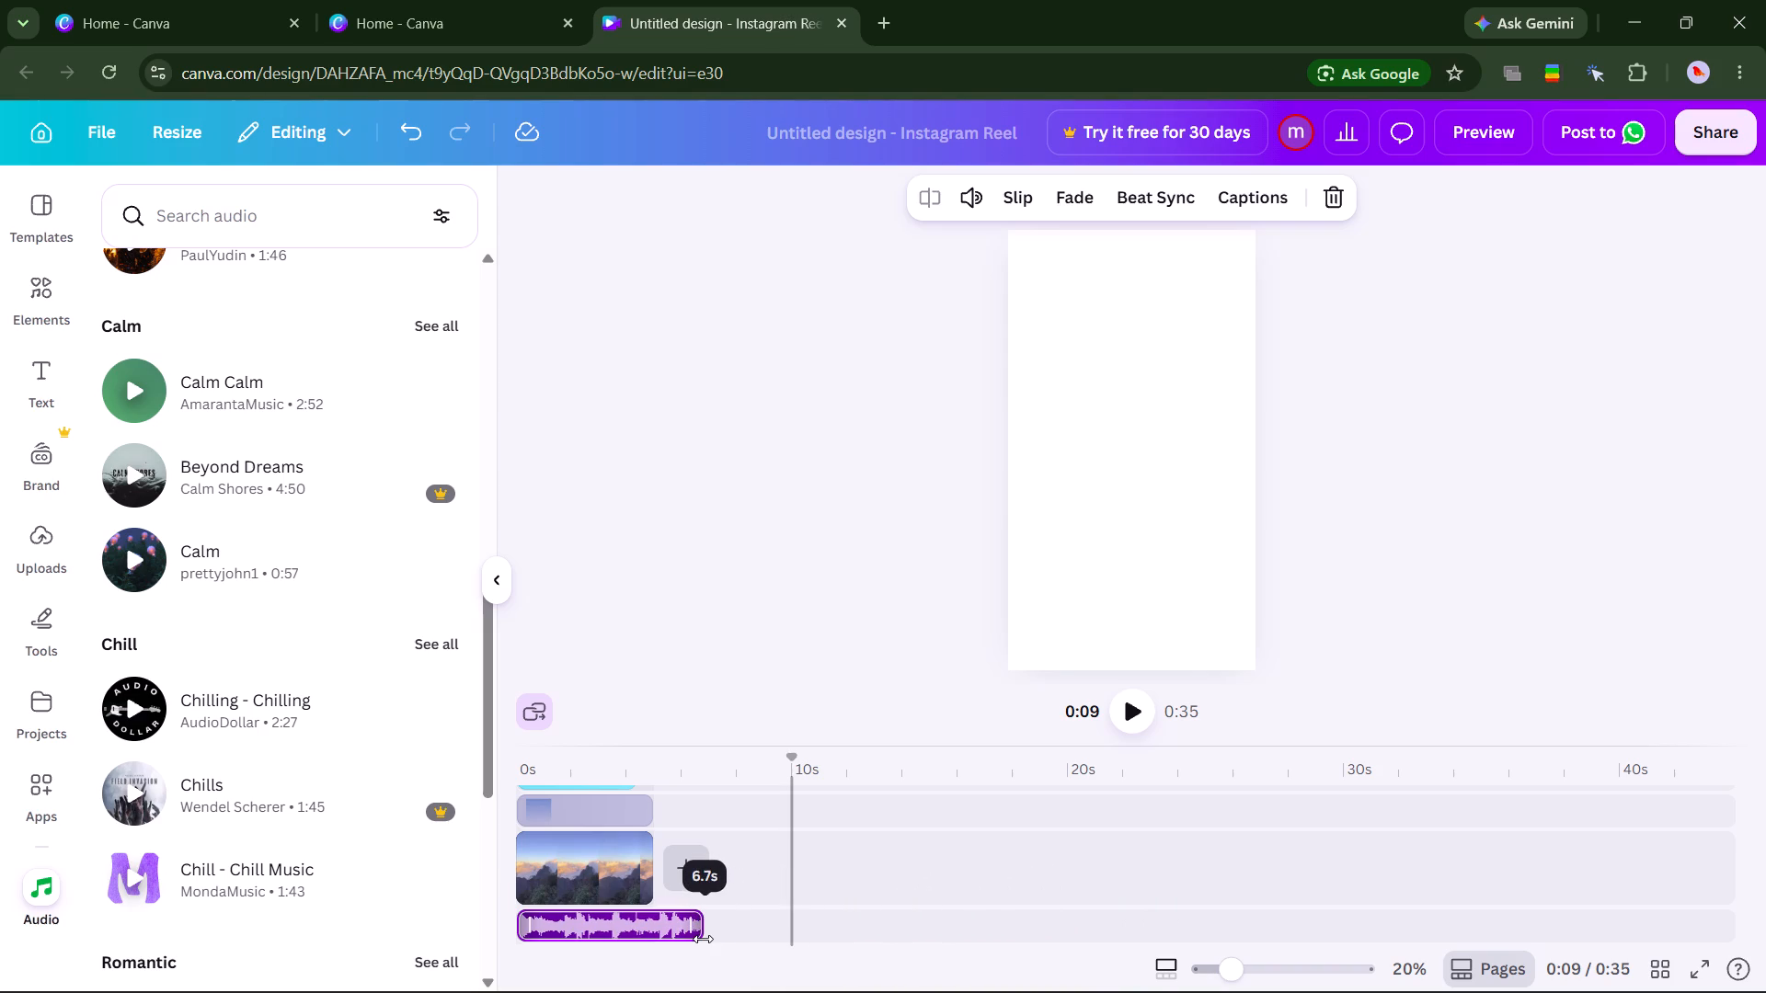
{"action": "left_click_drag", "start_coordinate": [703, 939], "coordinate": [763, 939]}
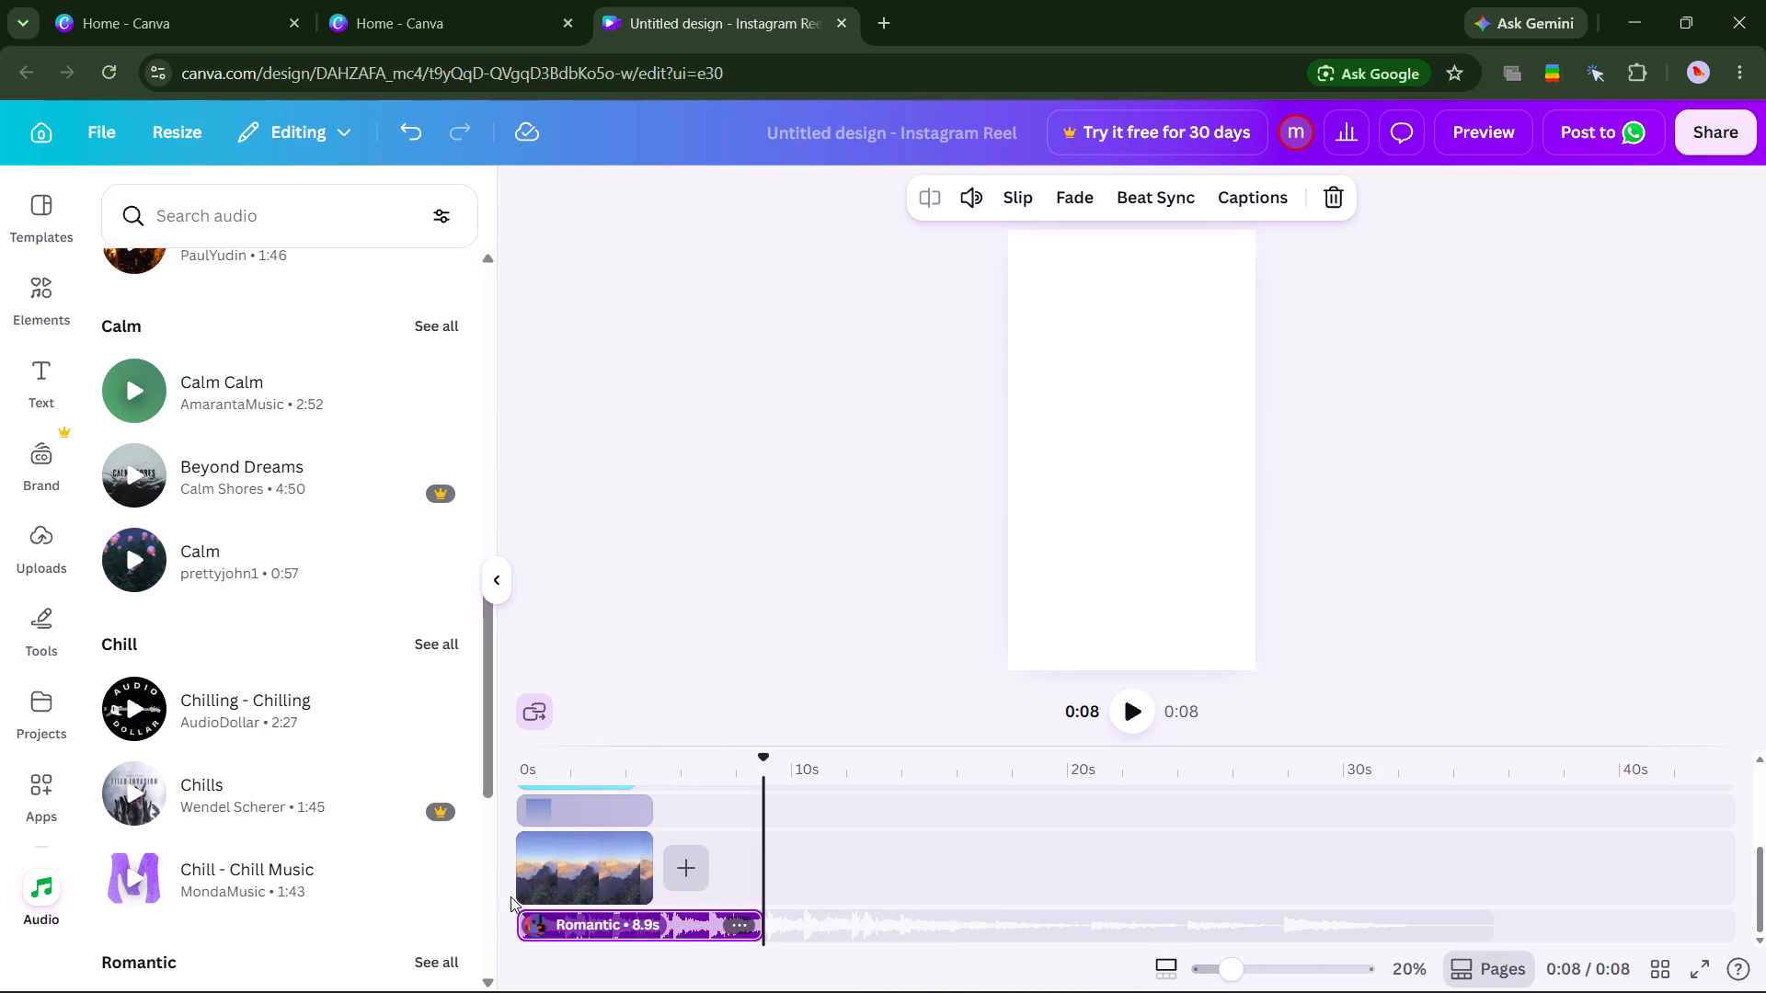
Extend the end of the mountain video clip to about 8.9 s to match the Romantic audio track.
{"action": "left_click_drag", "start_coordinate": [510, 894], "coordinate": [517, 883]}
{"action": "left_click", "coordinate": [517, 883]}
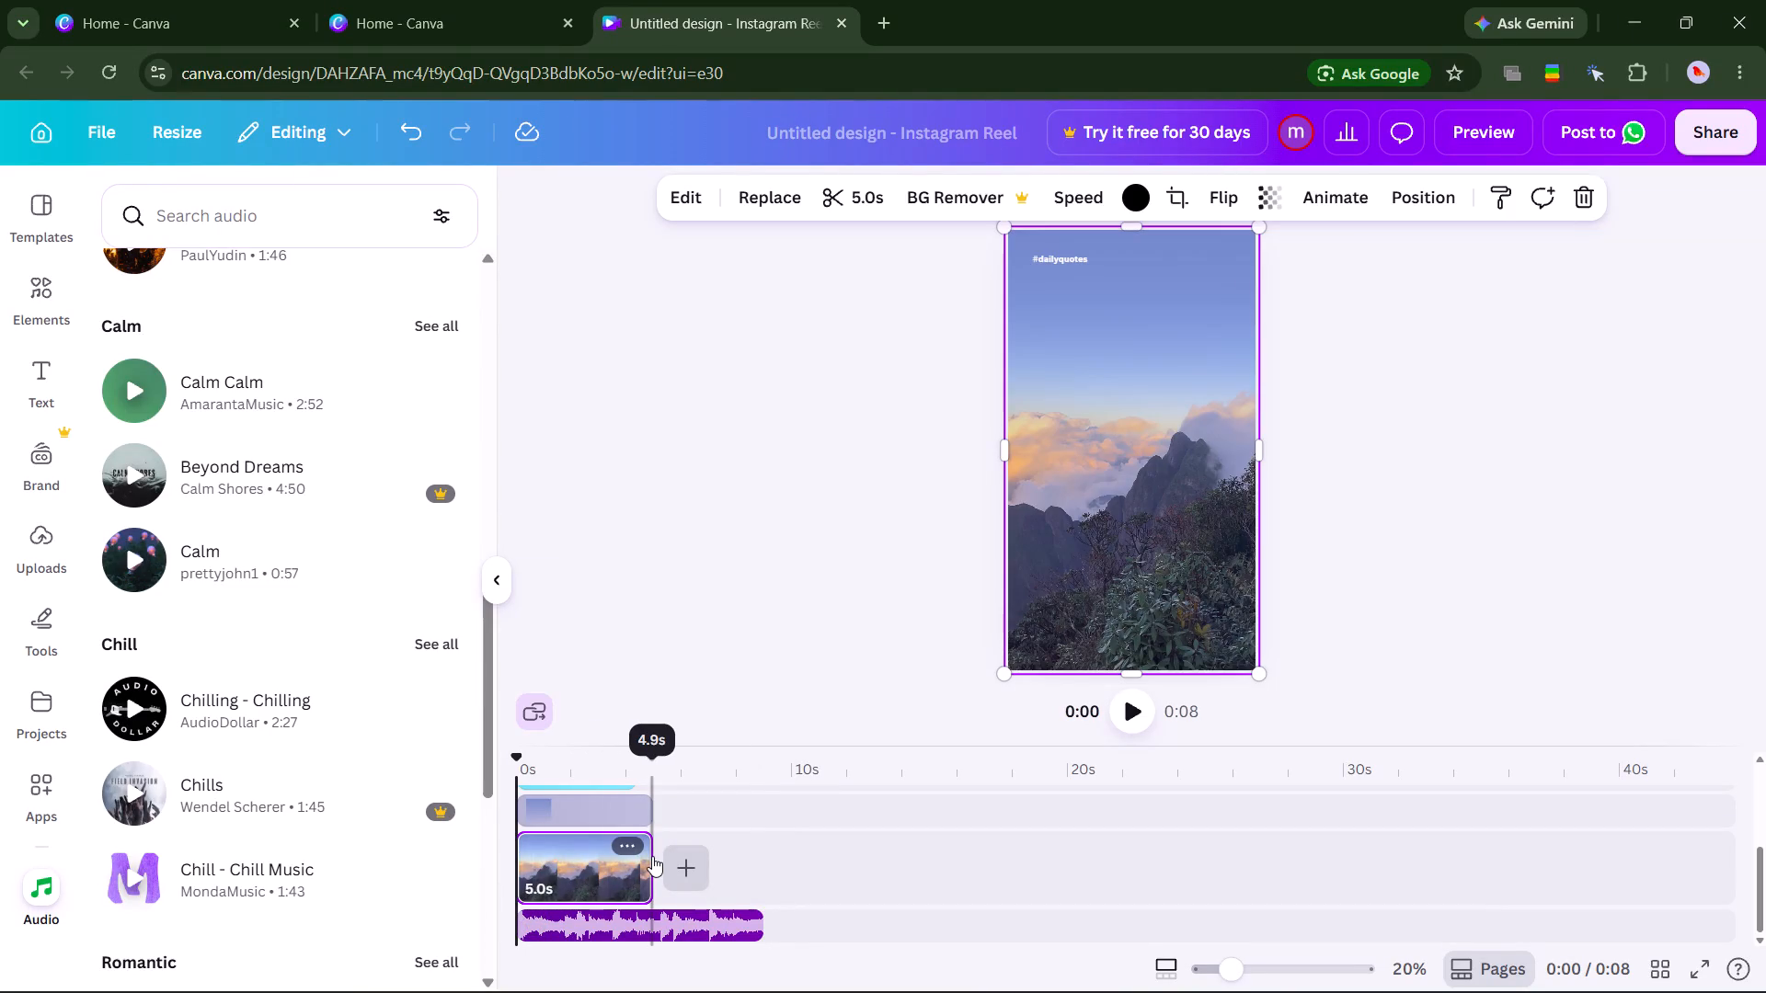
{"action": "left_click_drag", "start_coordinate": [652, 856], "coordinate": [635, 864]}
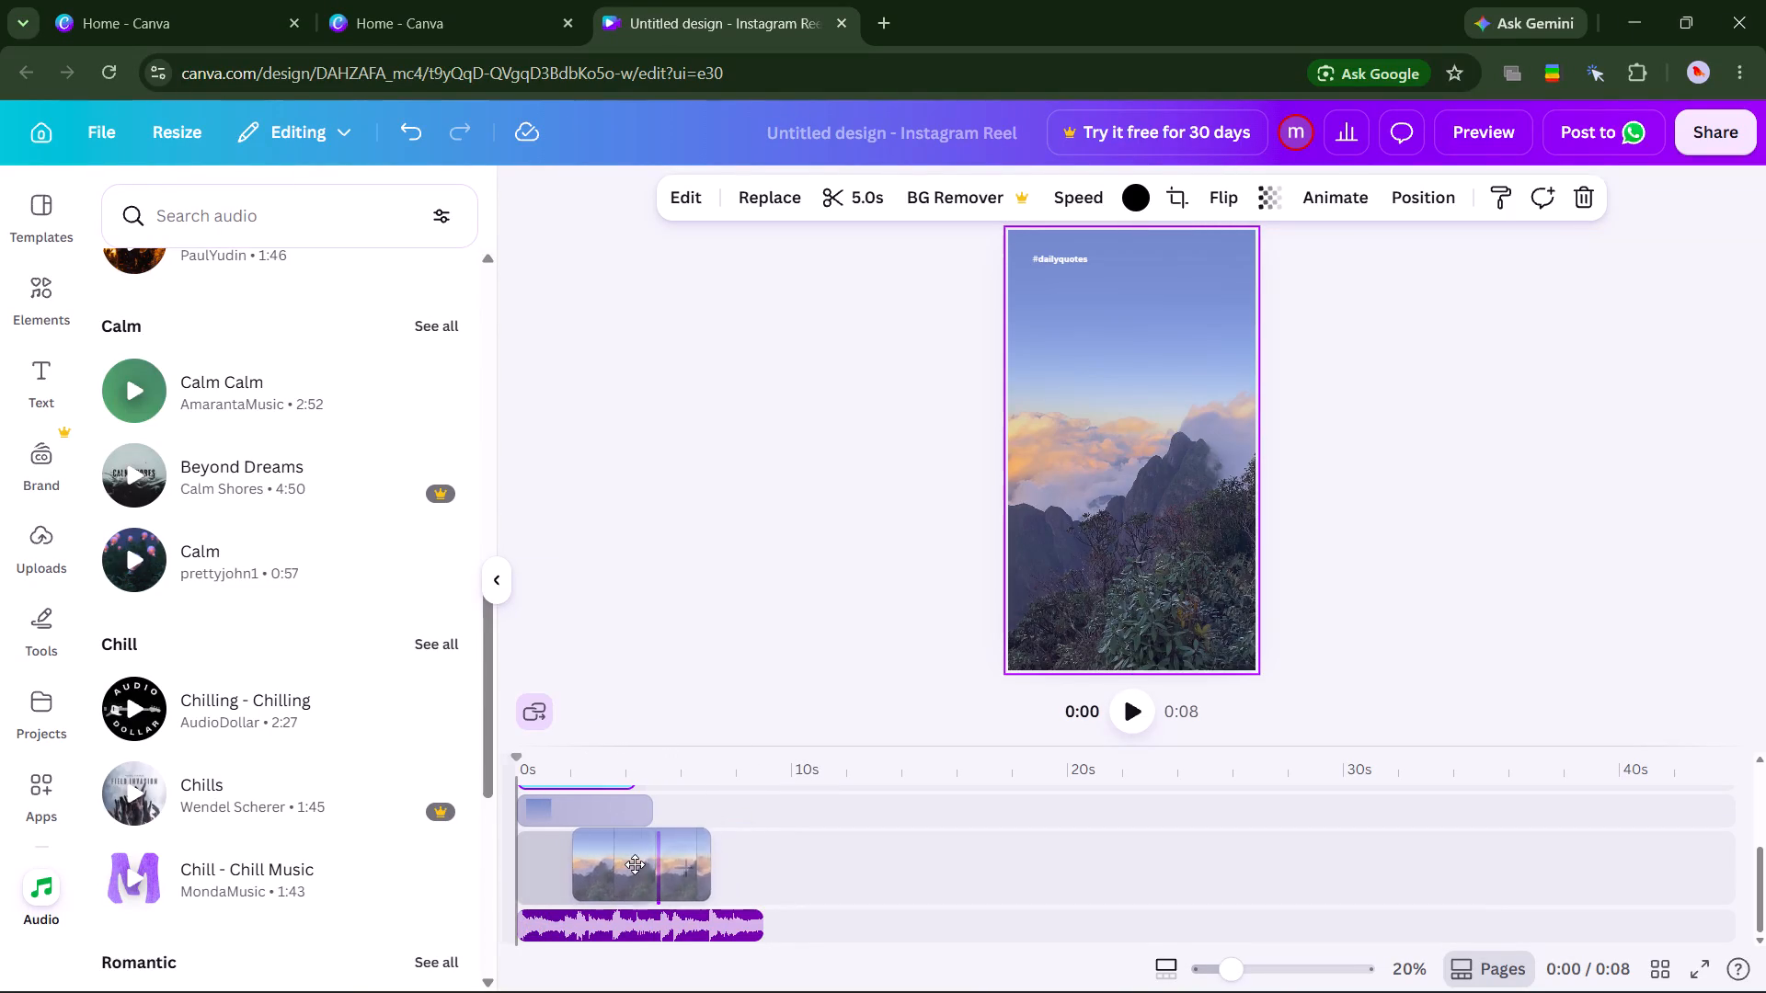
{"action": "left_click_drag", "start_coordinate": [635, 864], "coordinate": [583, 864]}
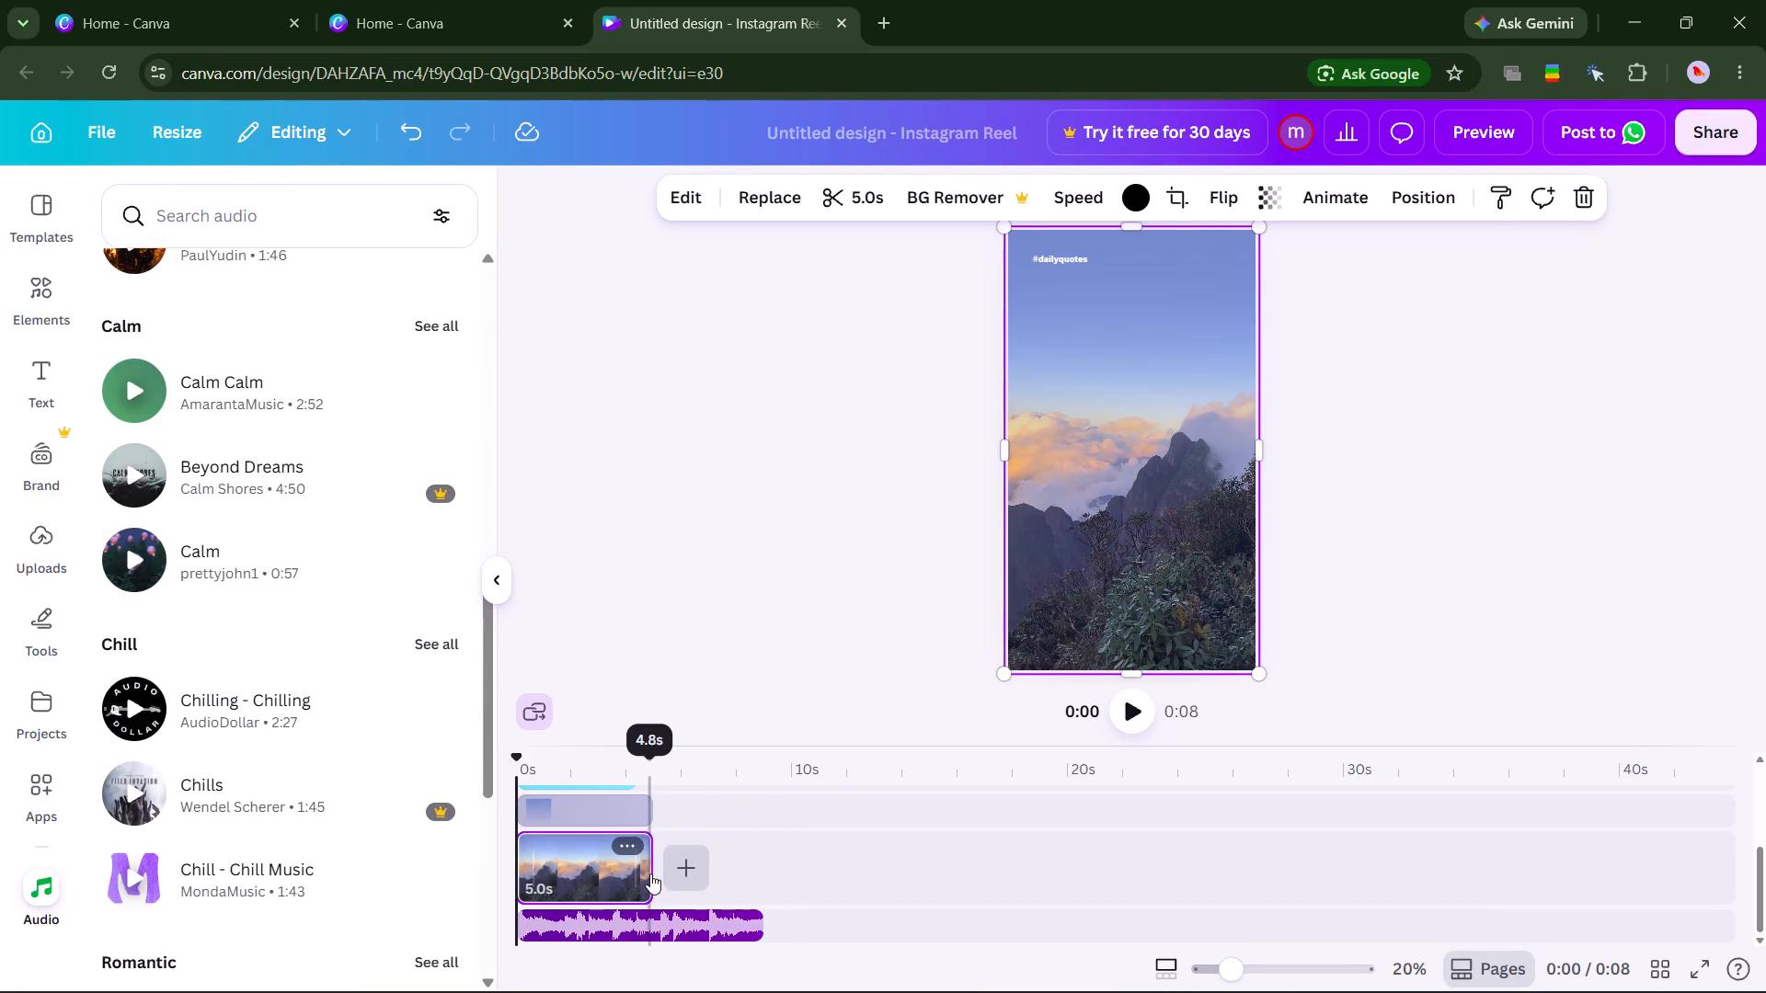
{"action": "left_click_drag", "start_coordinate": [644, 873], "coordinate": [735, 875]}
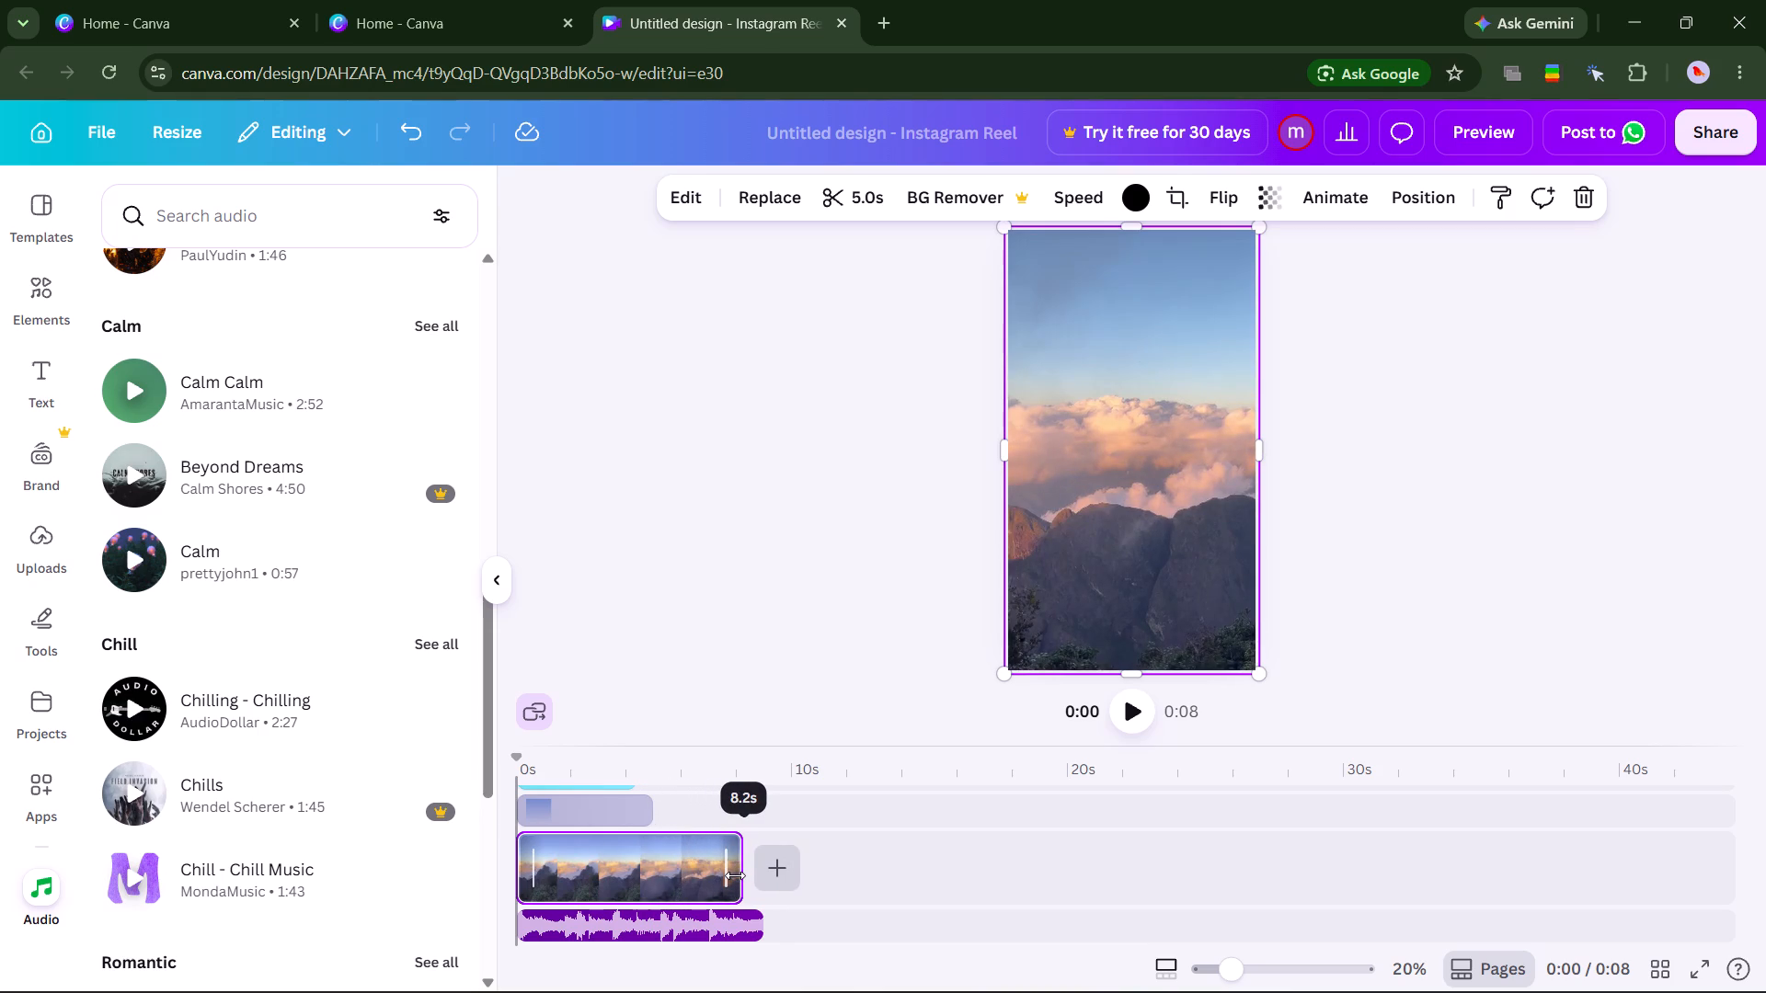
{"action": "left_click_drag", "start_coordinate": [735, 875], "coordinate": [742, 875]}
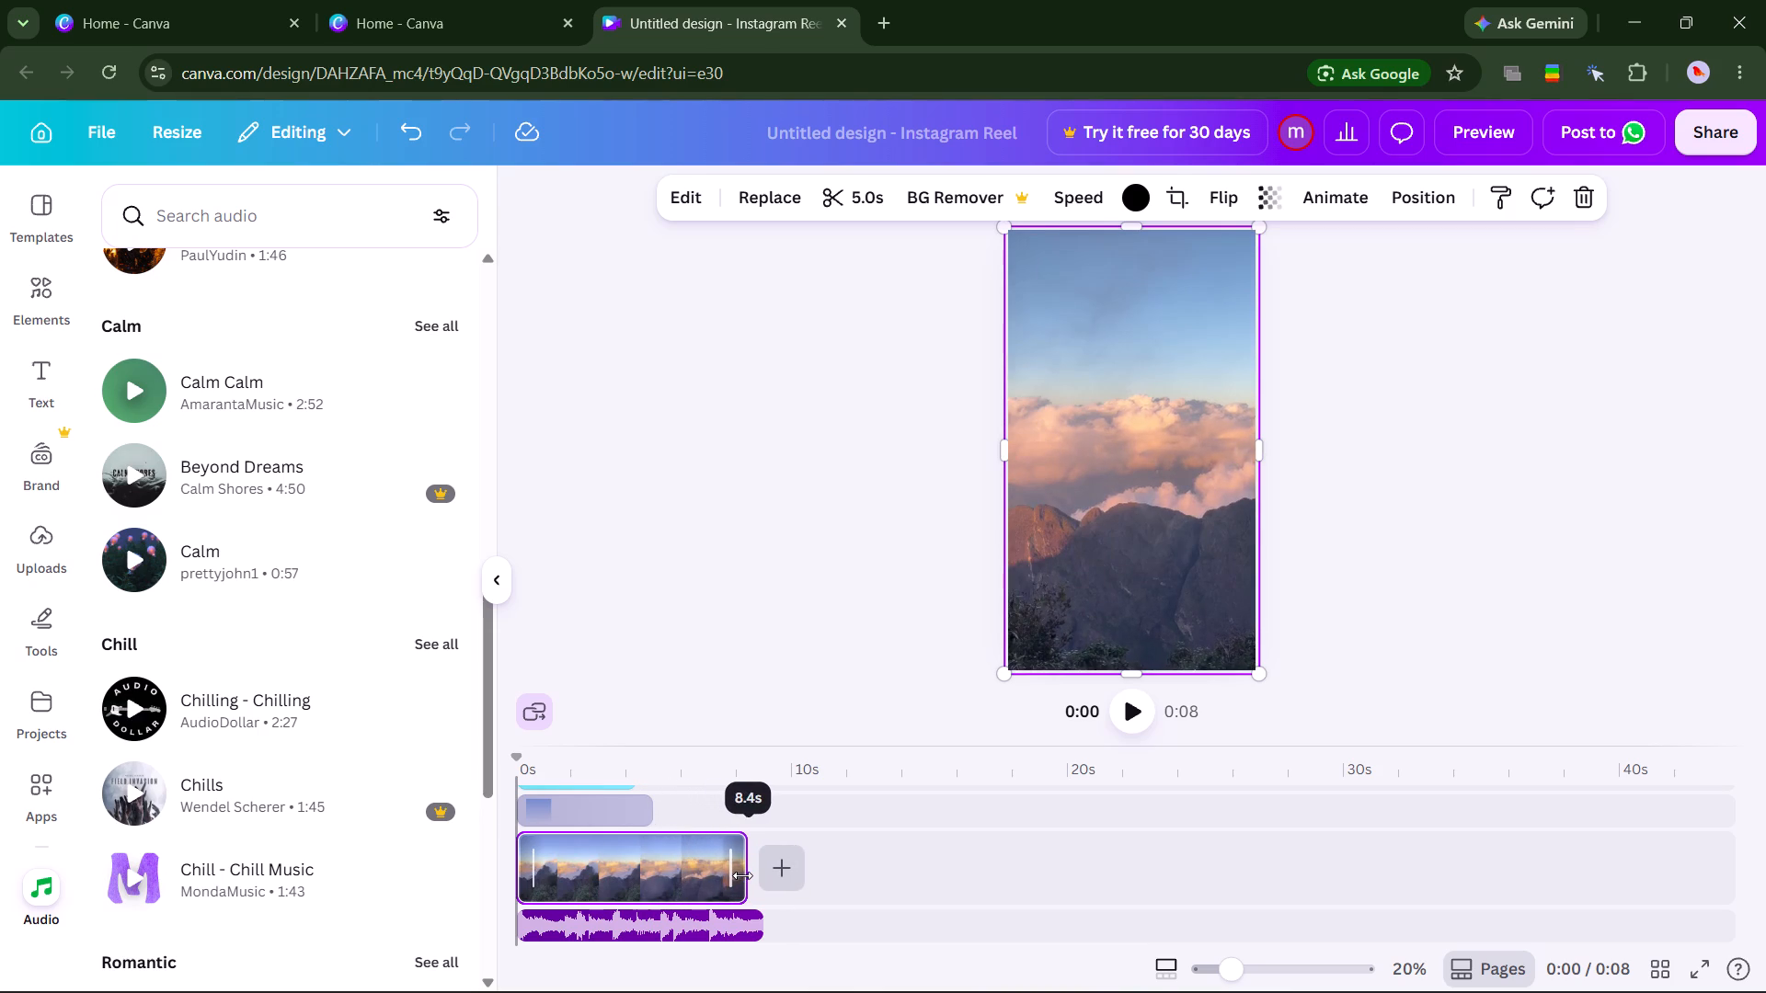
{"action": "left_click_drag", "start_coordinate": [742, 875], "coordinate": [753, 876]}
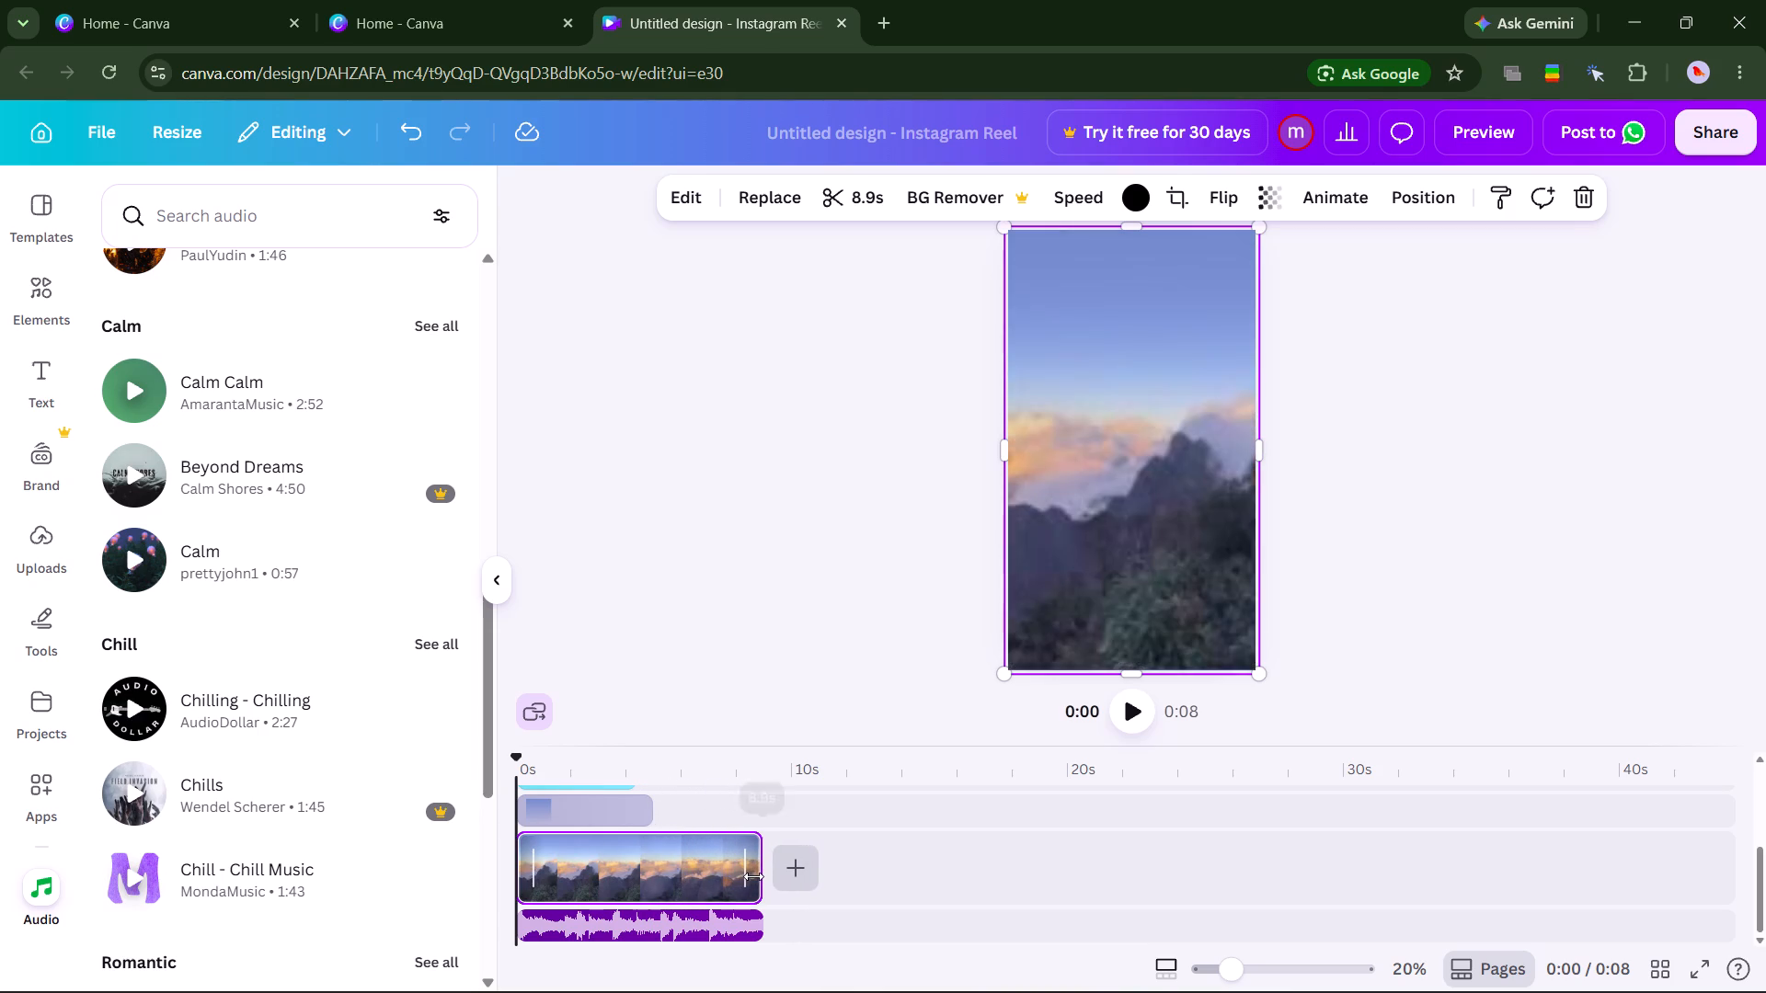
Play the reel from the start to check the mountain video clip together with the audio.
{"action": "left_click", "coordinate": [1141, 723]}
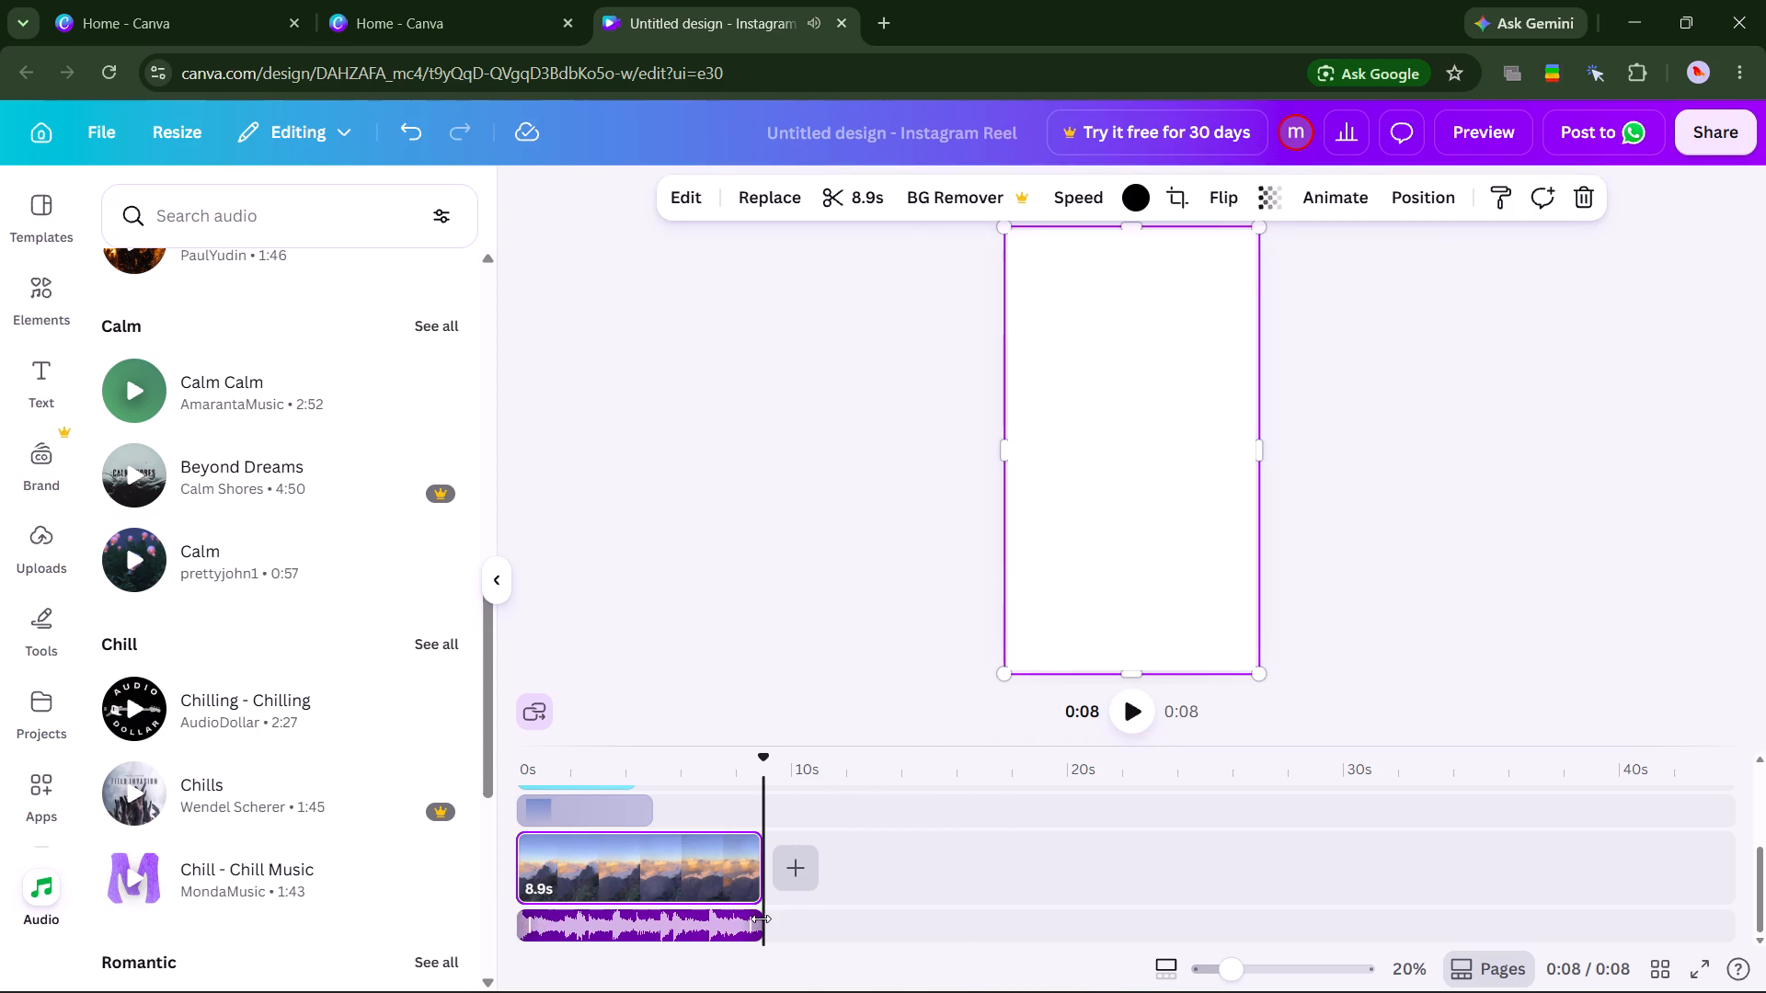
Move the end of the Romantic audio track so it lasts about 11.4 s.
{"action": "right_click_drag", "start_coordinate": [761, 919], "coordinate": [807, 929]}
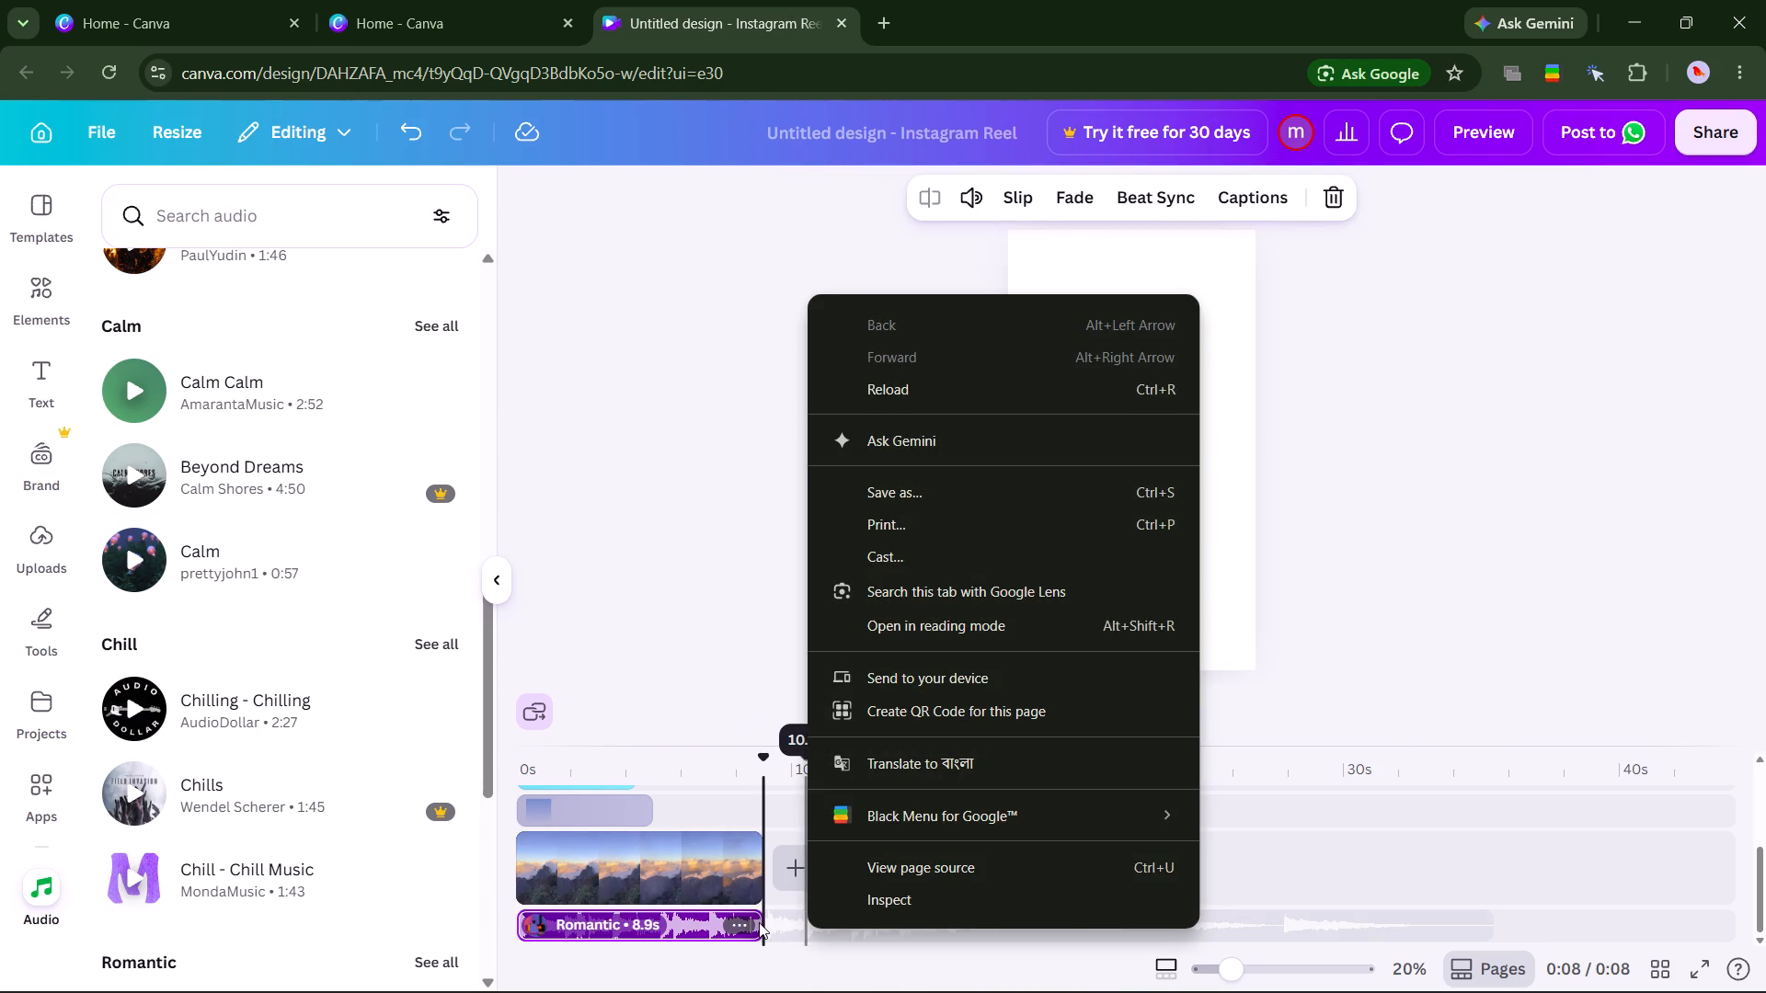
{"action": "left_click", "coordinate": [758, 920]}
{"action": "left_click_drag", "start_coordinate": [758, 920], "coordinate": [791, 926]}
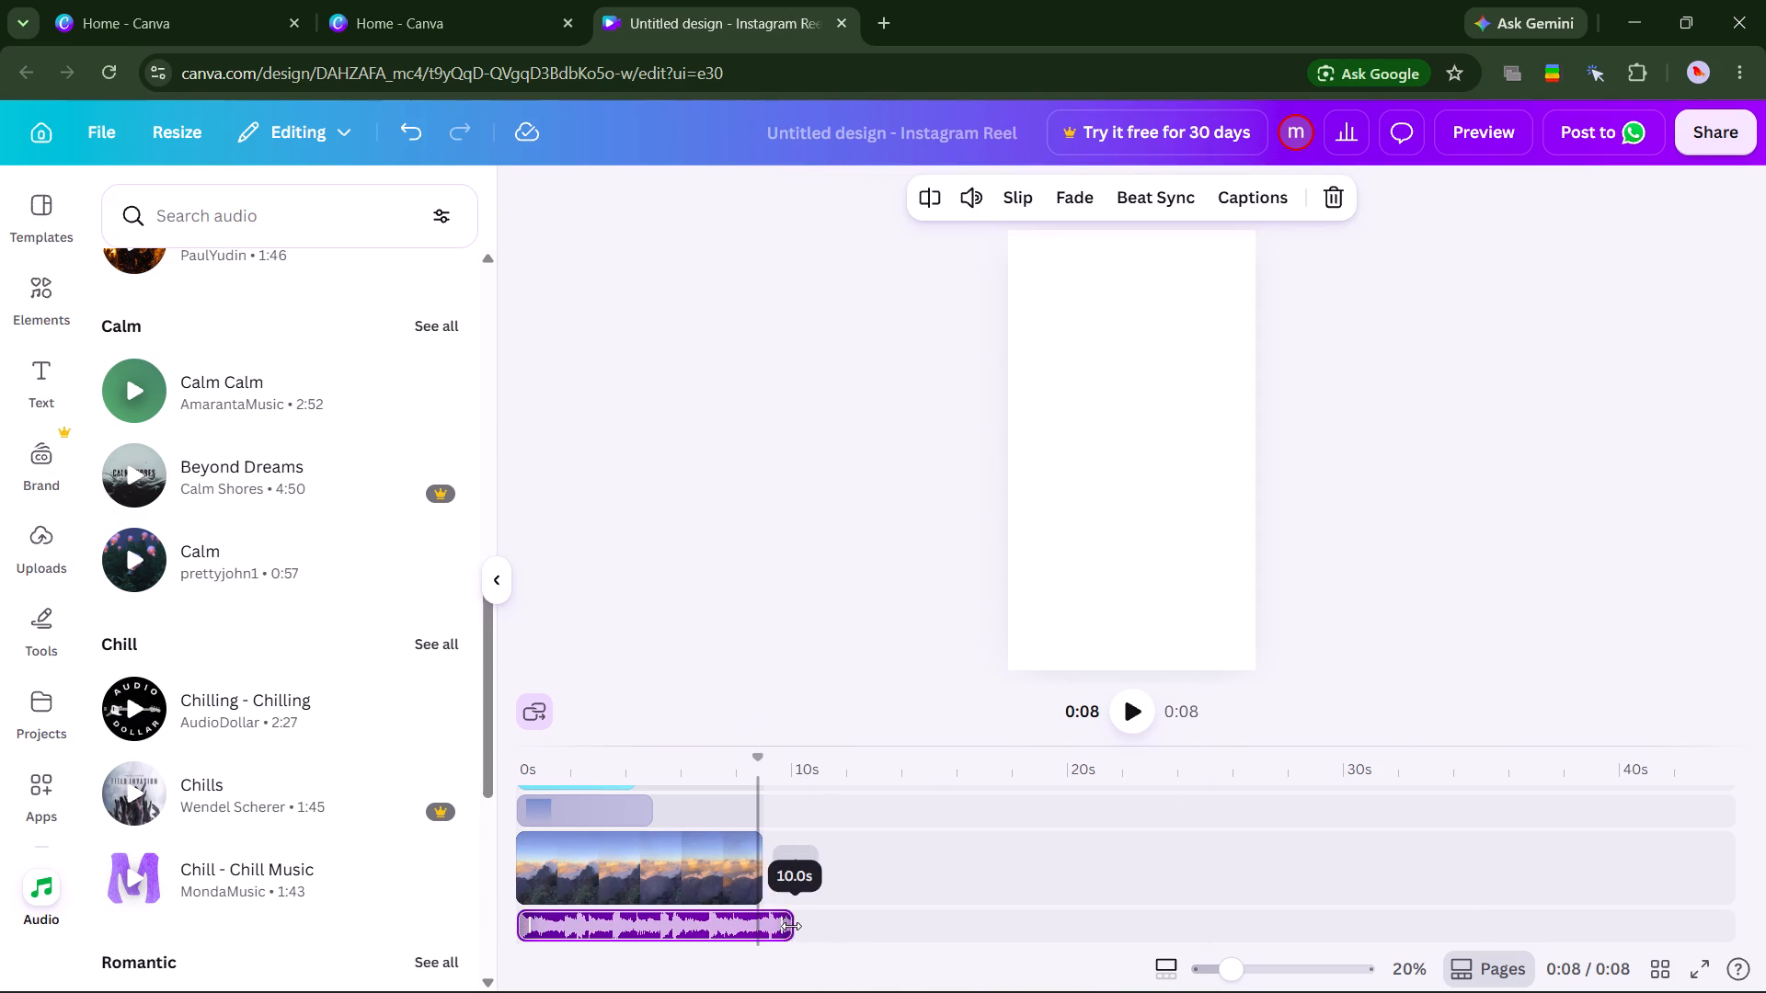
{"action": "left_click_drag", "start_coordinate": [791, 926], "coordinate": [826, 927]}
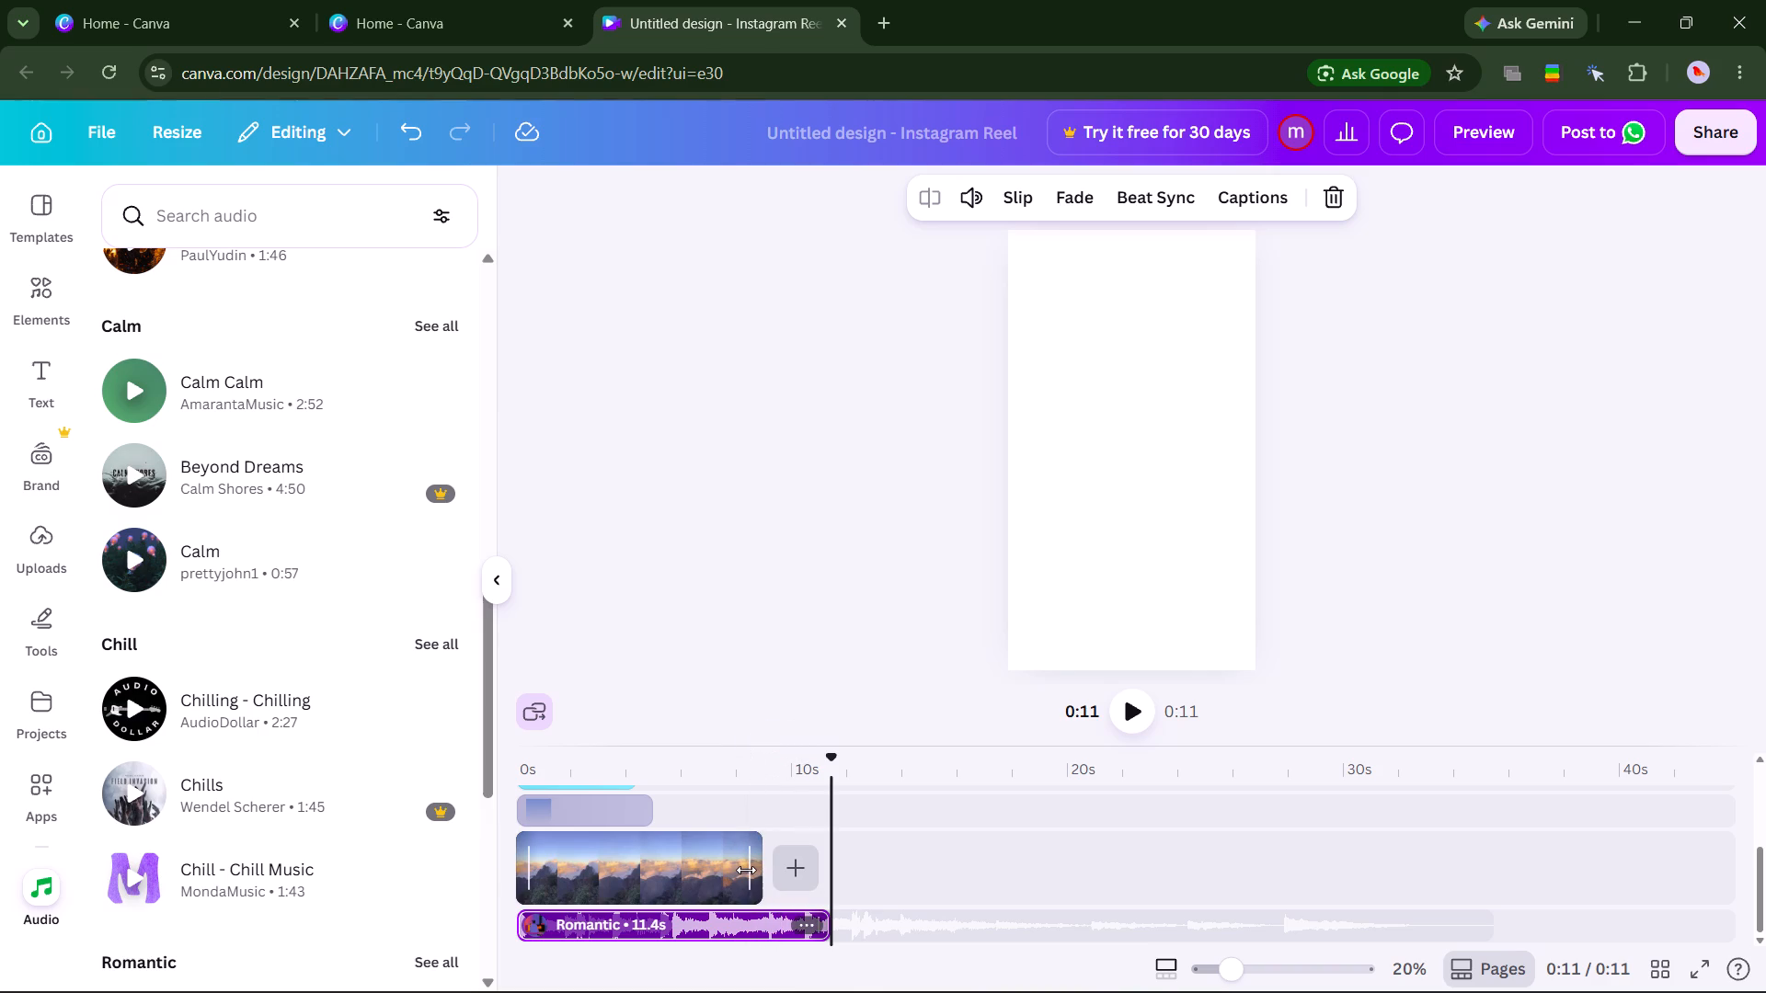
Extend the end of the mountain video clip to about 11.2 s, close to the end of the audio track.
{"action": "right_click_drag", "start_coordinate": [754, 870], "coordinate": [782, 872]}
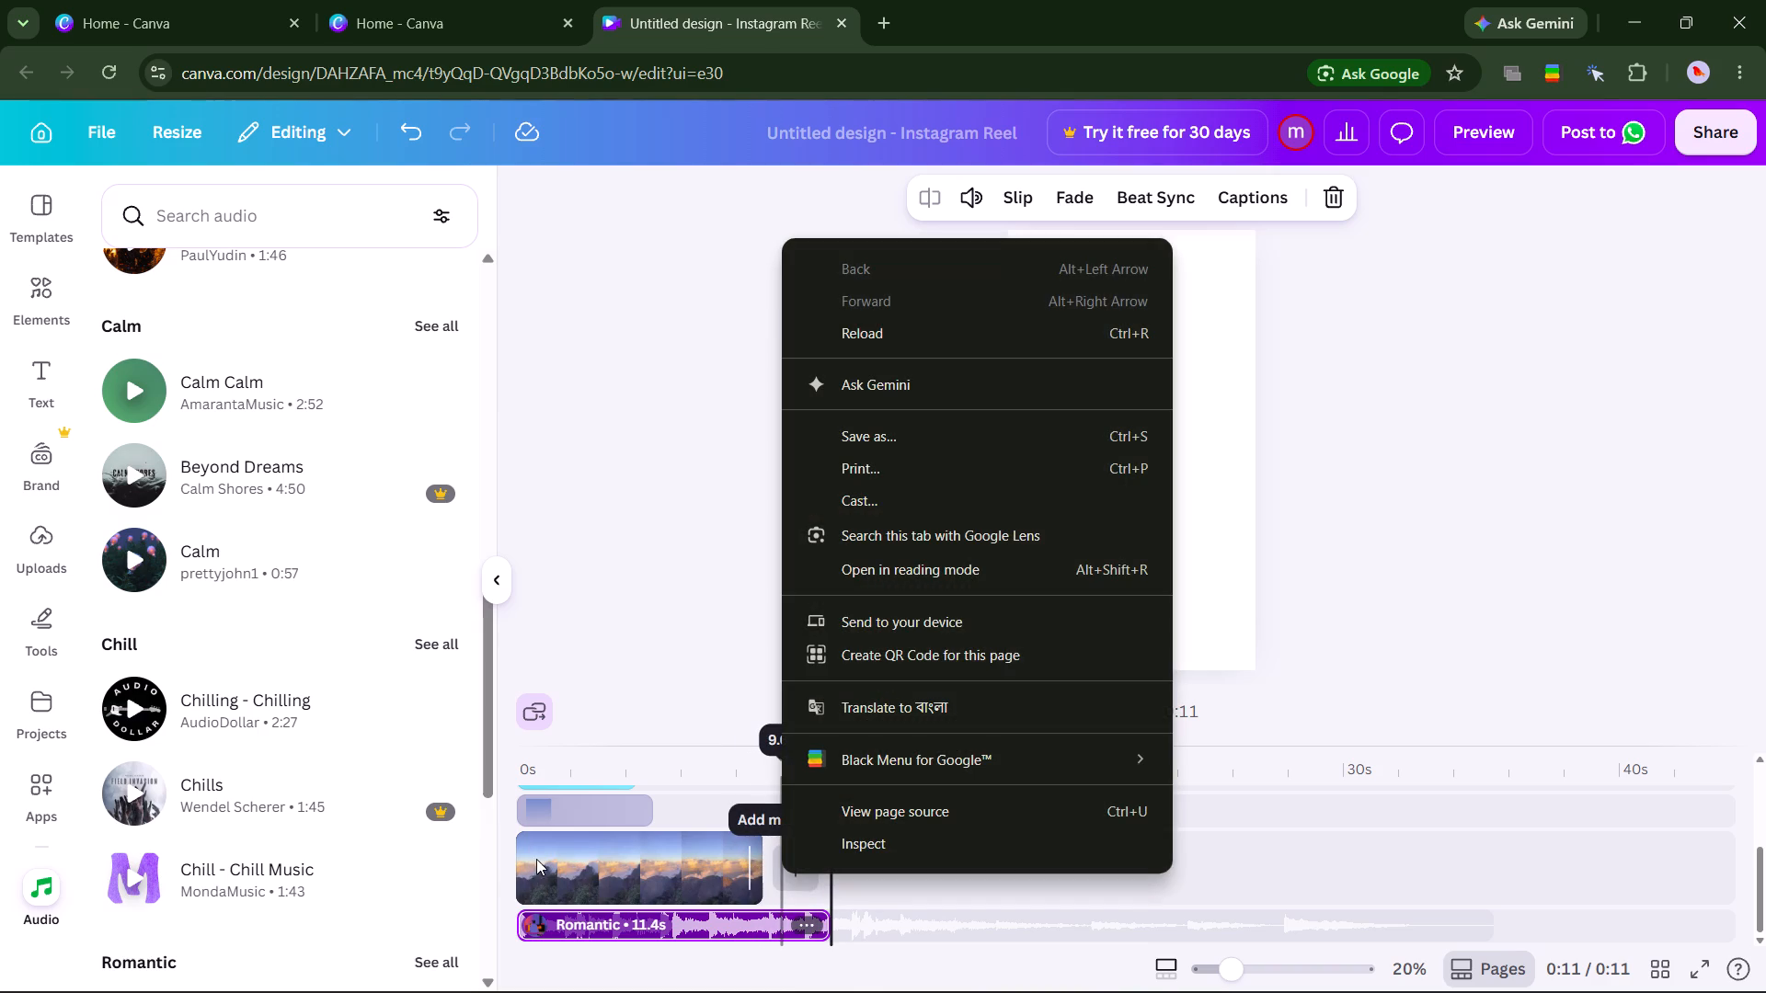
{"action": "left_click", "coordinate": [517, 860]}
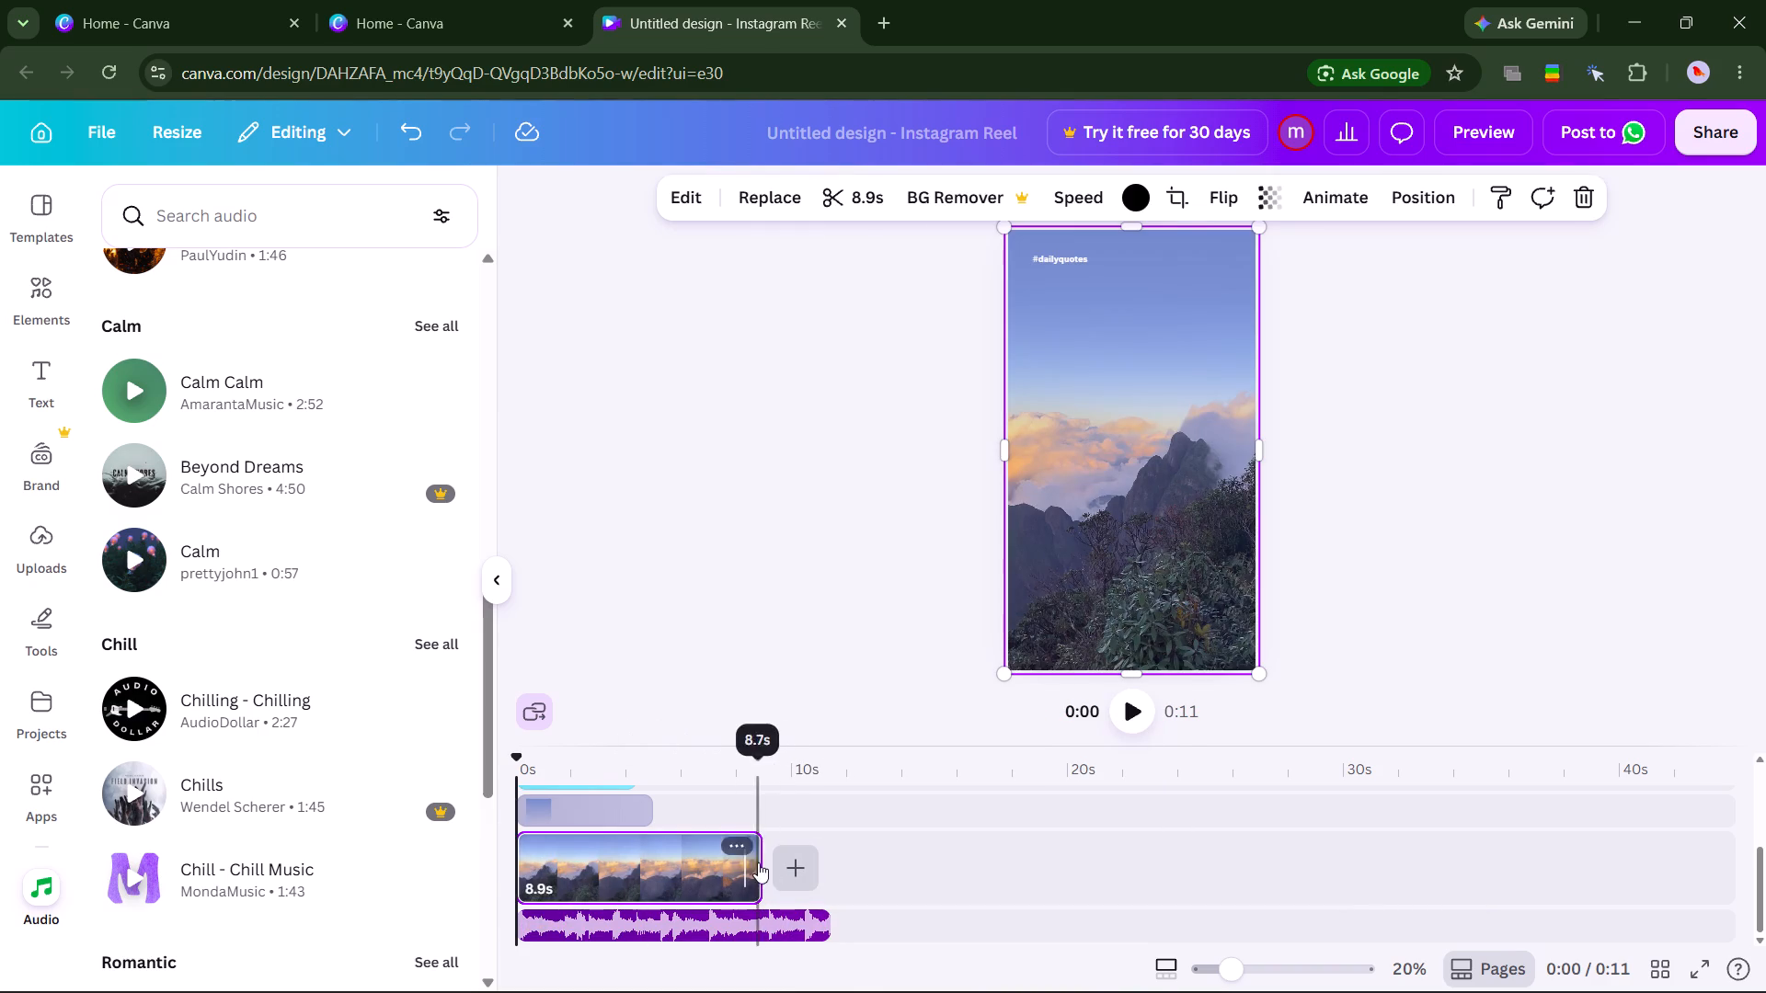
{"action": "left_click_drag", "start_coordinate": [746, 863], "coordinate": [784, 866]}
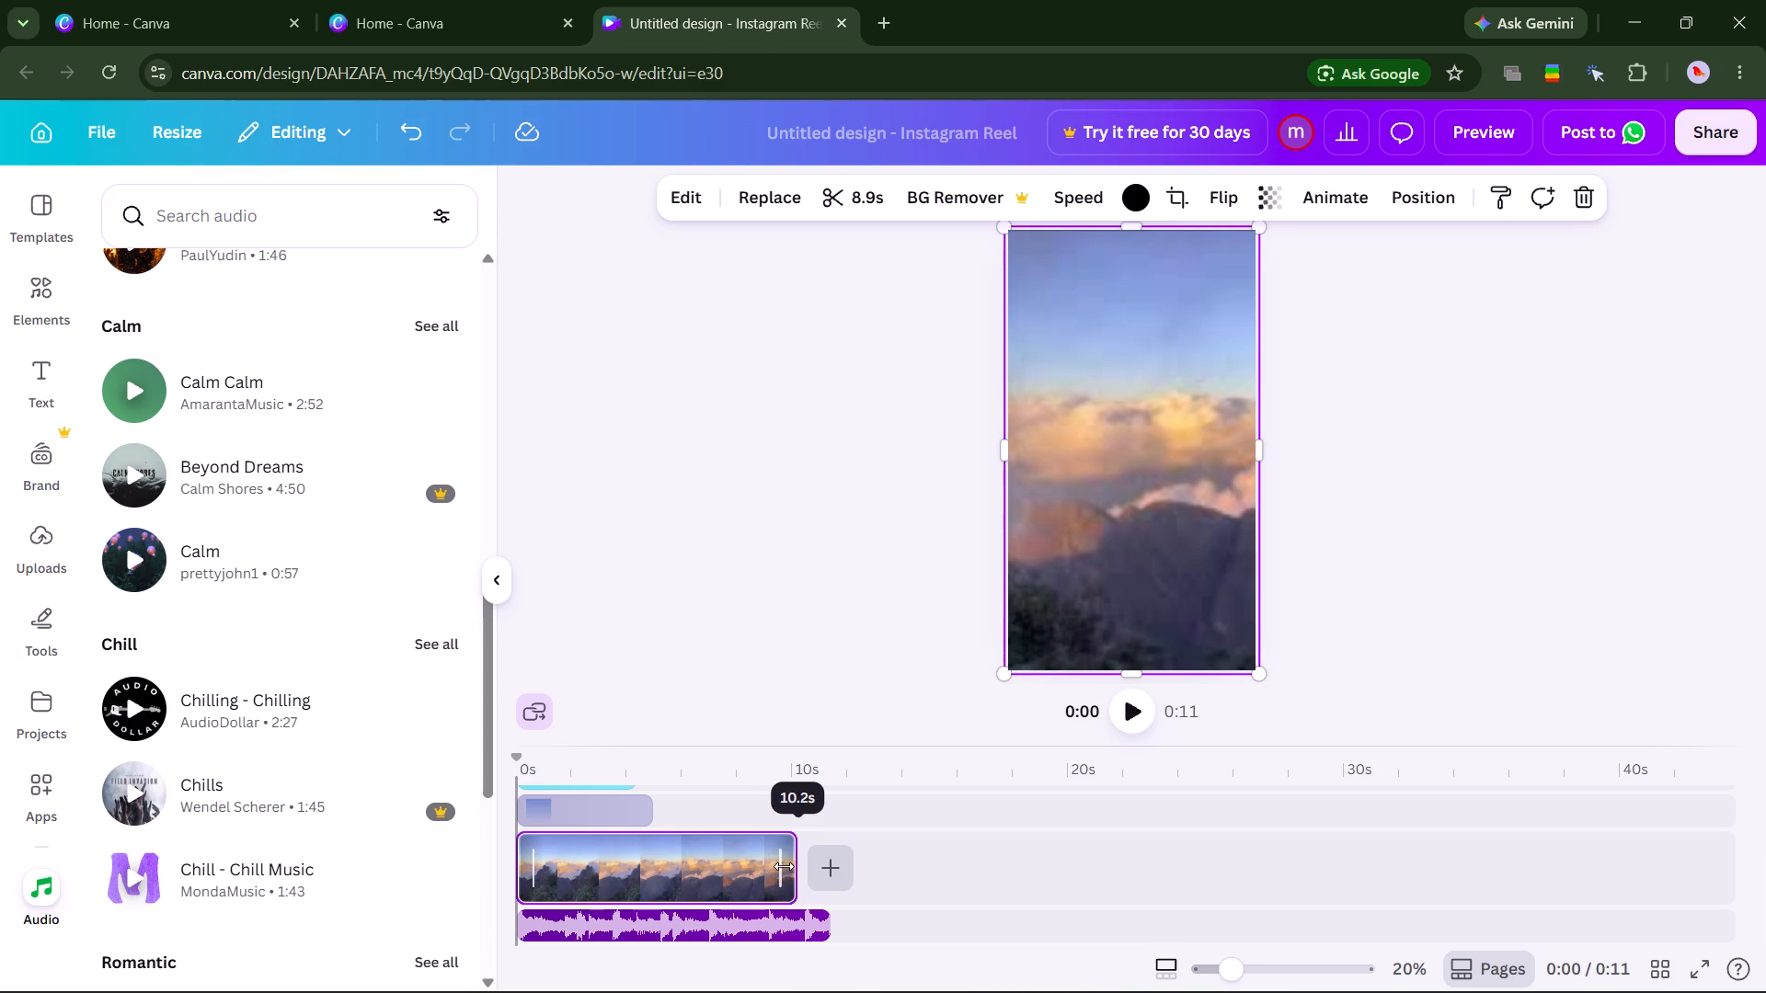
{"action": "left_click_drag", "start_coordinate": [784, 866], "coordinate": [808, 872]}
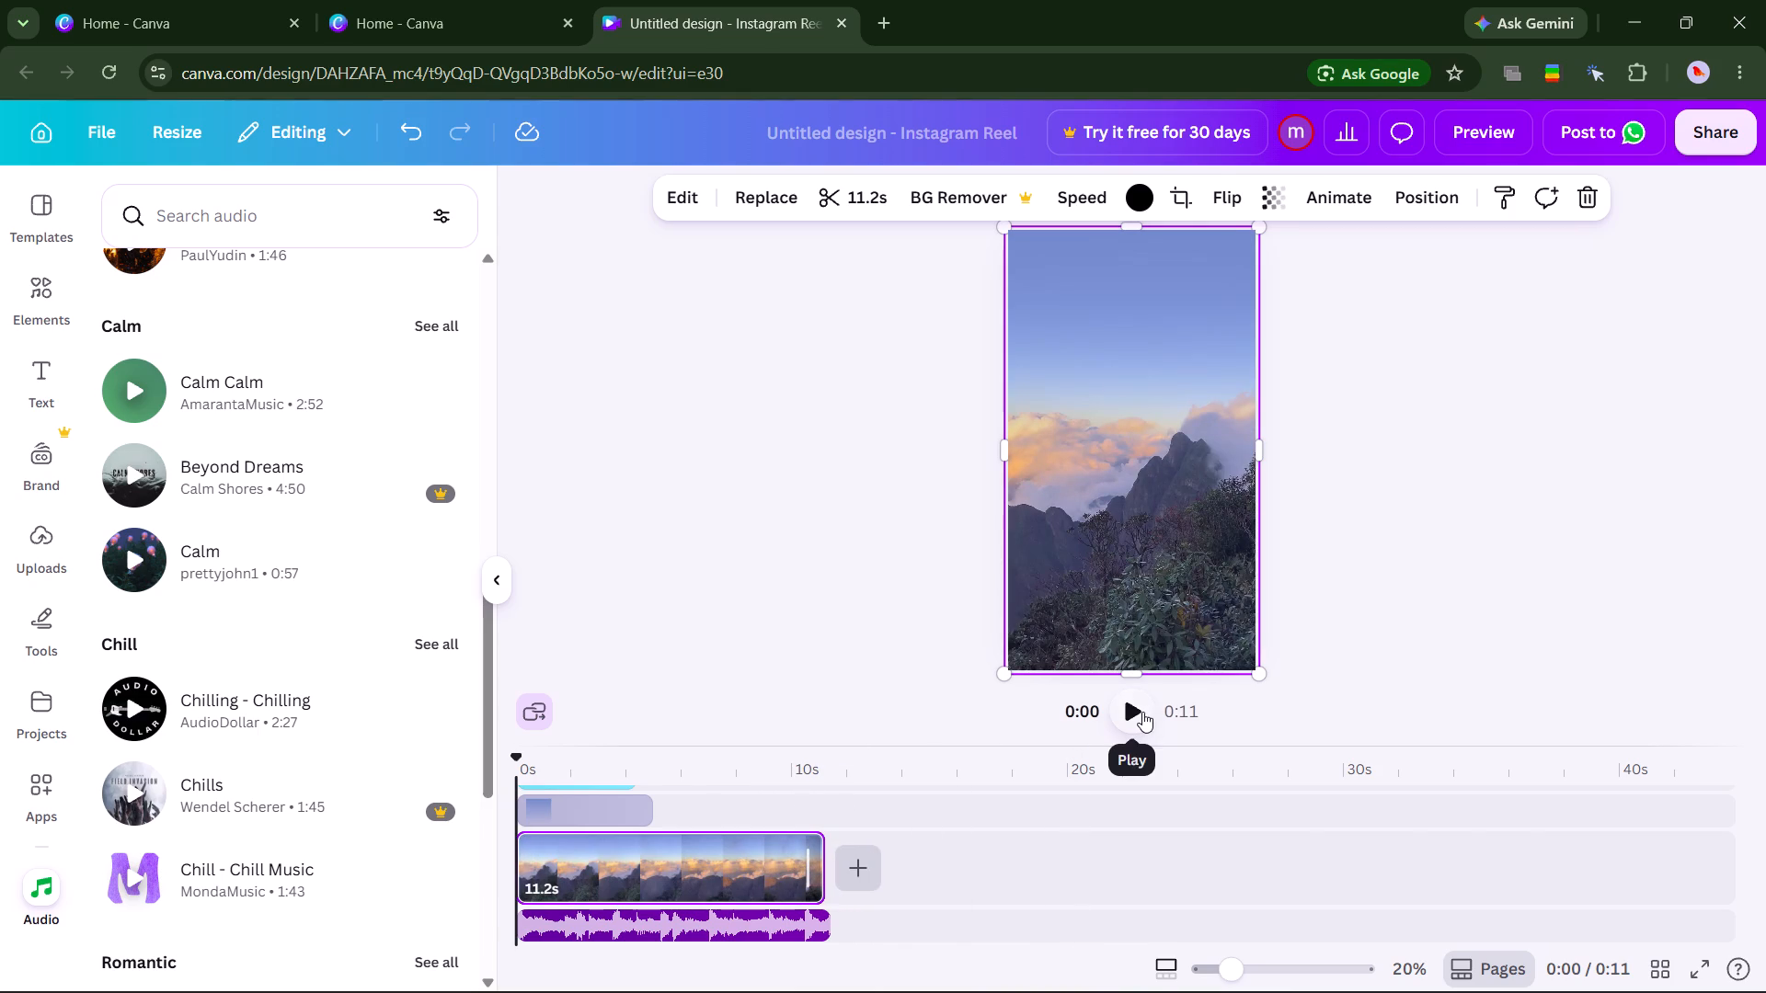
Play the reel from the start to check the adjusted video and audio lengths.
{"action": "left_click", "coordinate": [1137, 712]}
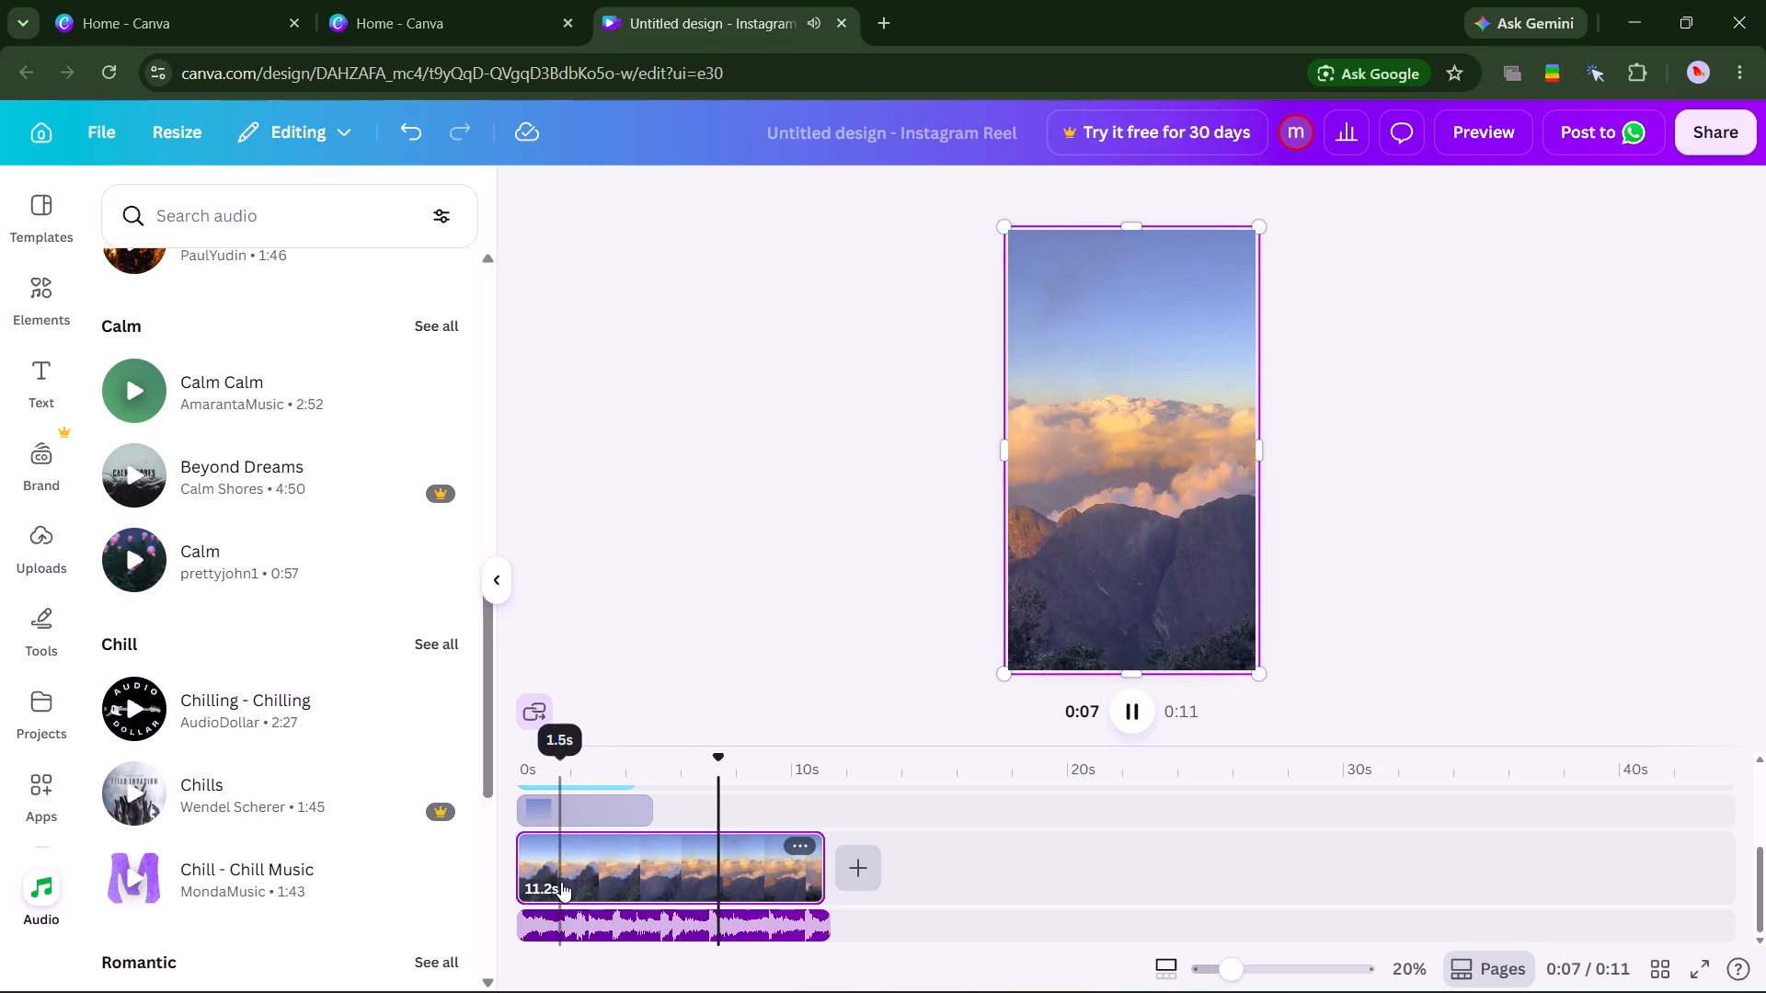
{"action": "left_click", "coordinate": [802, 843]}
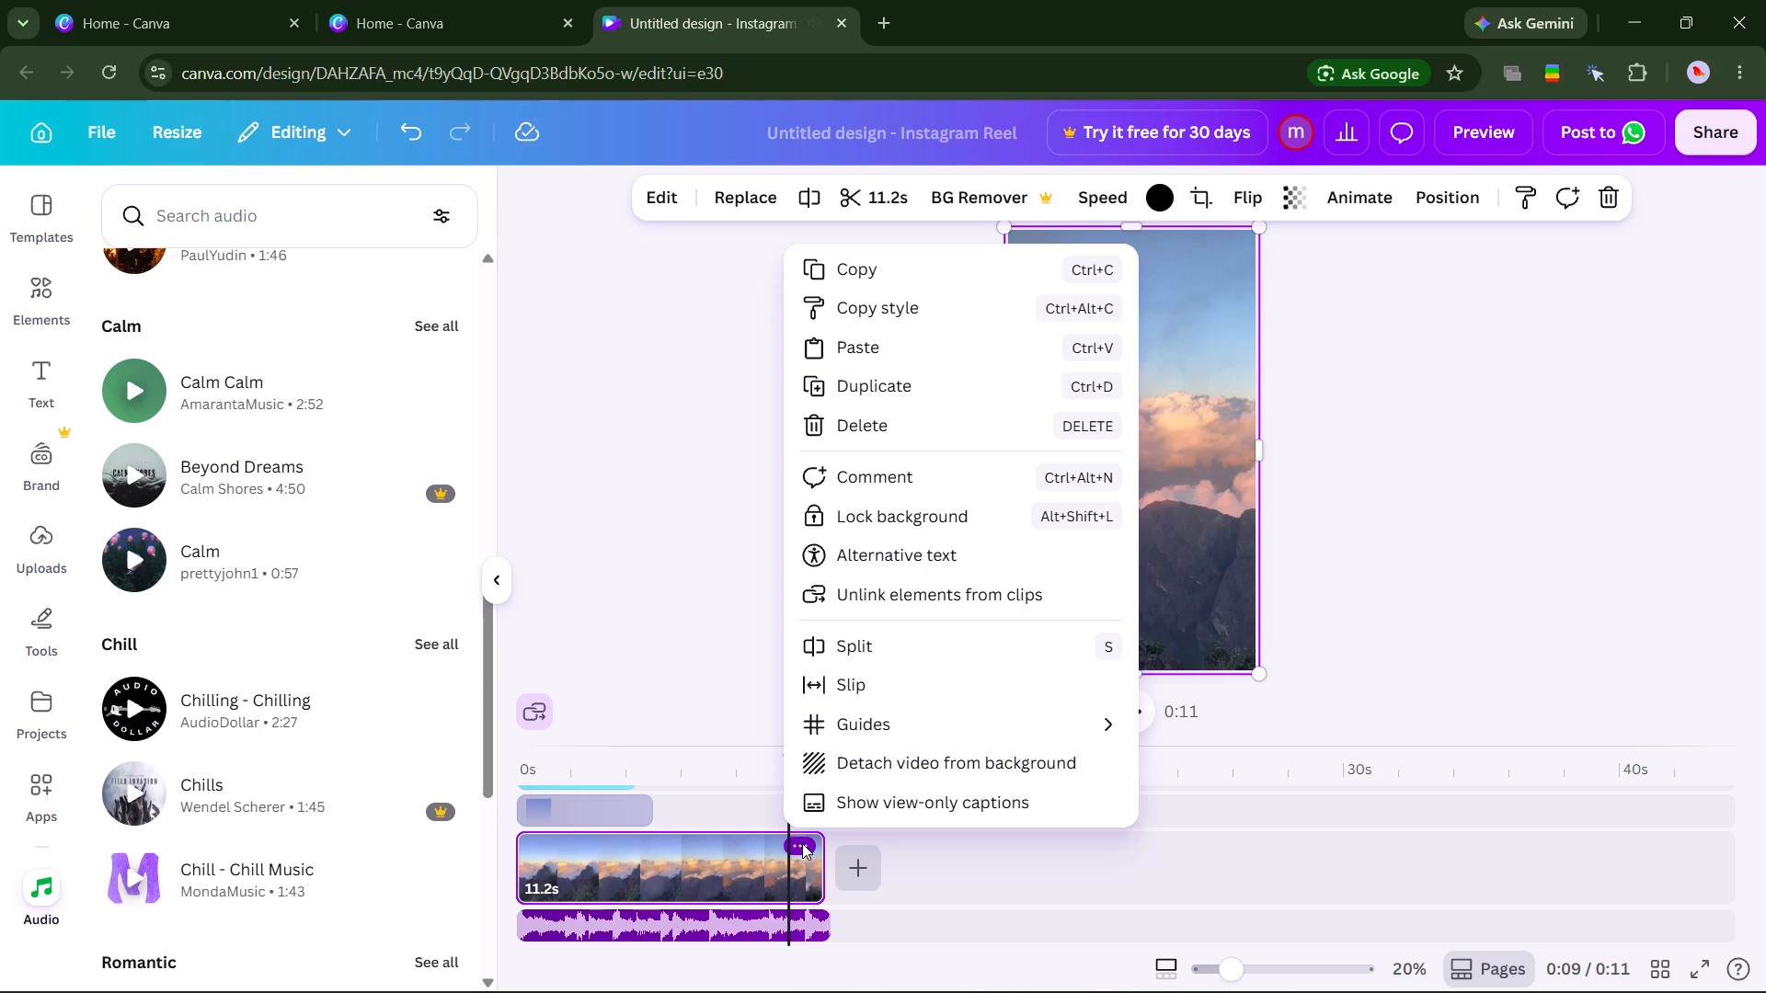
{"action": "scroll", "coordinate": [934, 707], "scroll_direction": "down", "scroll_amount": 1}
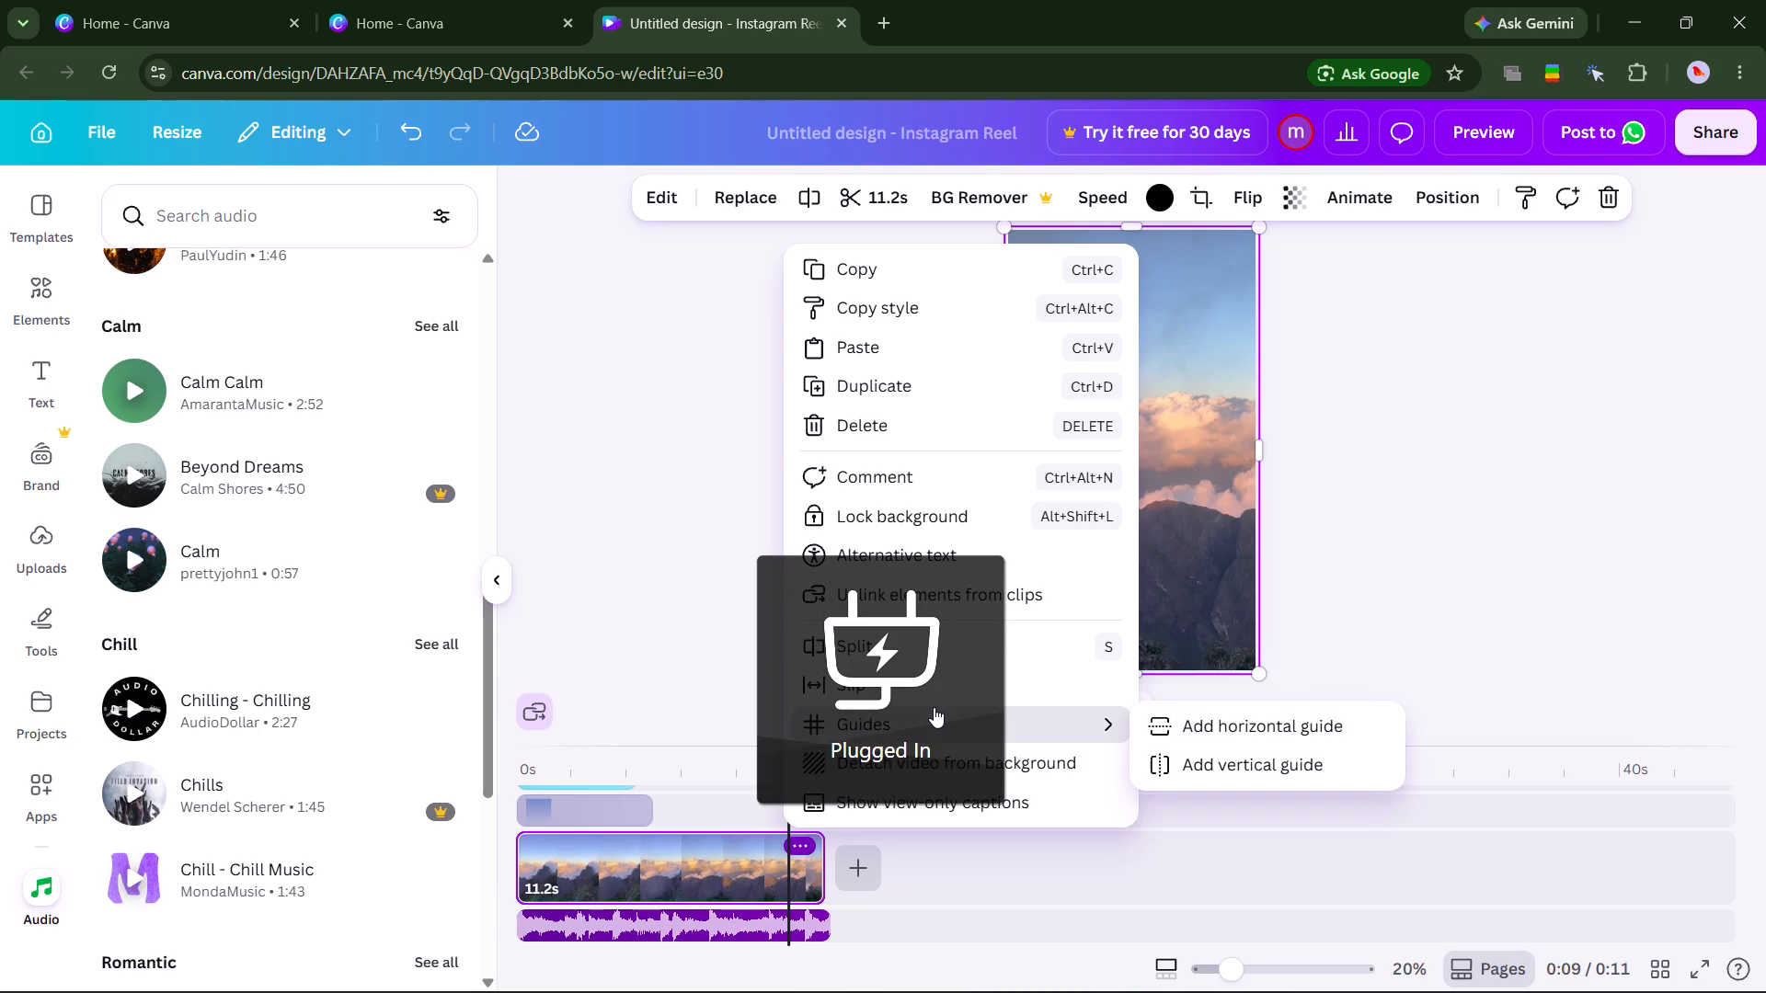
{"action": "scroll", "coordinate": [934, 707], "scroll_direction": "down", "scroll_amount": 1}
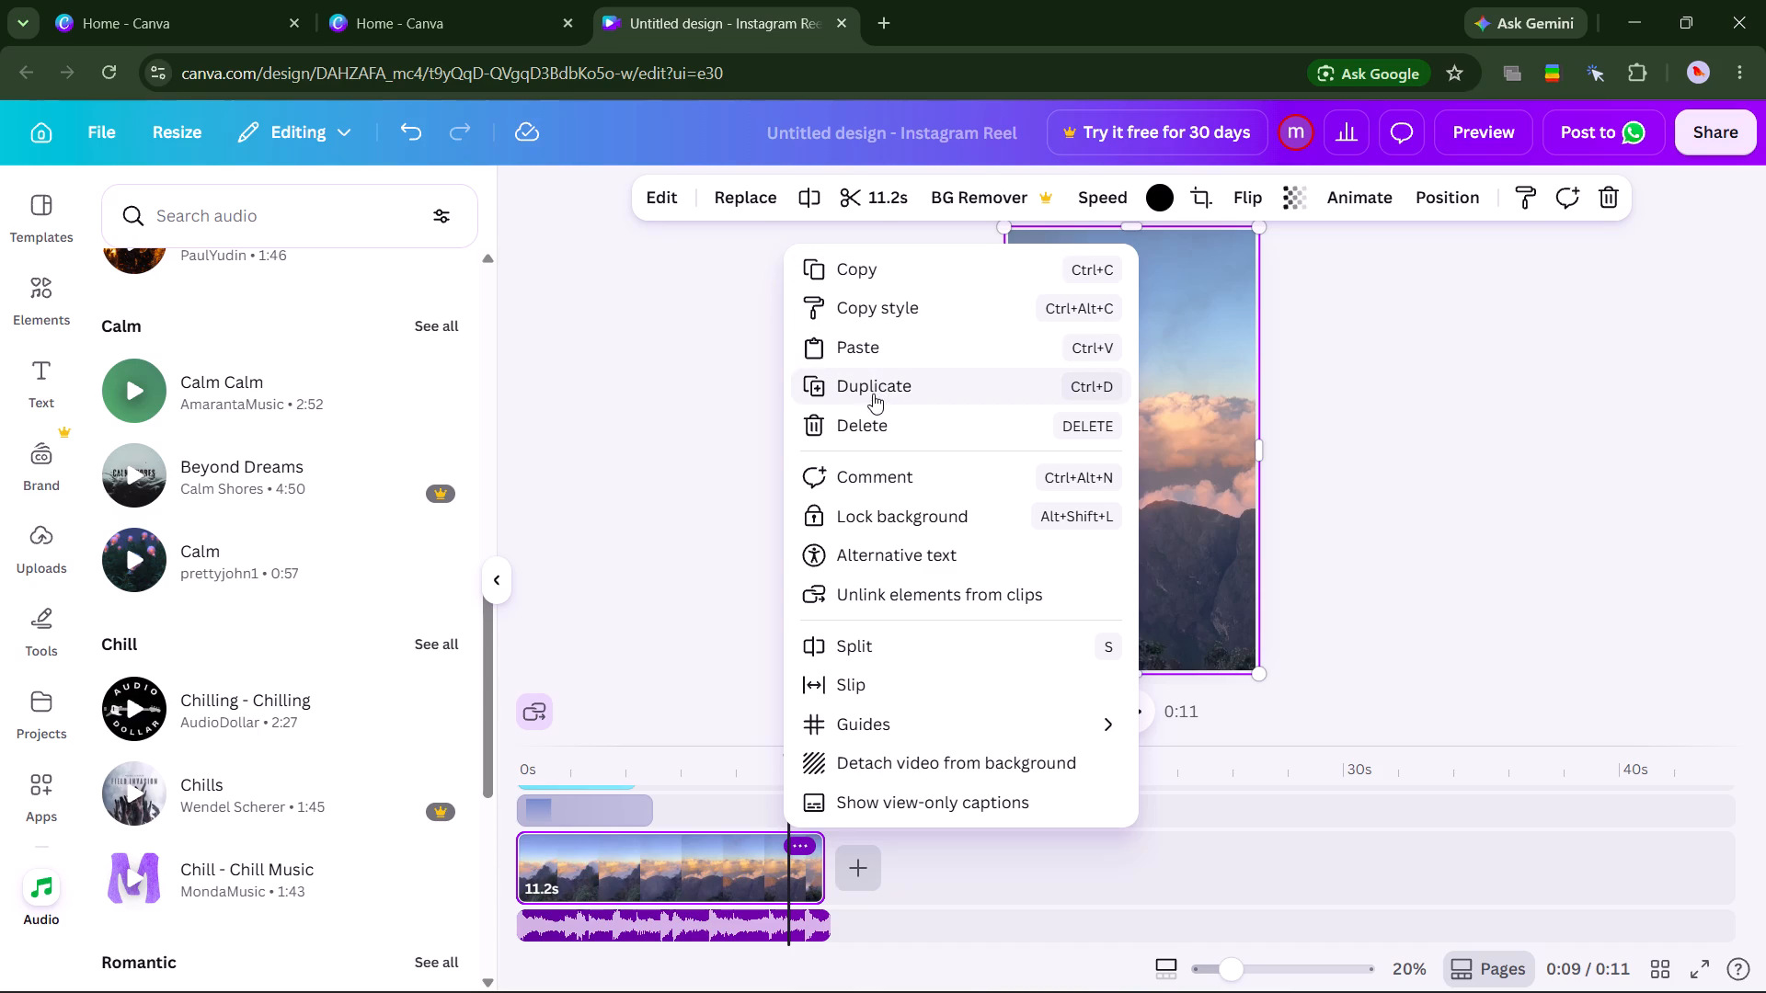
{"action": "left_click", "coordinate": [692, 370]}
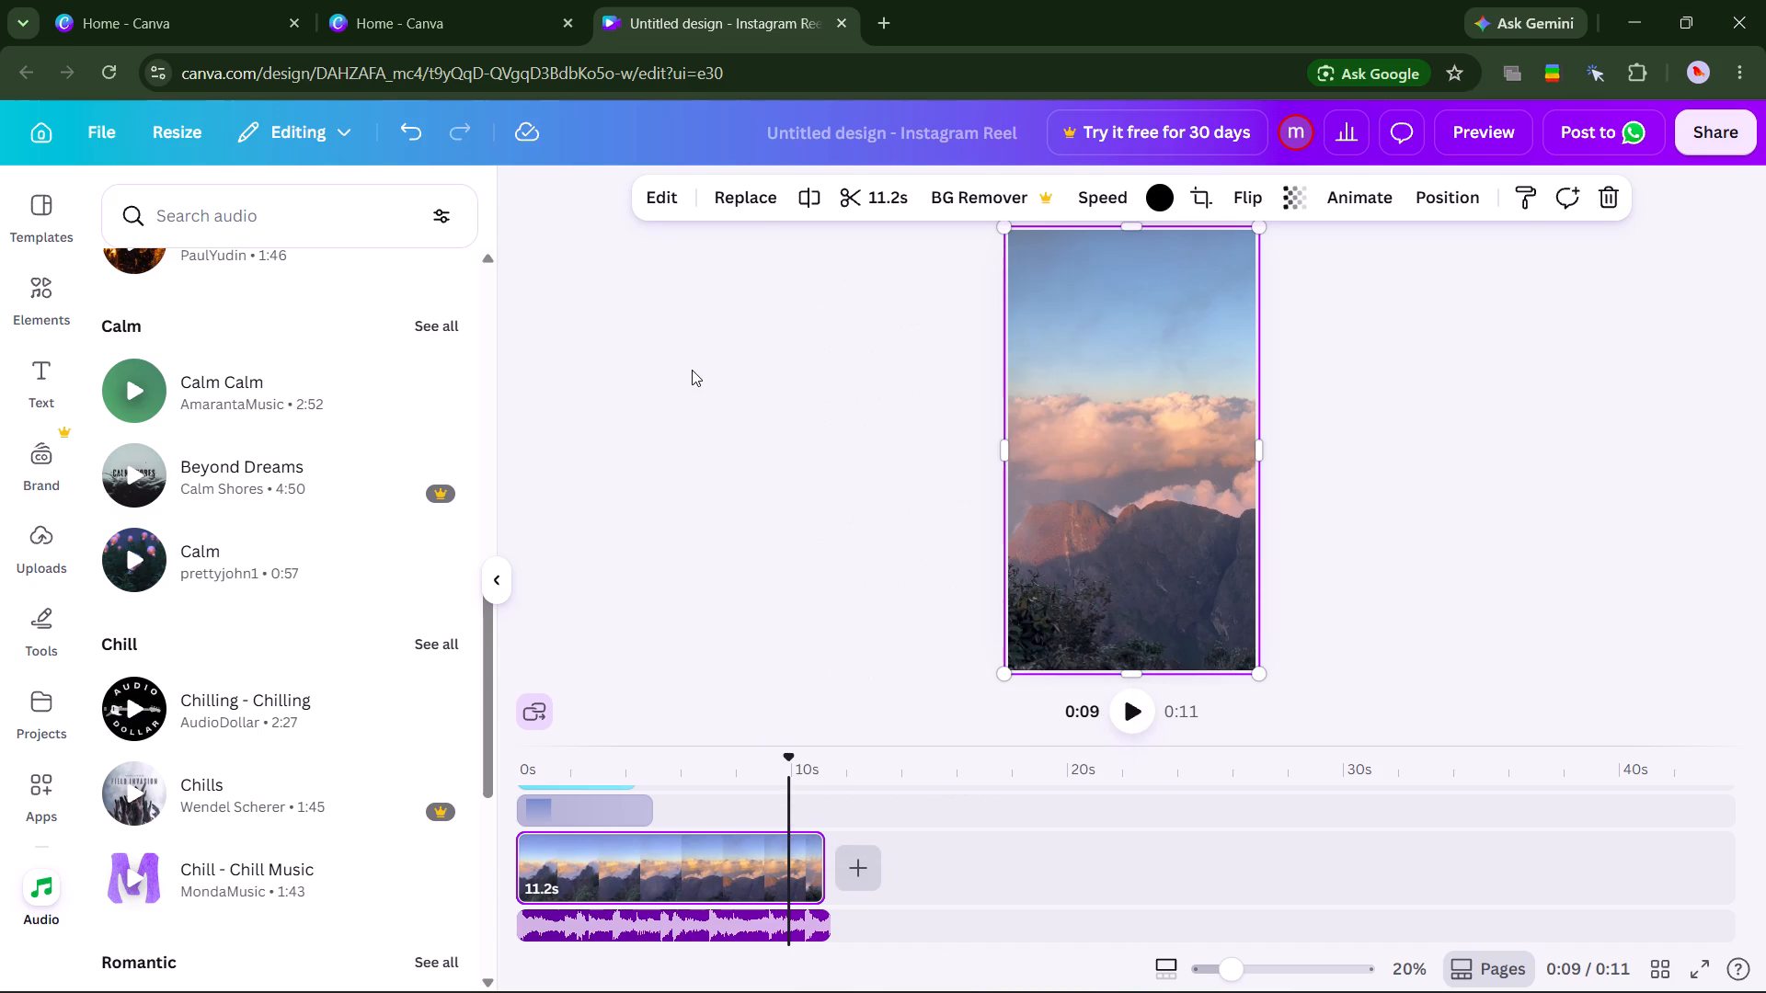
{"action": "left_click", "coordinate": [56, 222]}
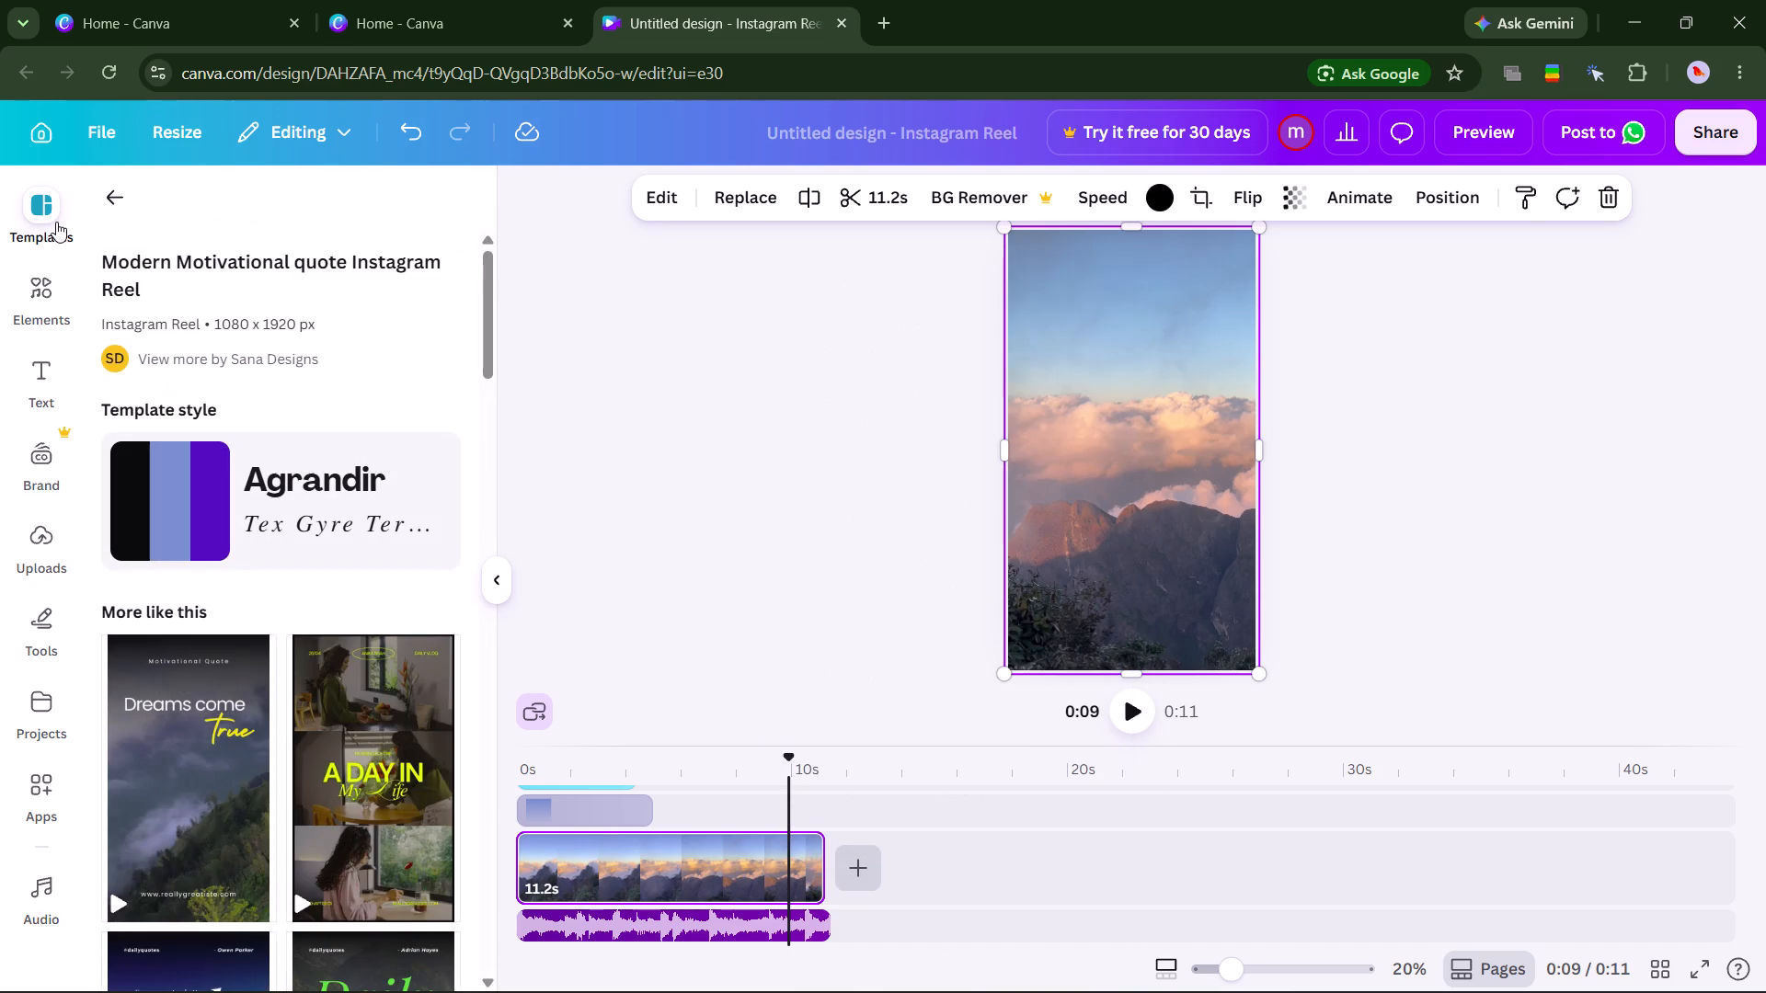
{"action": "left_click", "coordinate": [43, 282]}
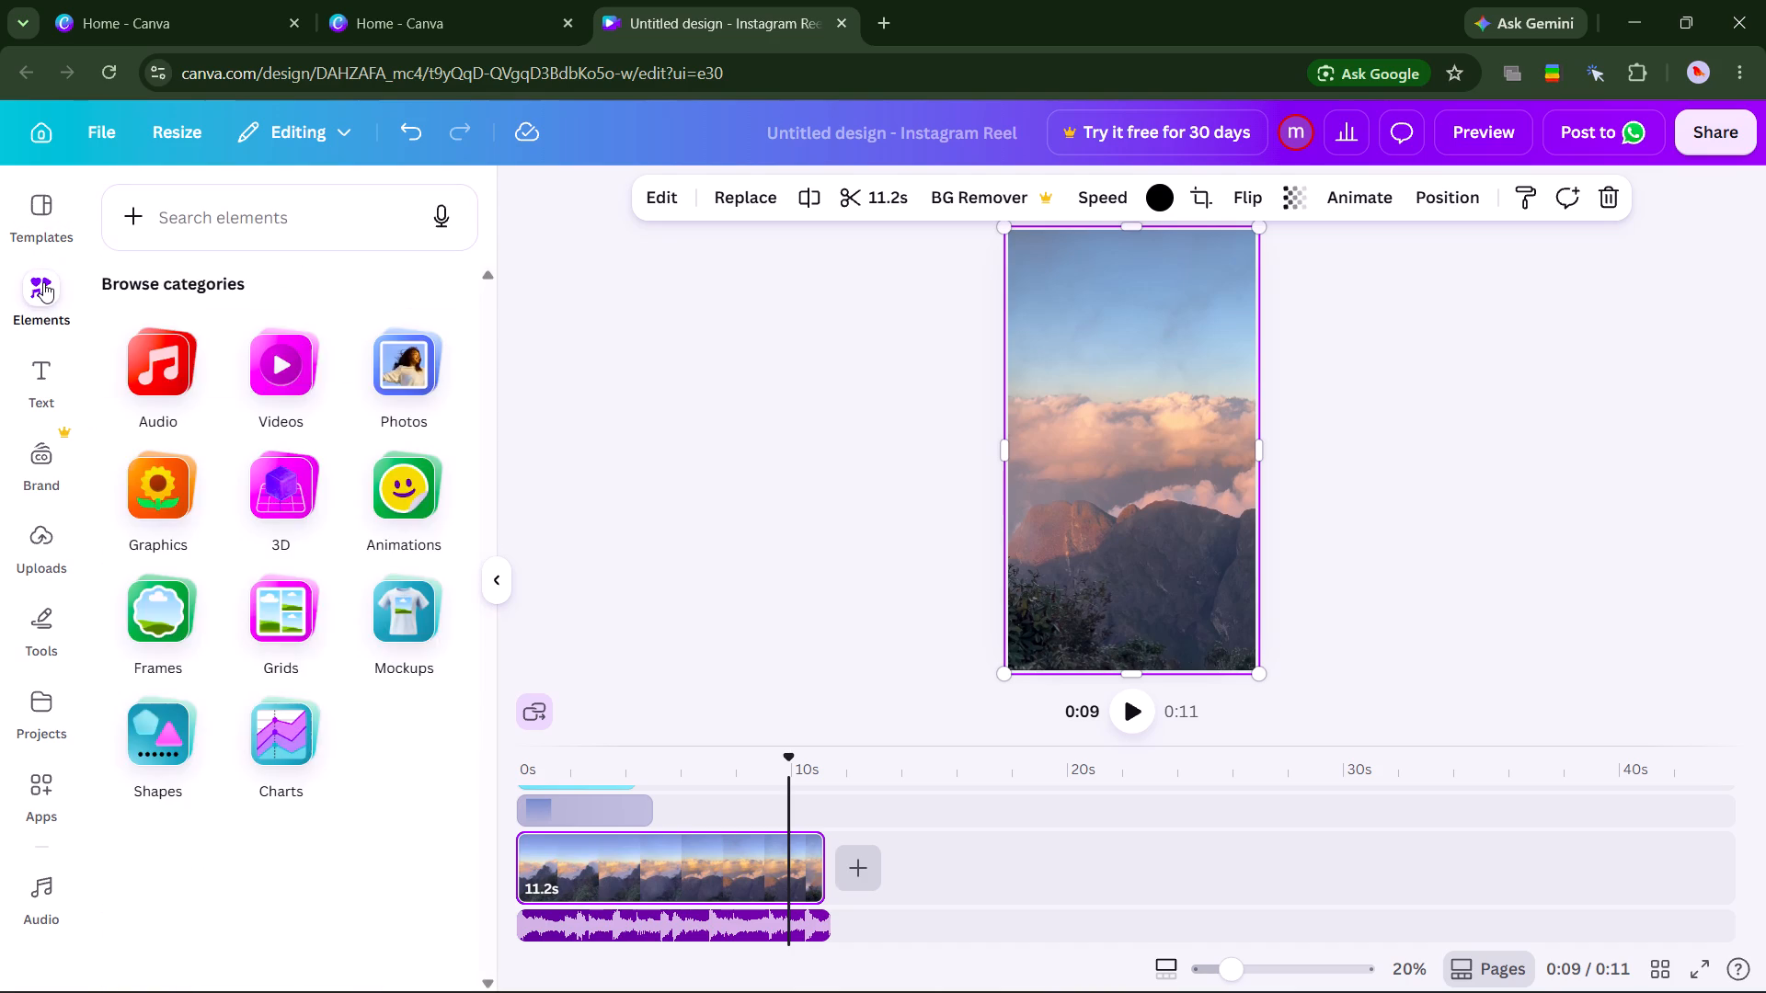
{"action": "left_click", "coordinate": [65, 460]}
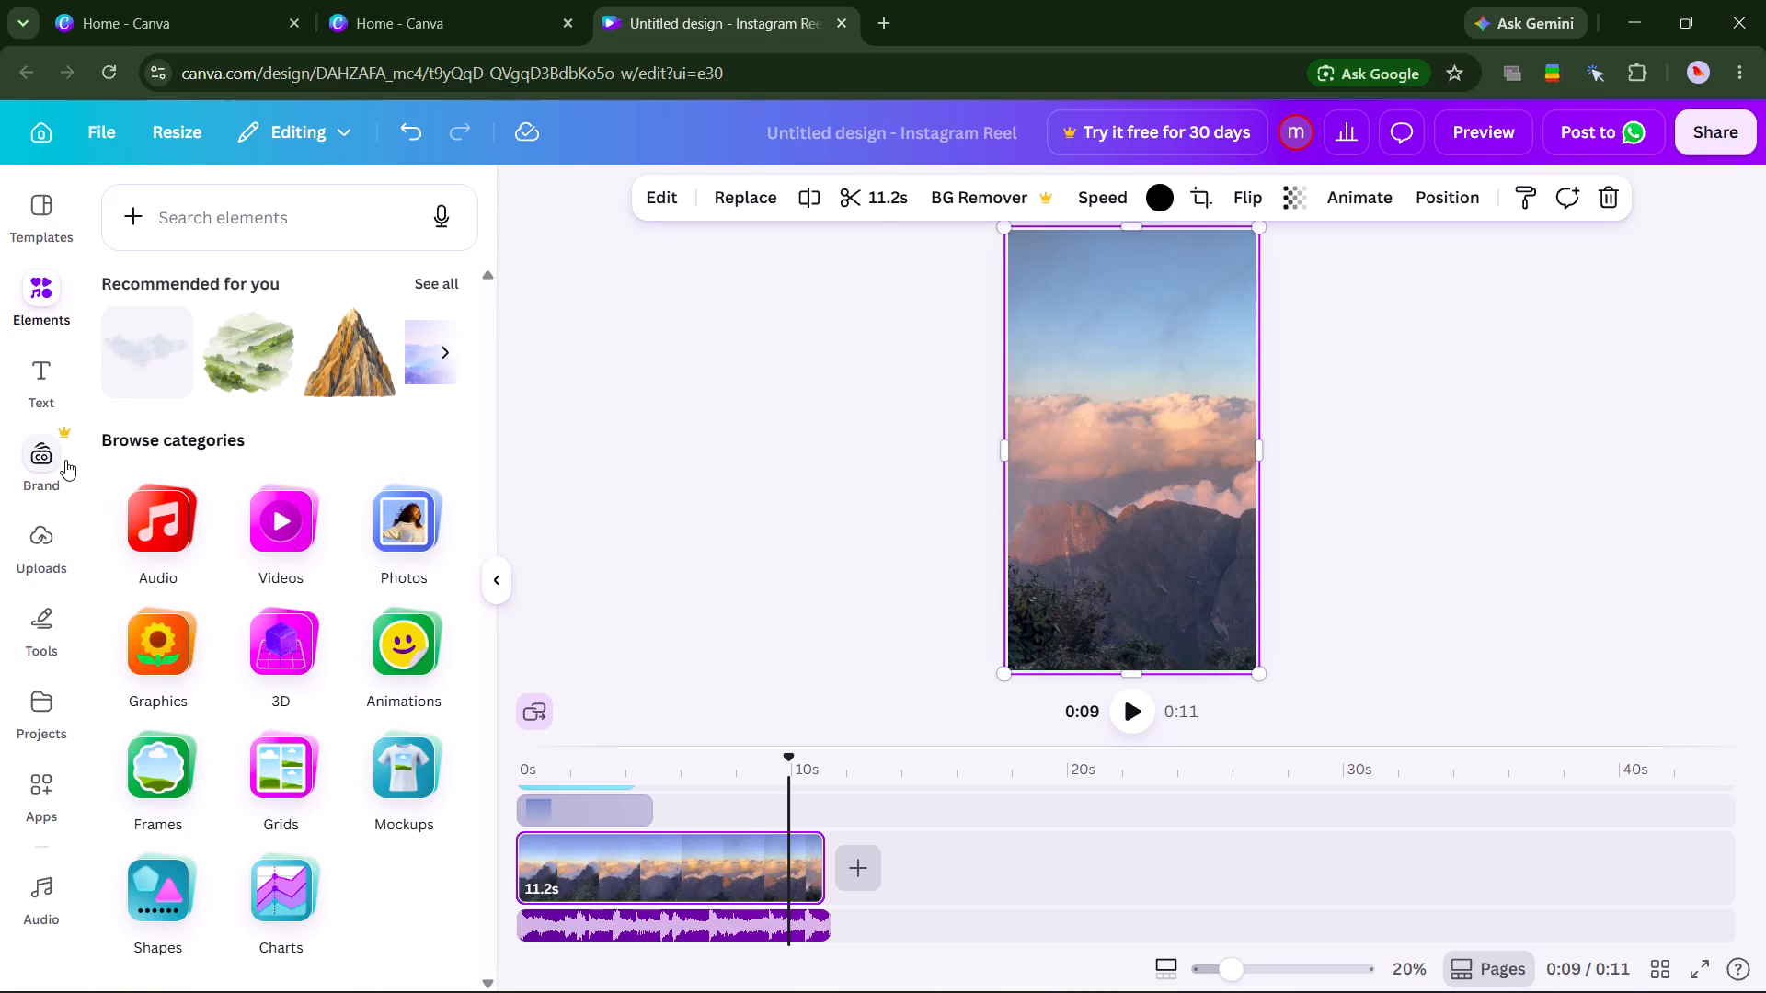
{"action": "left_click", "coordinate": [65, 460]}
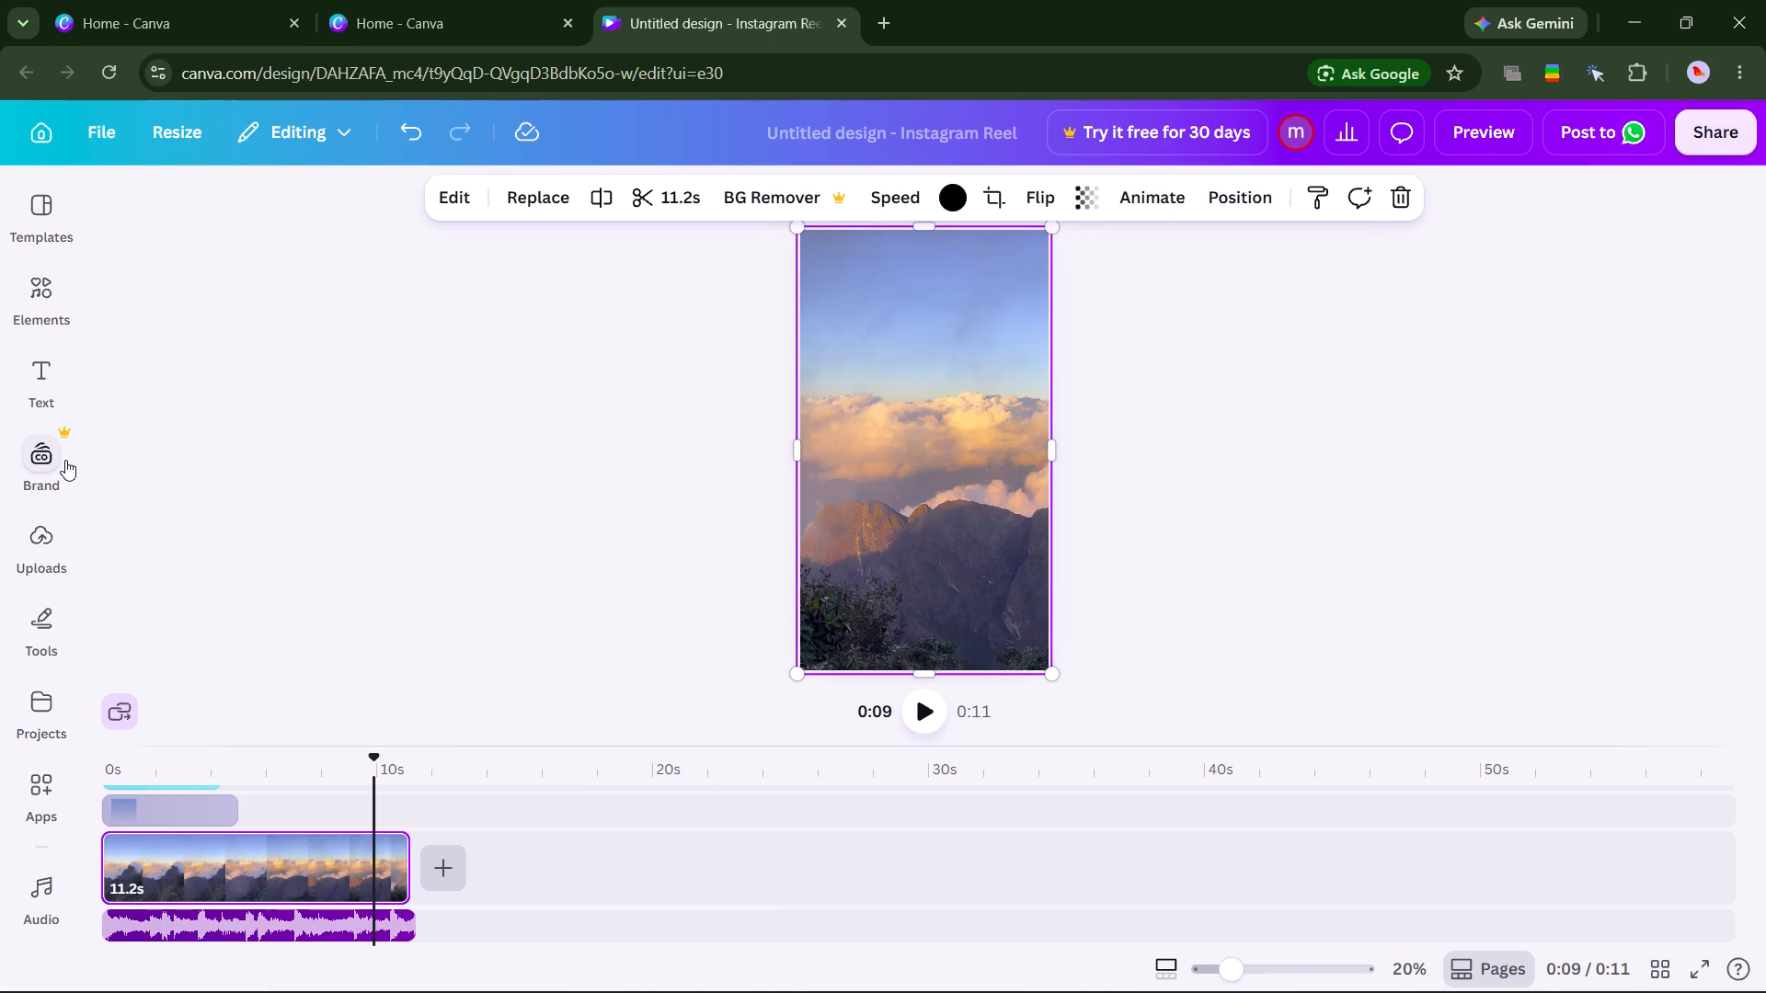
Add the uploaded black-and-white tree and moon image as a 5.0 s clip after the mountain video clip.
{"action": "left_click", "coordinate": [44, 548]}
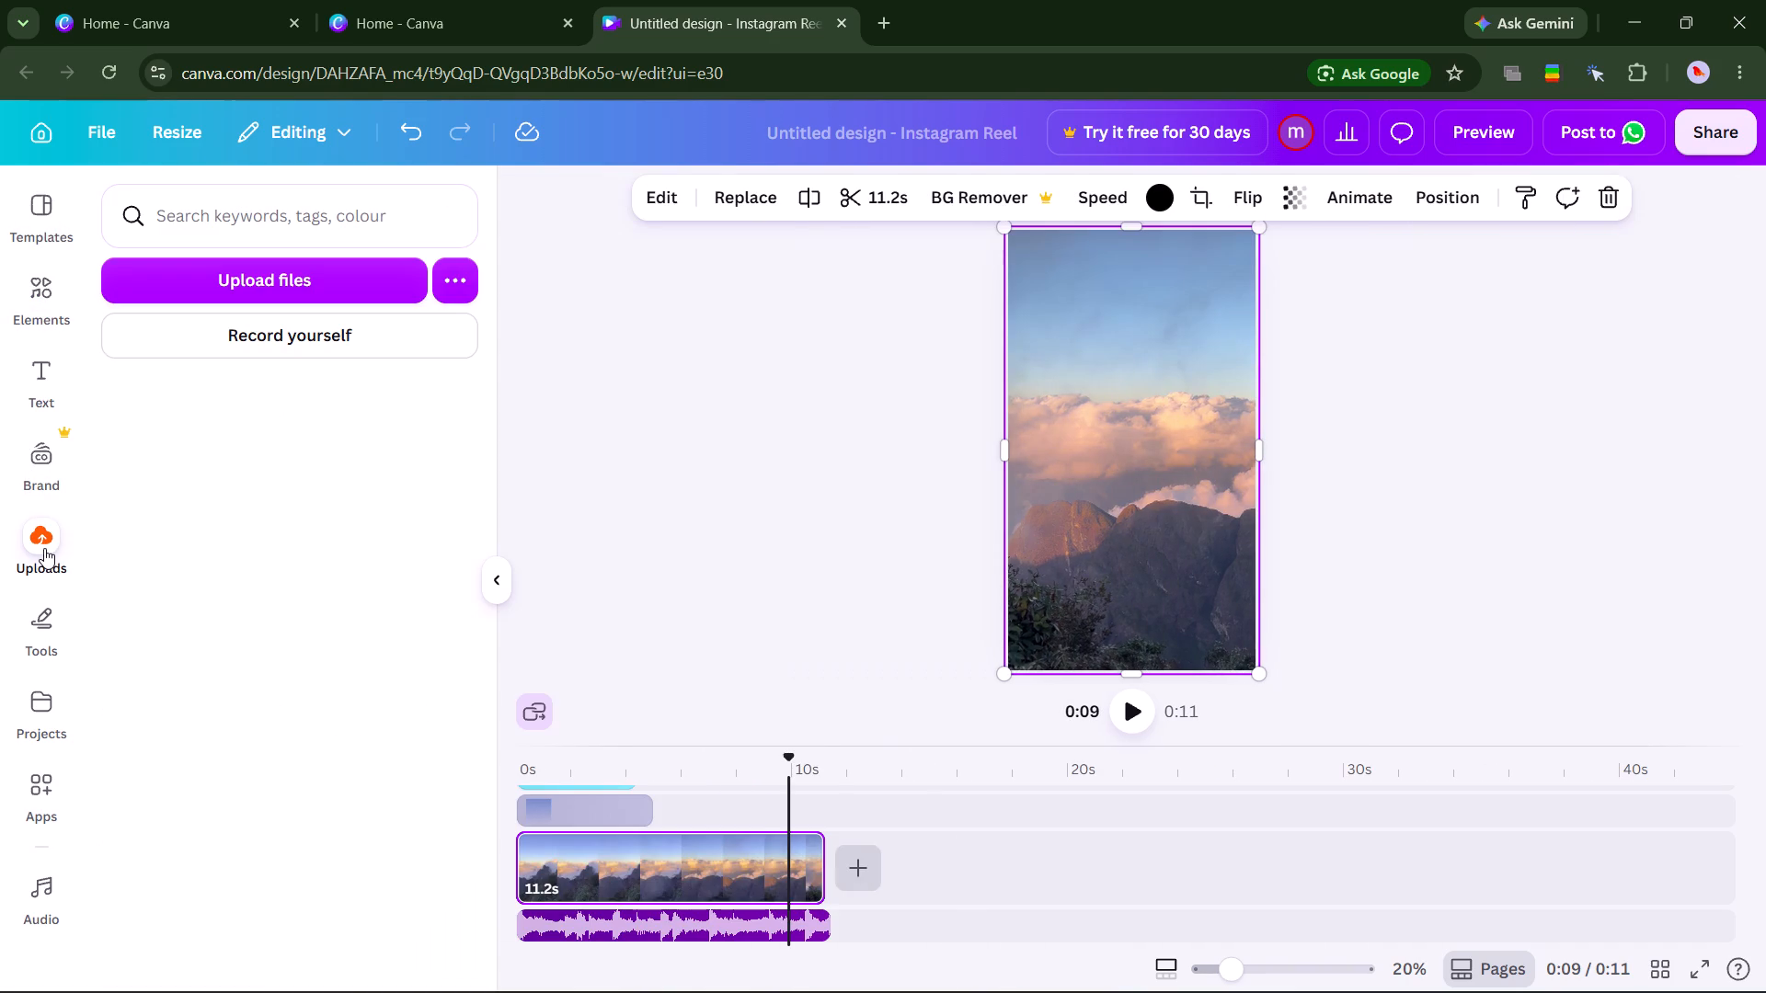
{"action": "left_click", "coordinate": [136, 579]}
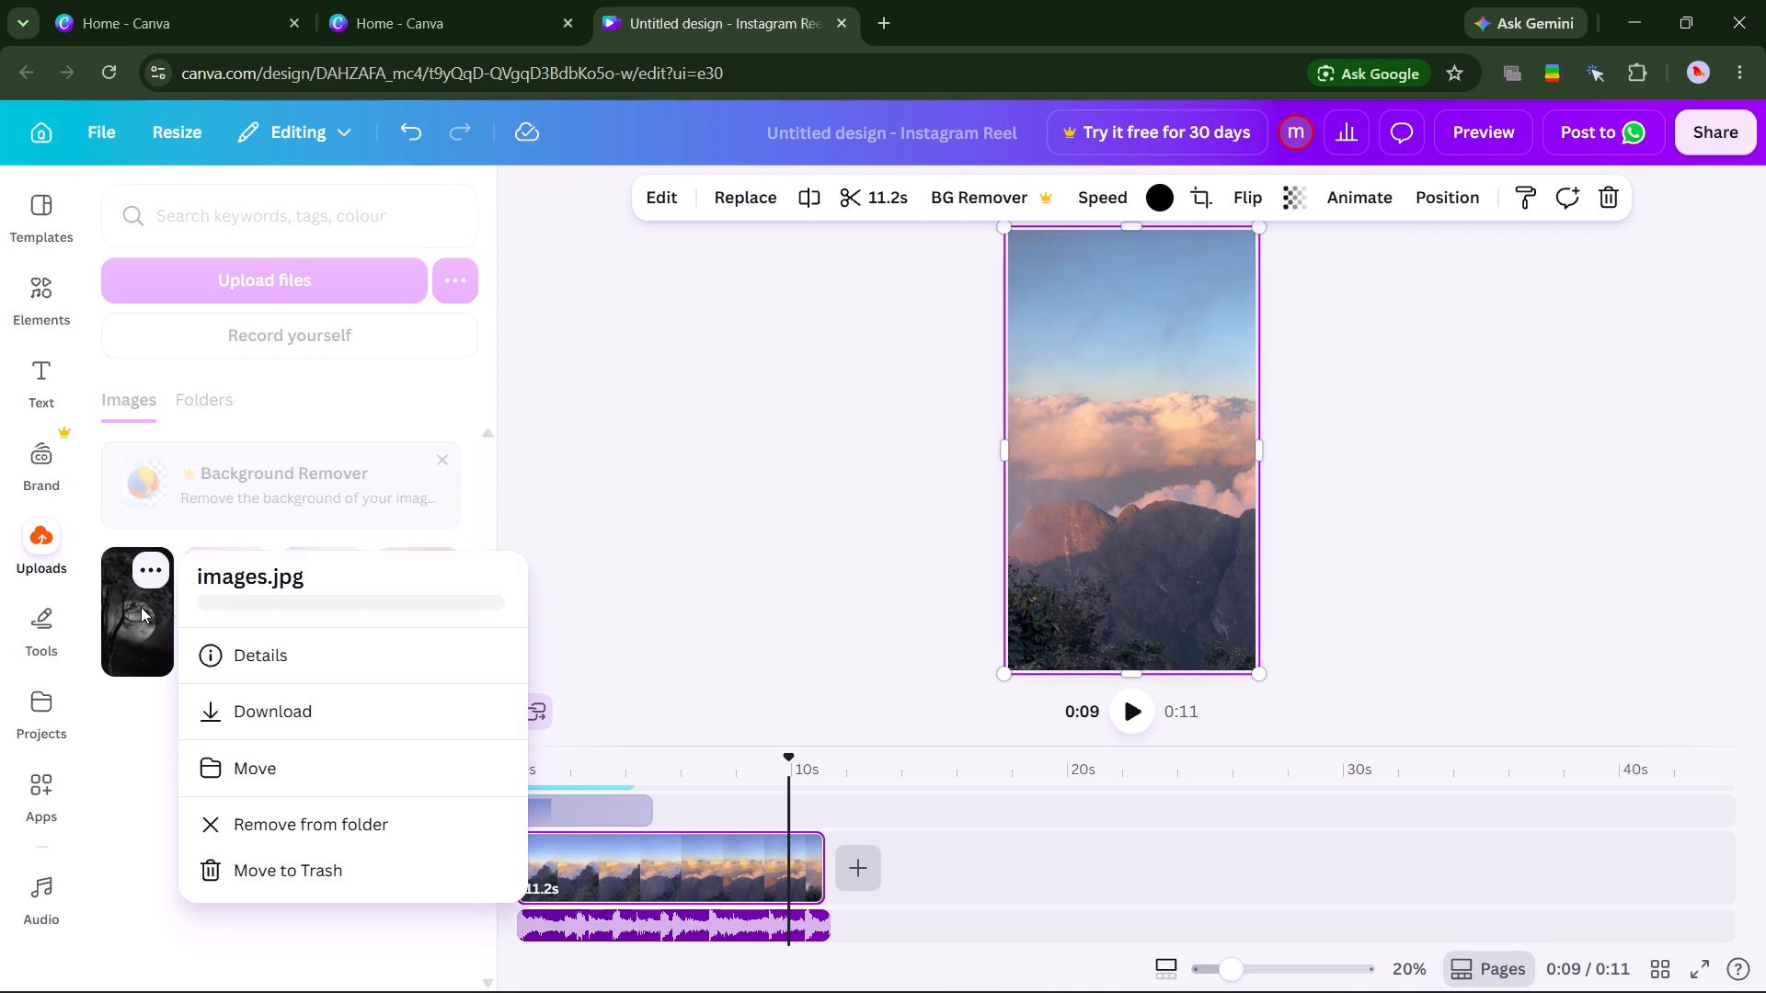
{"action": "left_click", "coordinate": [141, 607]}
{"action": "left_click", "coordinate": [141, 607]}
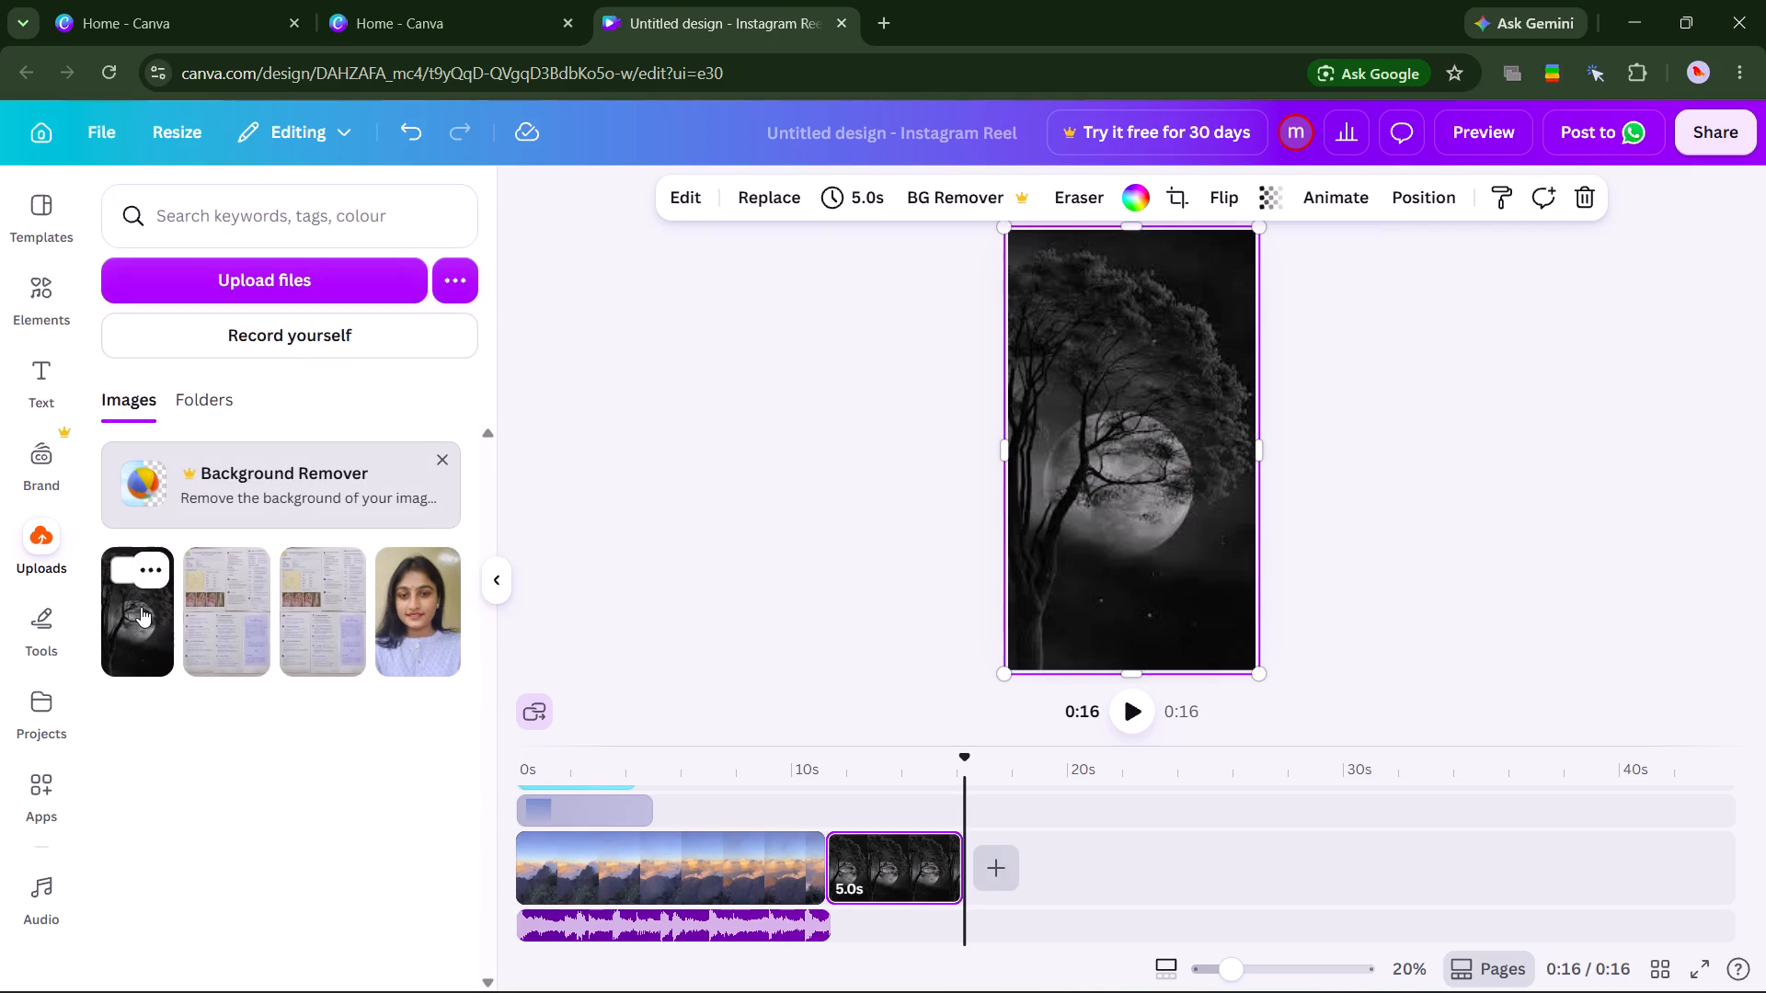
{"action": "left_click", "coordinate": [596, 598]}
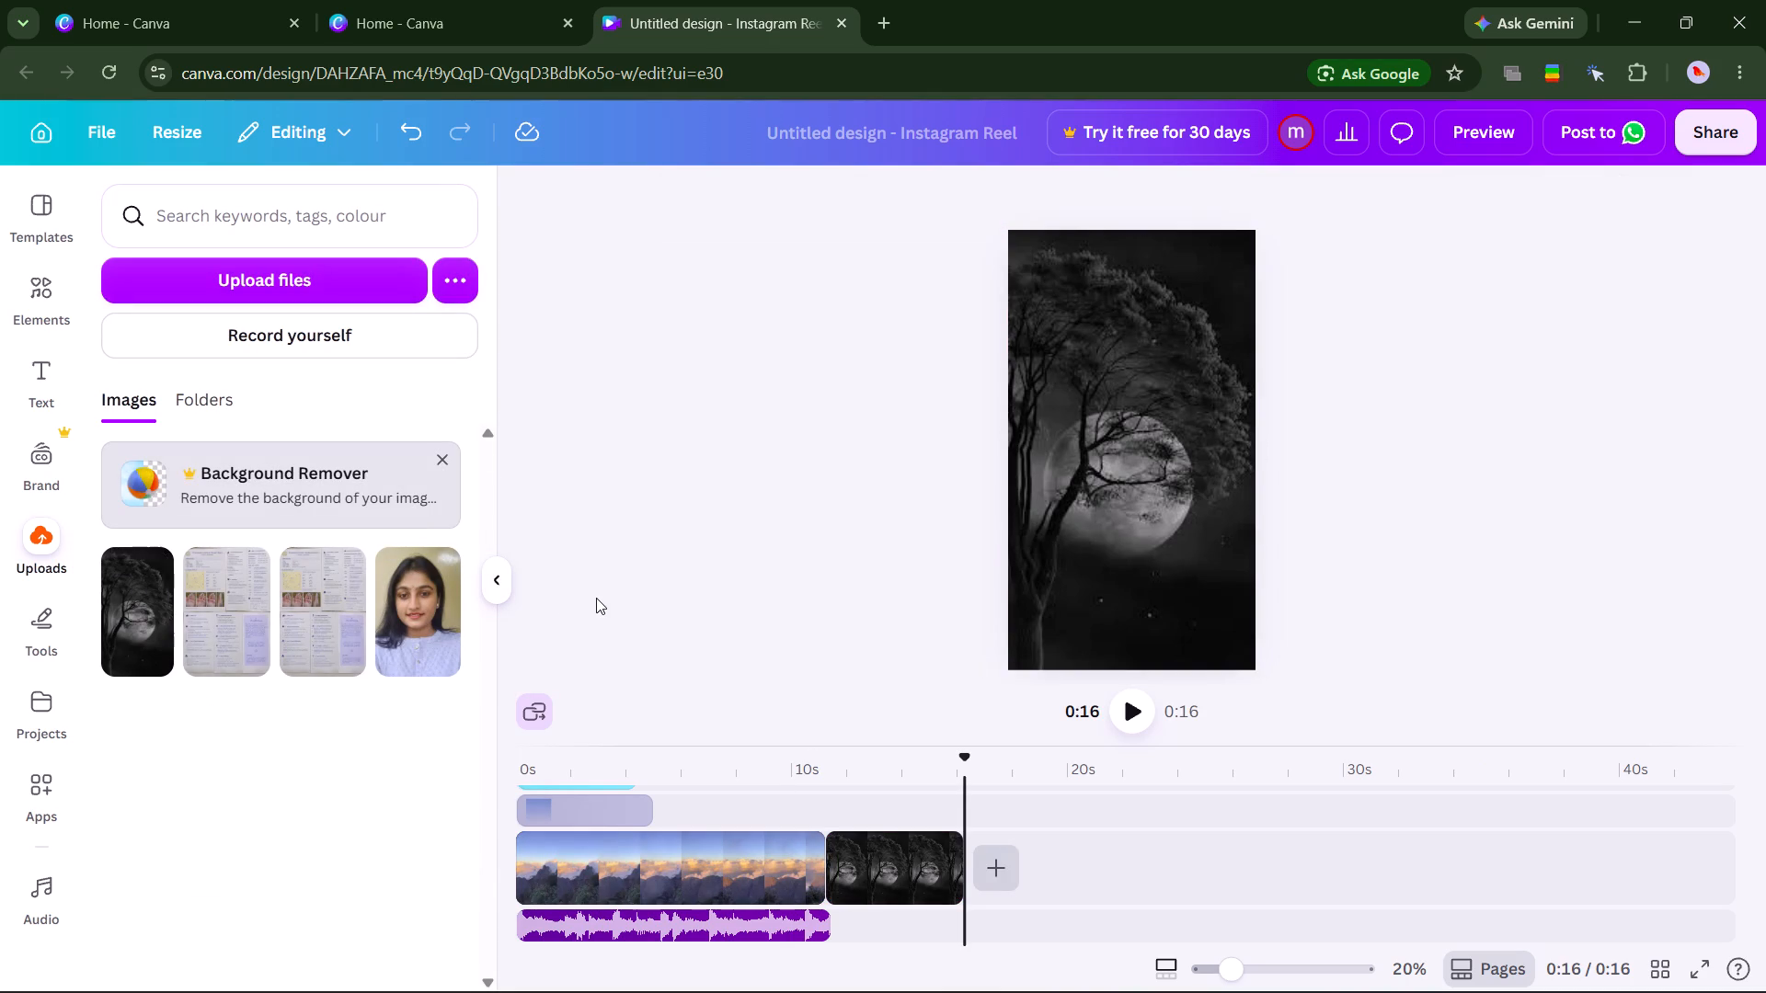
{"action": "left_click", "coordinate": [499, 571]}
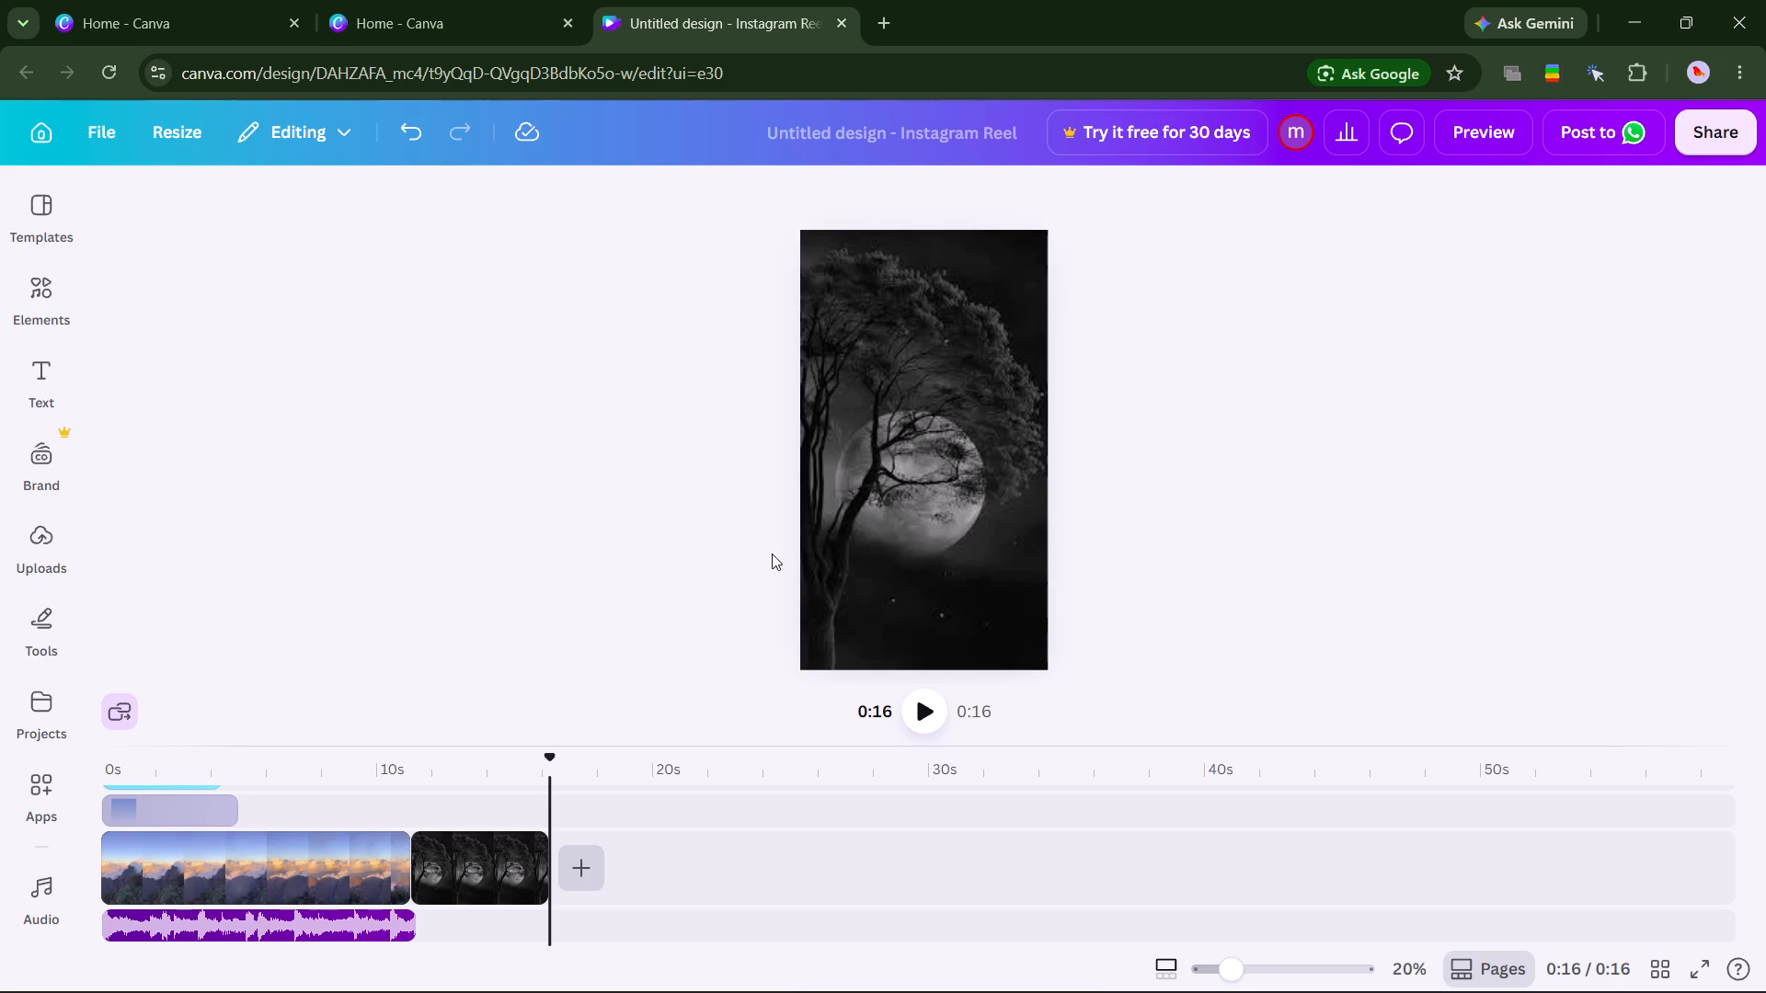
Try to play the reel with the added image clip.
{"action": "left_click", "coordinate": [920, 696]}
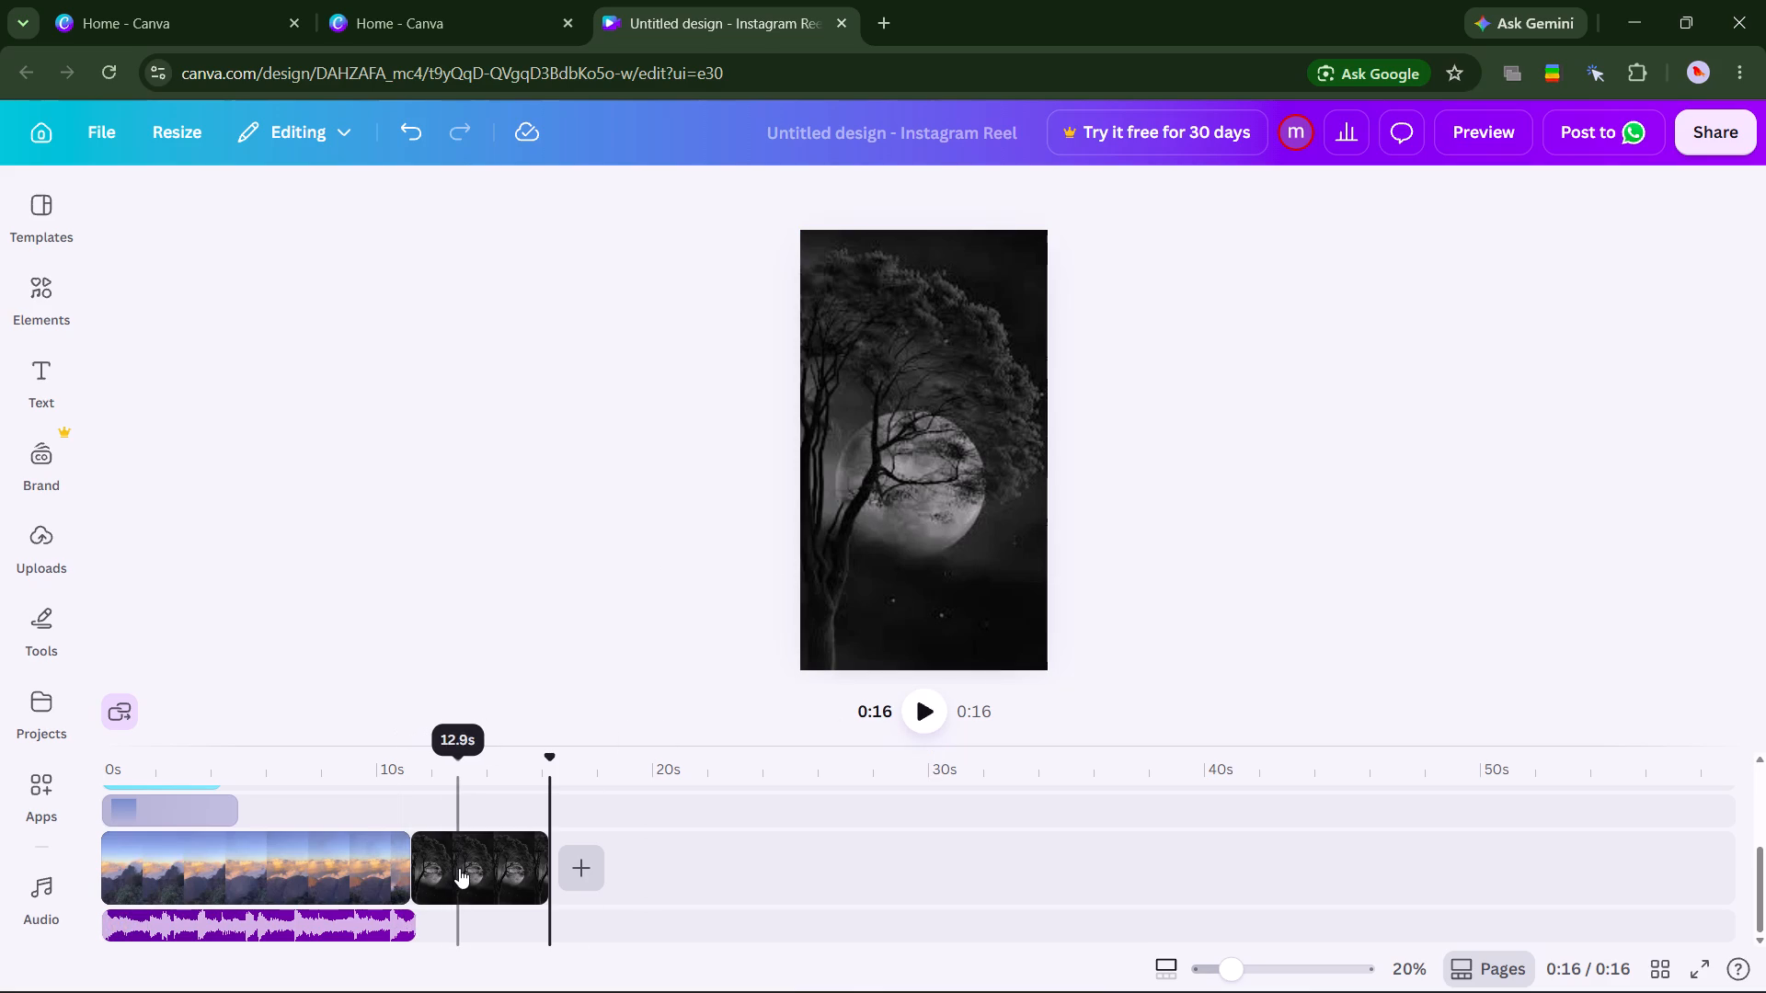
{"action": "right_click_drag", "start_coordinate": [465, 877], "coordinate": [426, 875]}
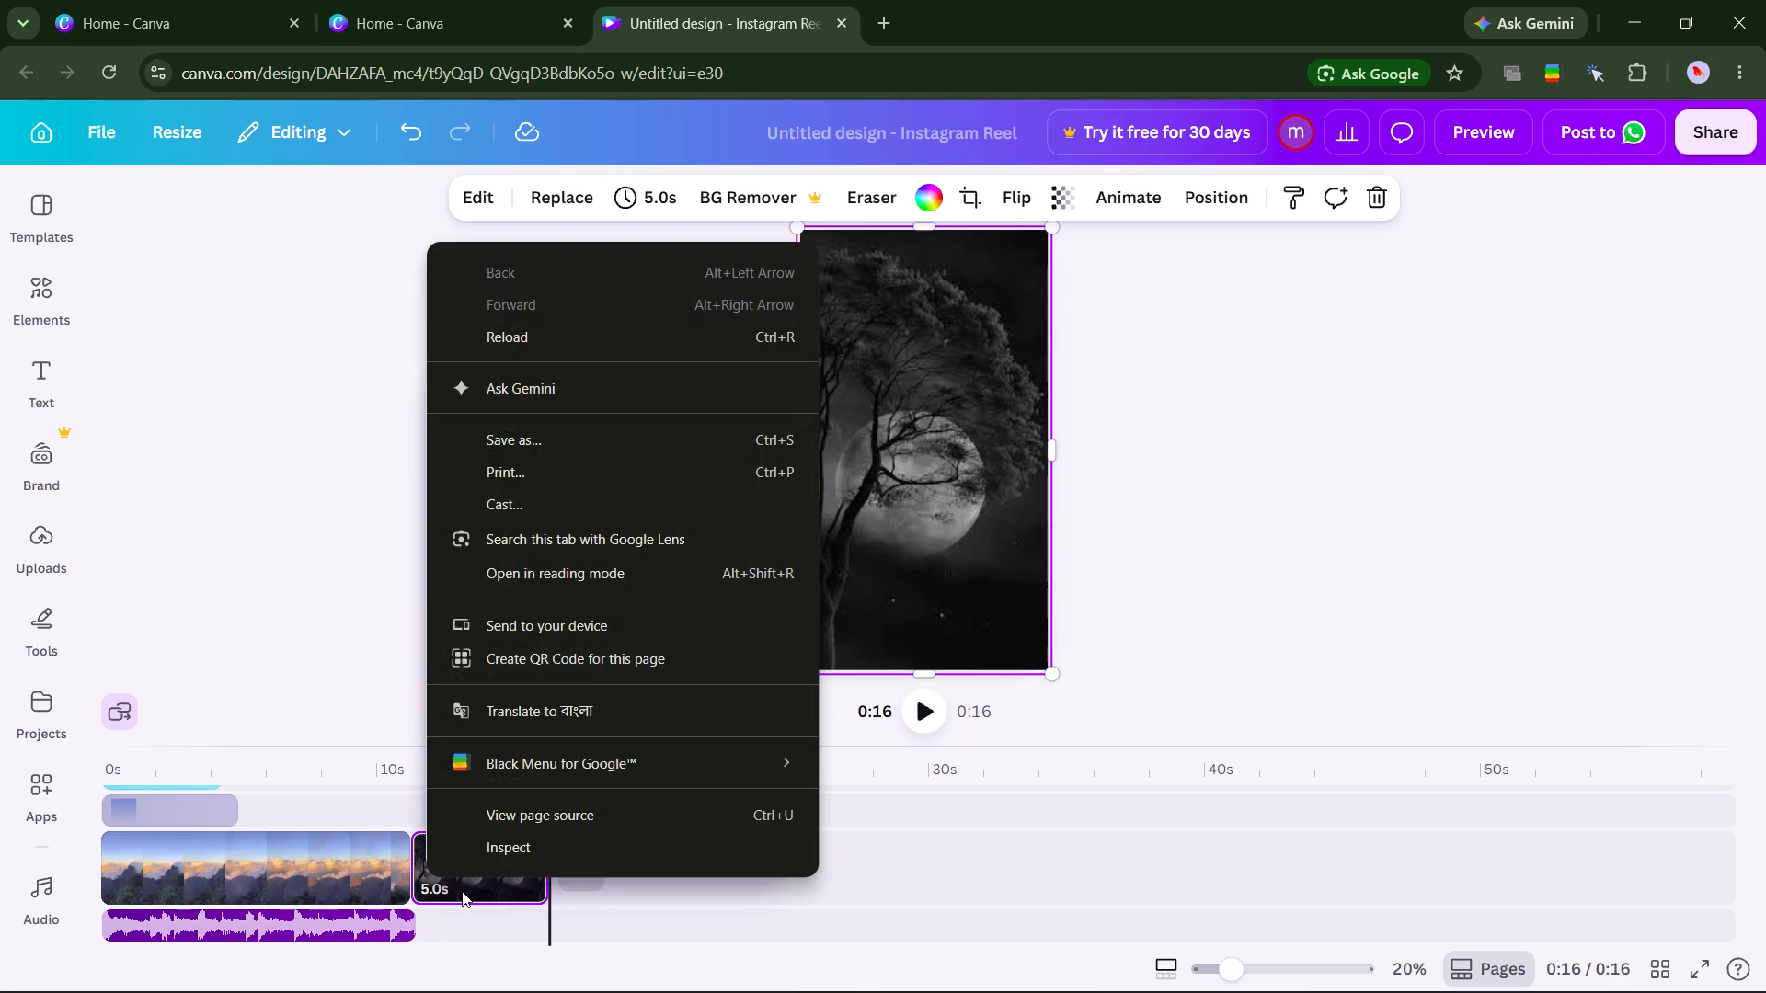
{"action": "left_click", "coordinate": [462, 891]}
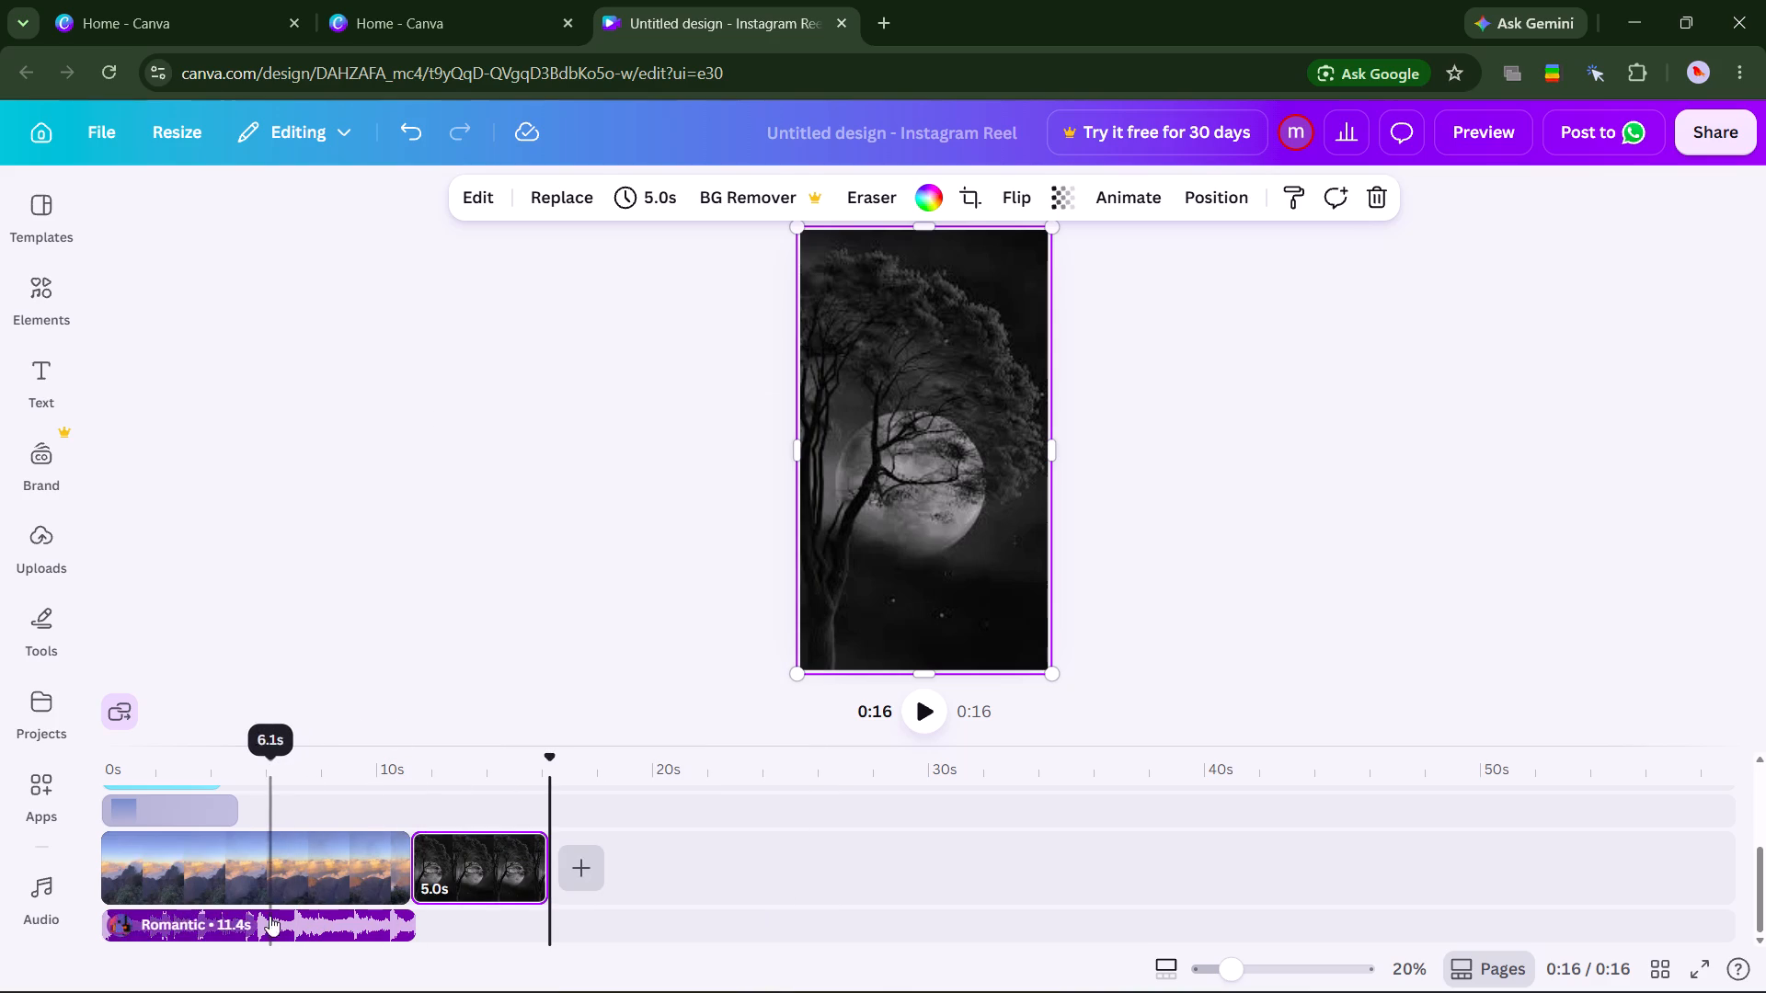
Shorten the mountain video clip to 6.4 s so the following image clip ends together with the audio track.
{"action": "left_click_drag", "start_coordinate": [406, 865], "coordinate": [388, 866]}
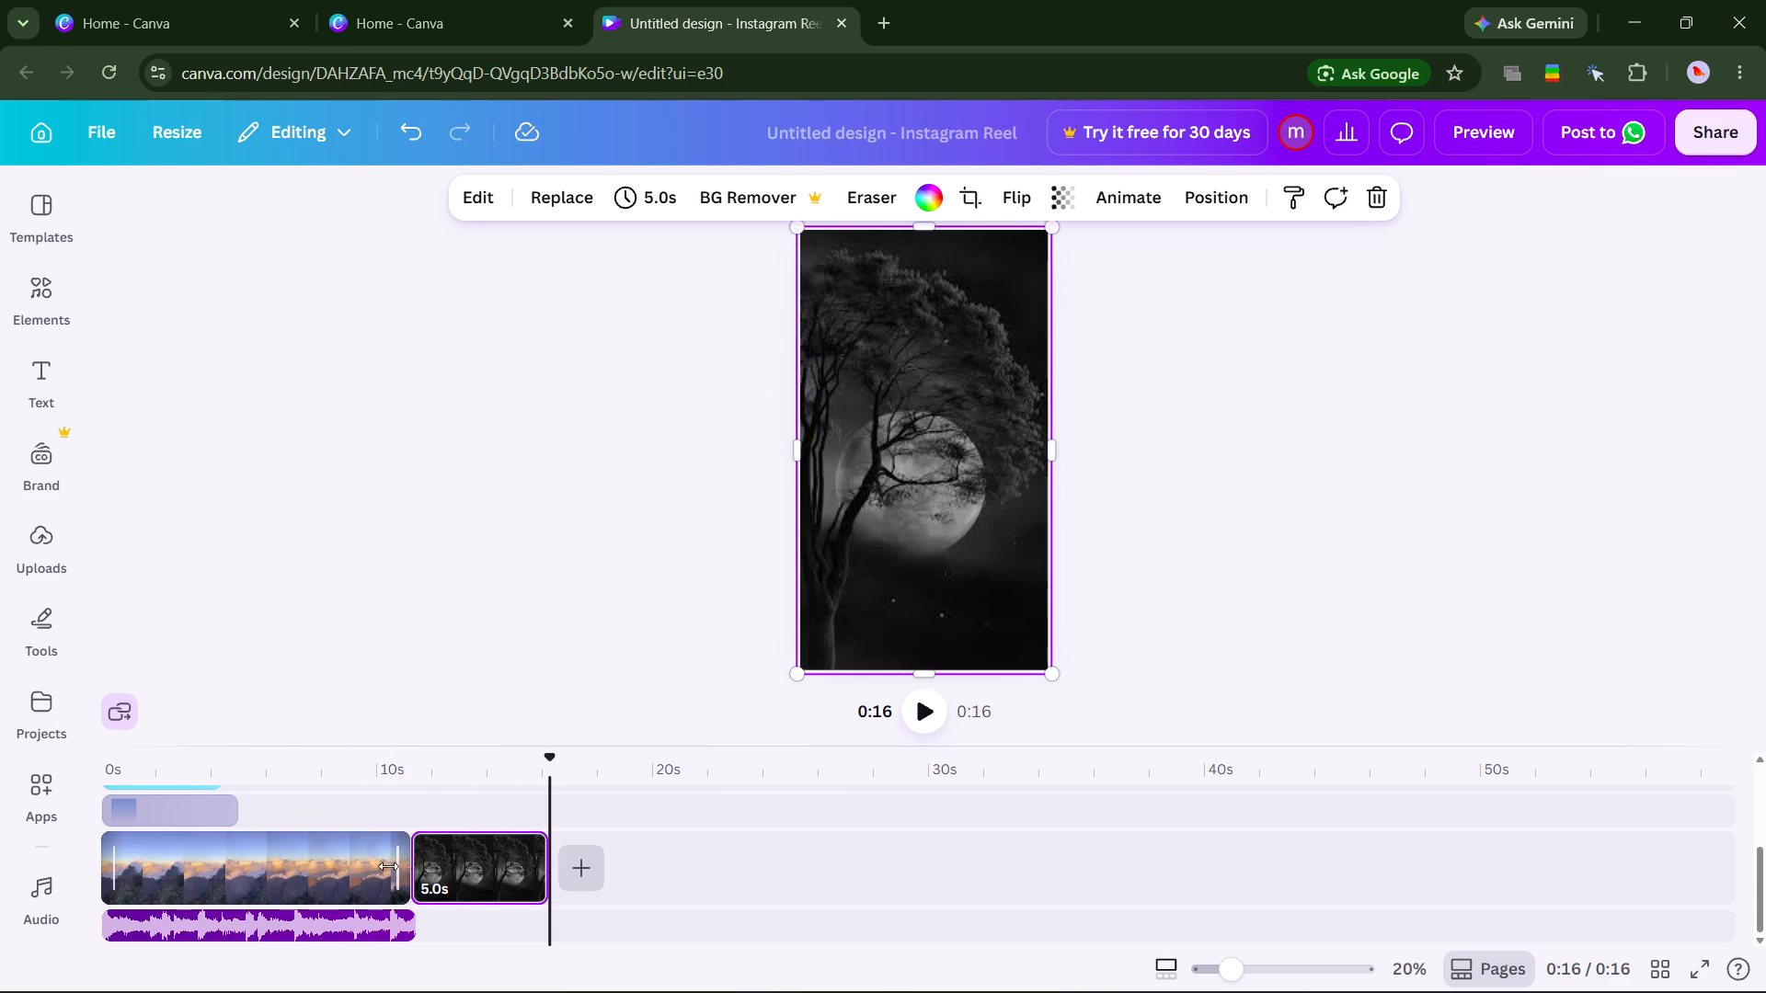
{"action": "left_click_drag", "start_coordinate": [388, 866], "coordinate": [249, 902]}
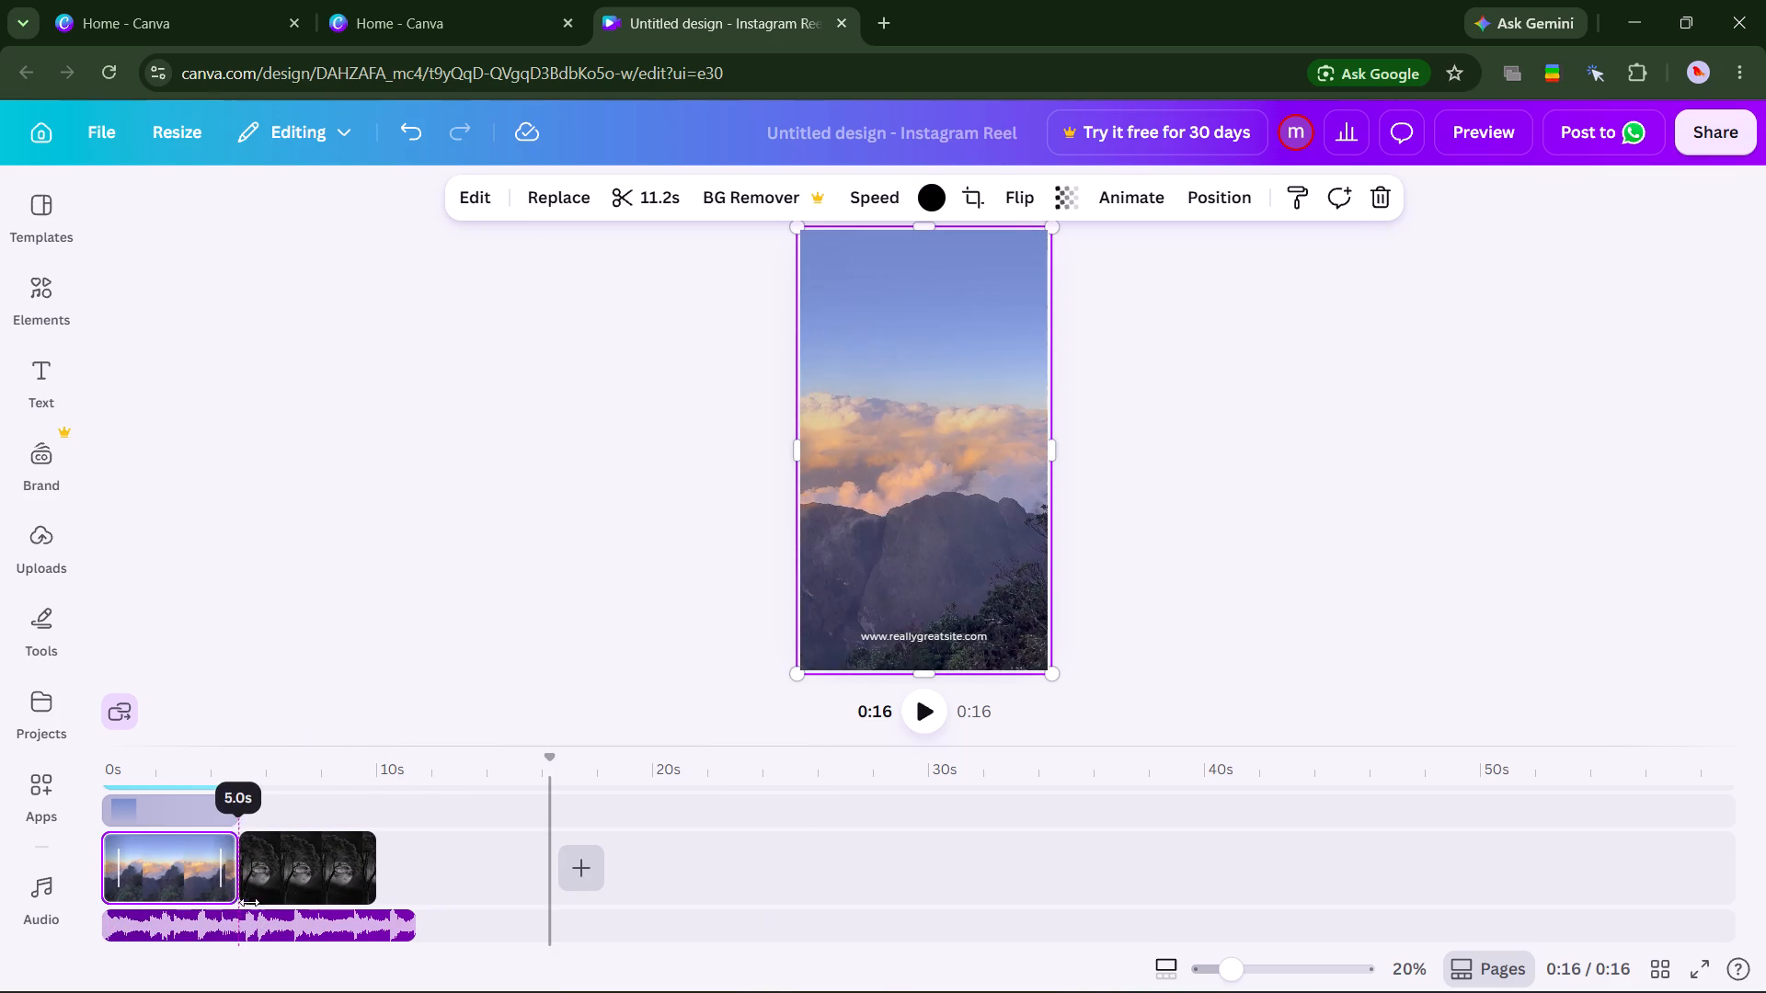
{"action": "left_click_drag", "start_coordinate": [249, 902], "coordinate": [273, 907]}
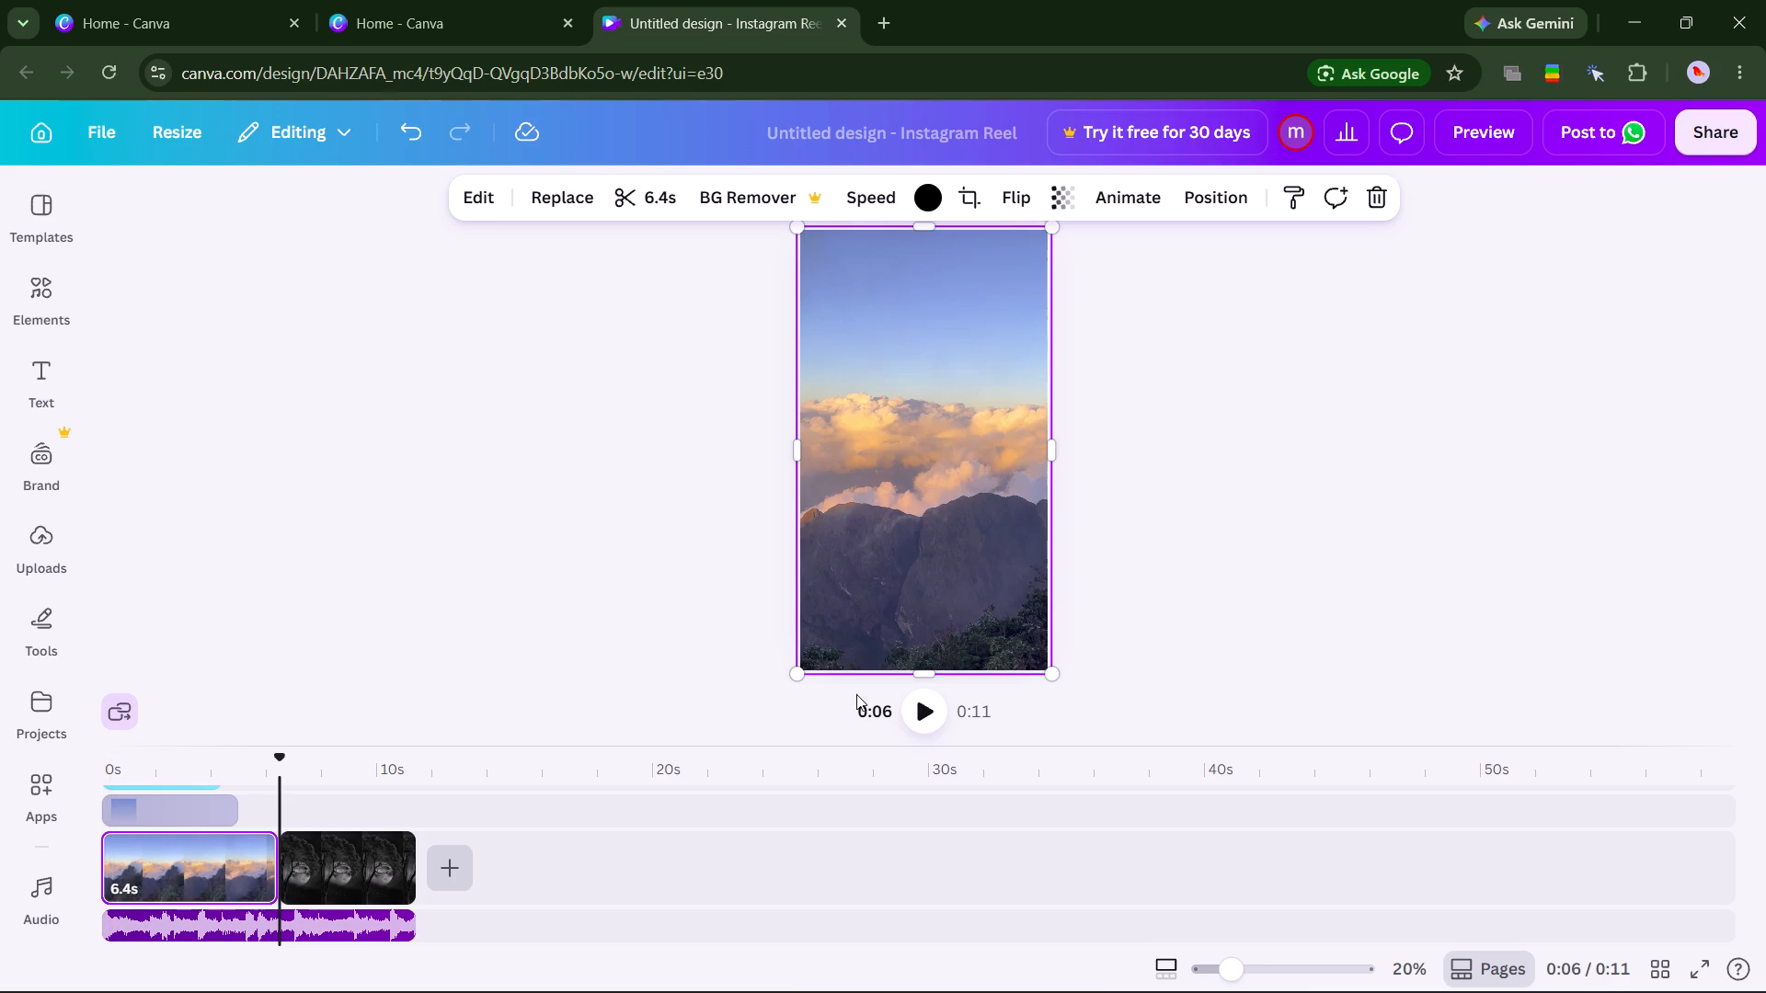
Play the reel from the start to check the shortened video, image clip and music together.
{"action": "left_click", "coordinate": [913, 713]}
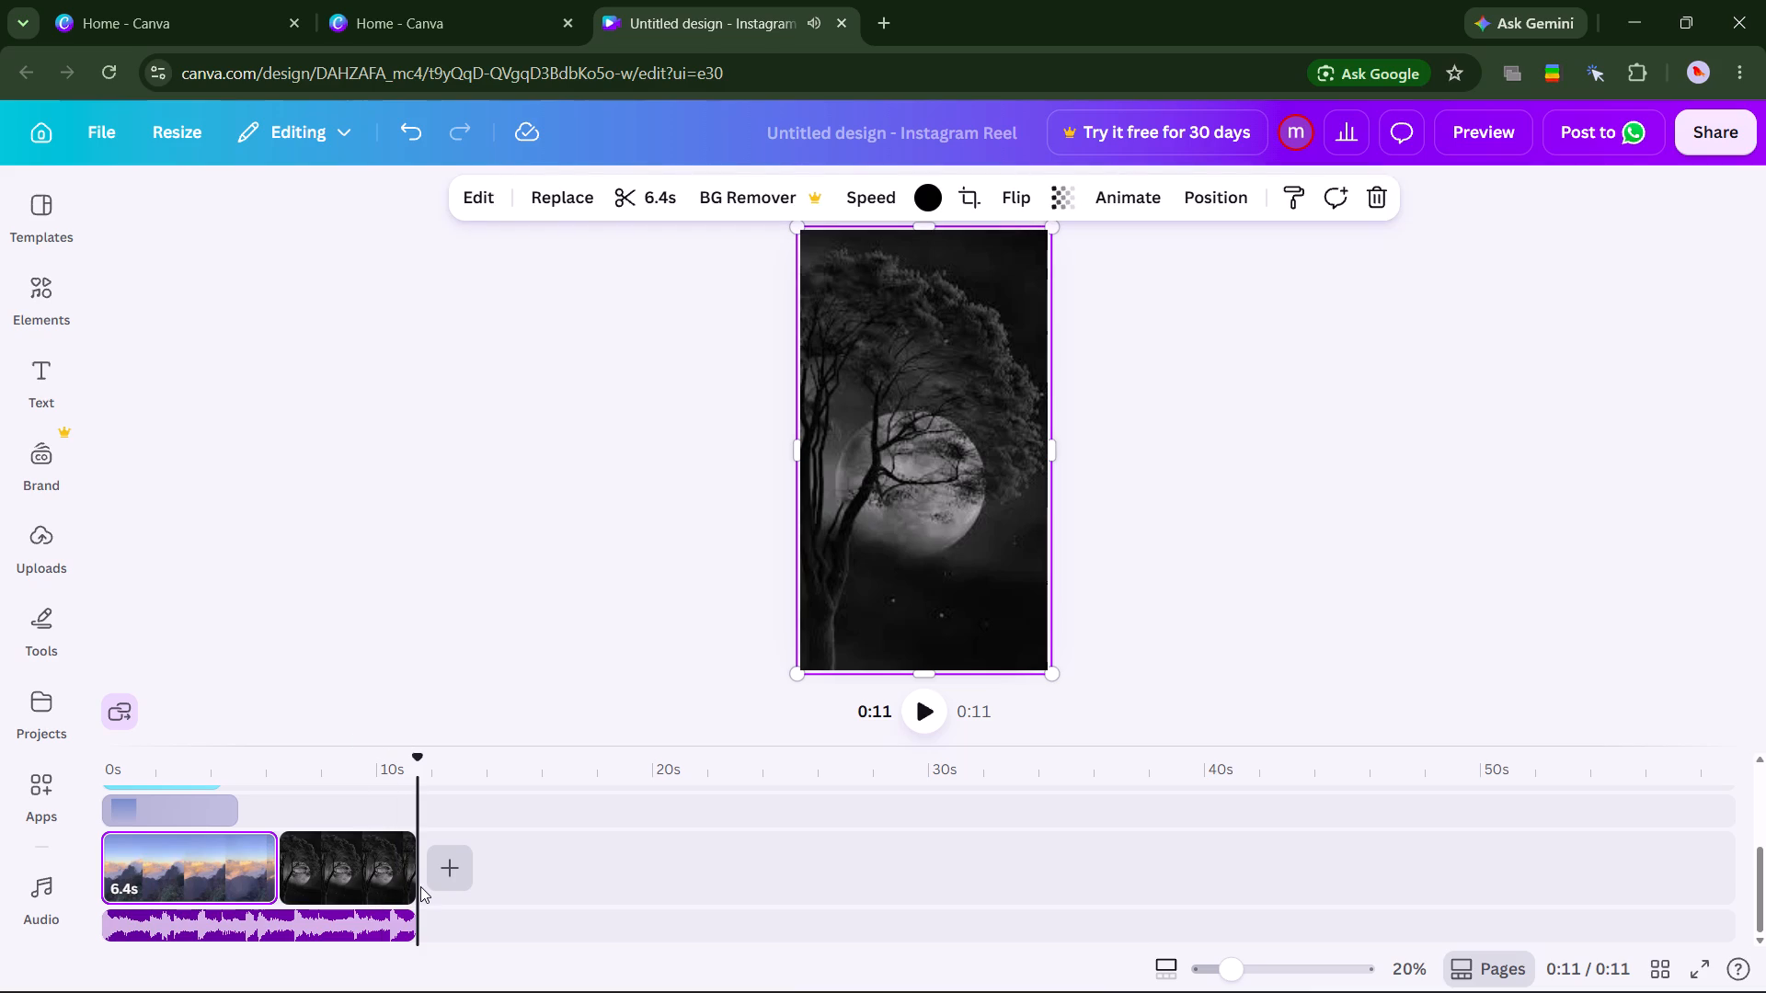
{"action": "left_click", "coordinate": [103, 887]}
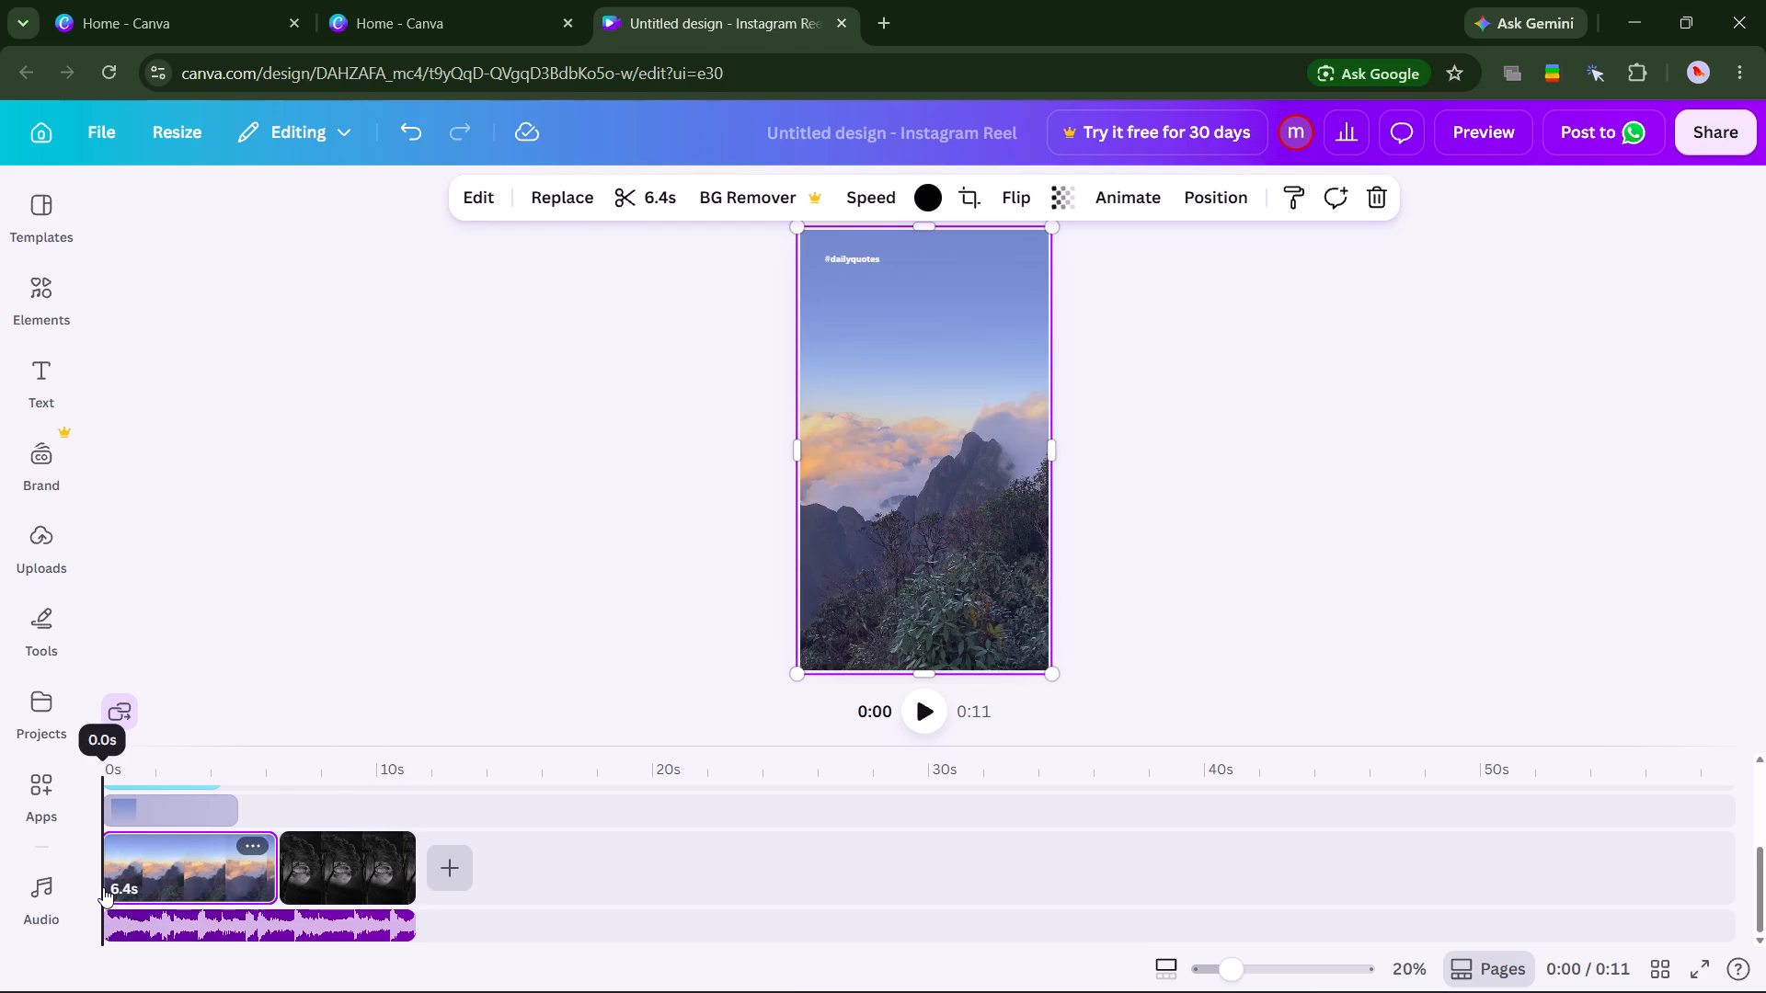
{"action": "left_click", "coordinate": [931, 708]}
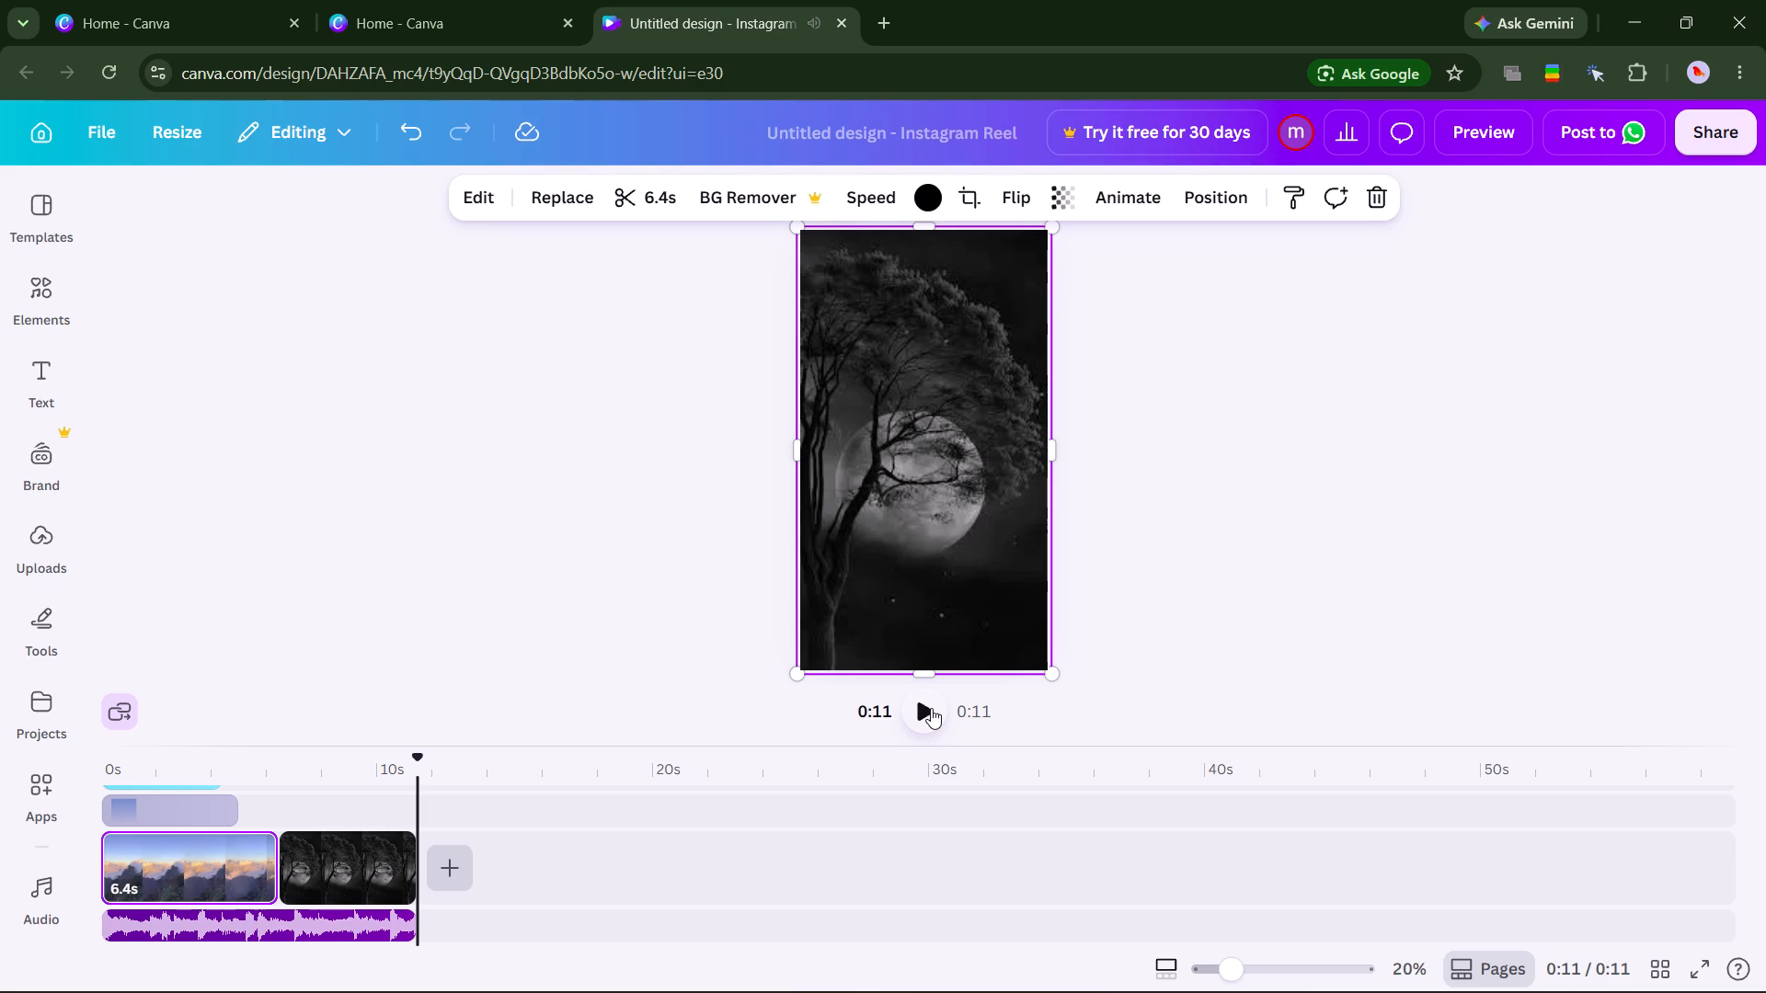
{"action": "left_click", "coordinate": [1240, 496]}
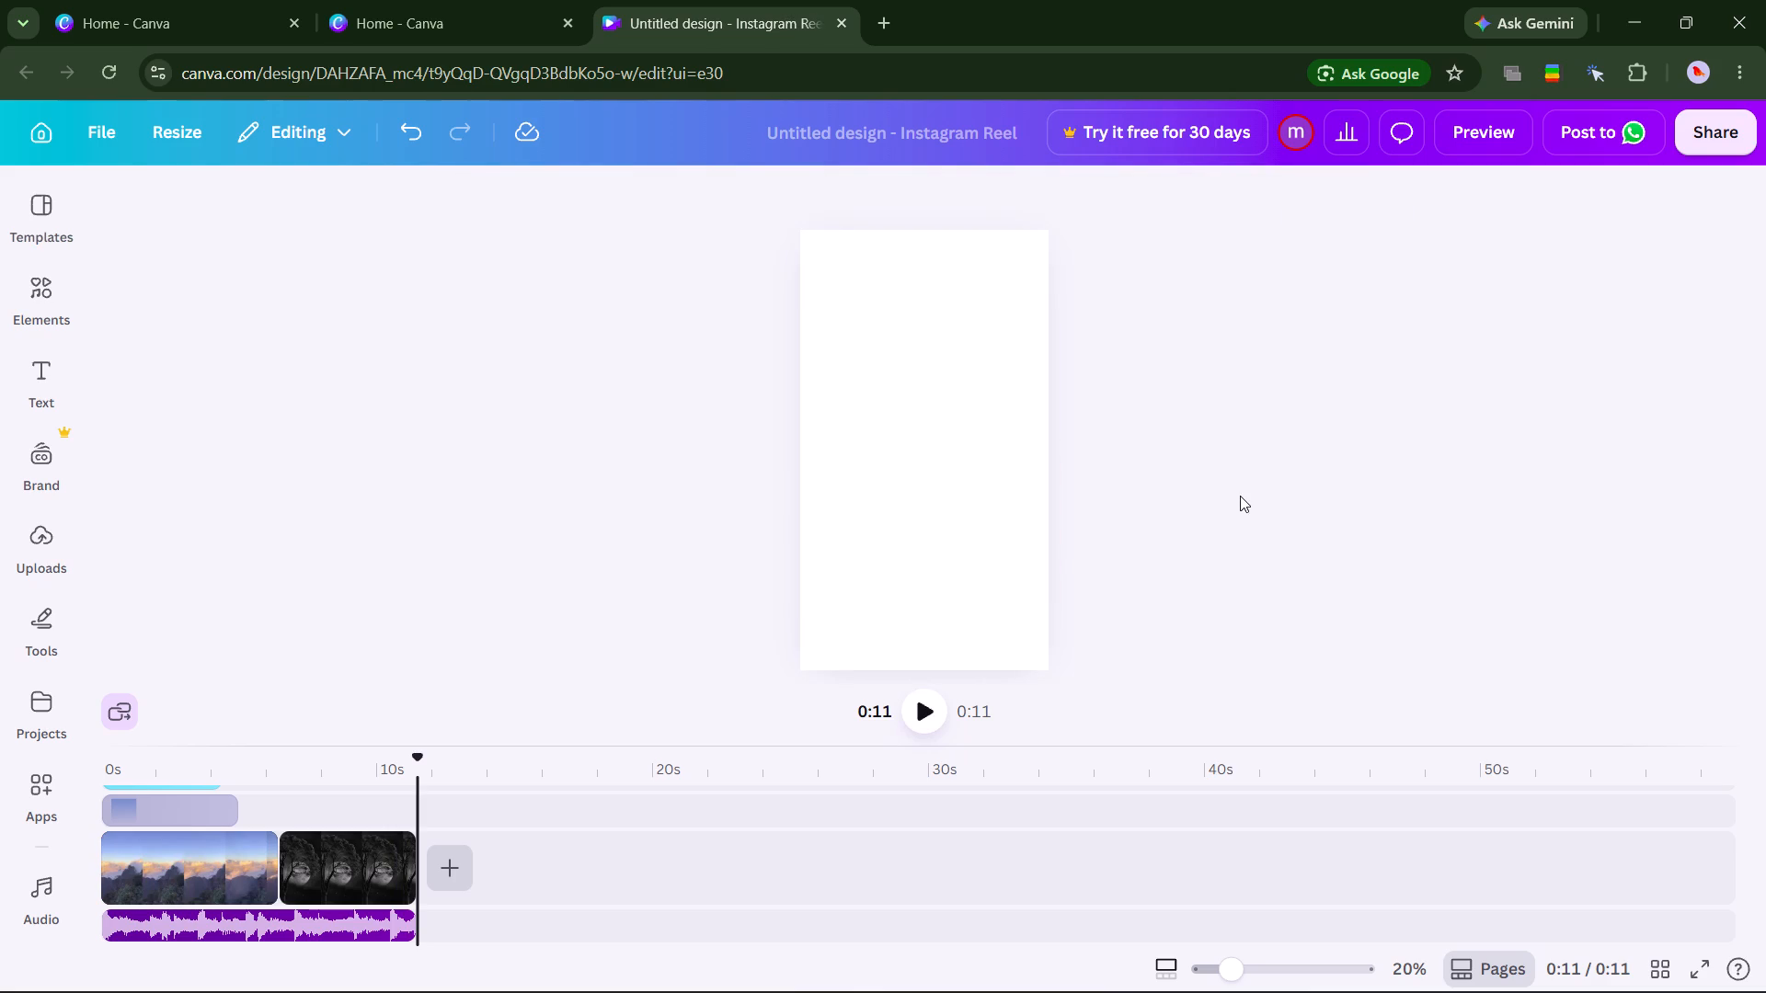
{"action": "left_click", "coordinate": [929, 718]}
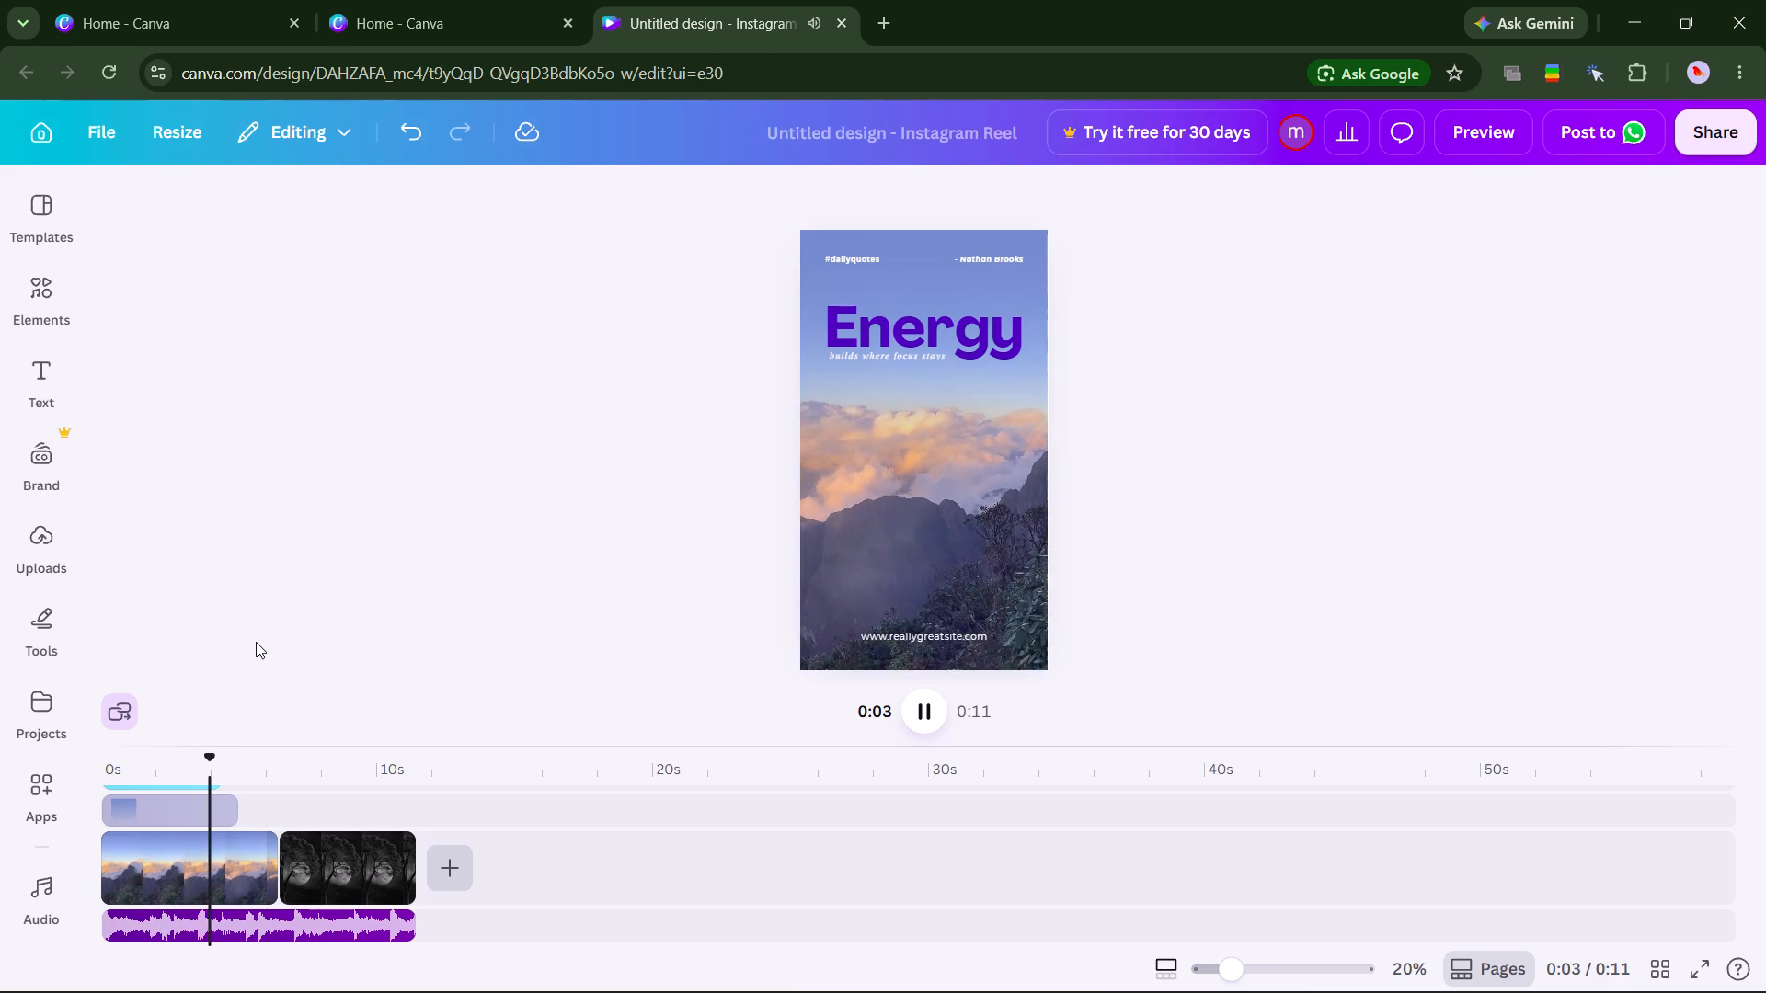
{"action": "scroll", "coordinate": [256, 642], "scroll_direction": "down", "scroll_amount": 1}
Look through the uploads, recording options, drawing tools, projects, apps, audio, text, elements and templates available for the reel.
{"action": "left_click", "coordinate": [31, 553]}
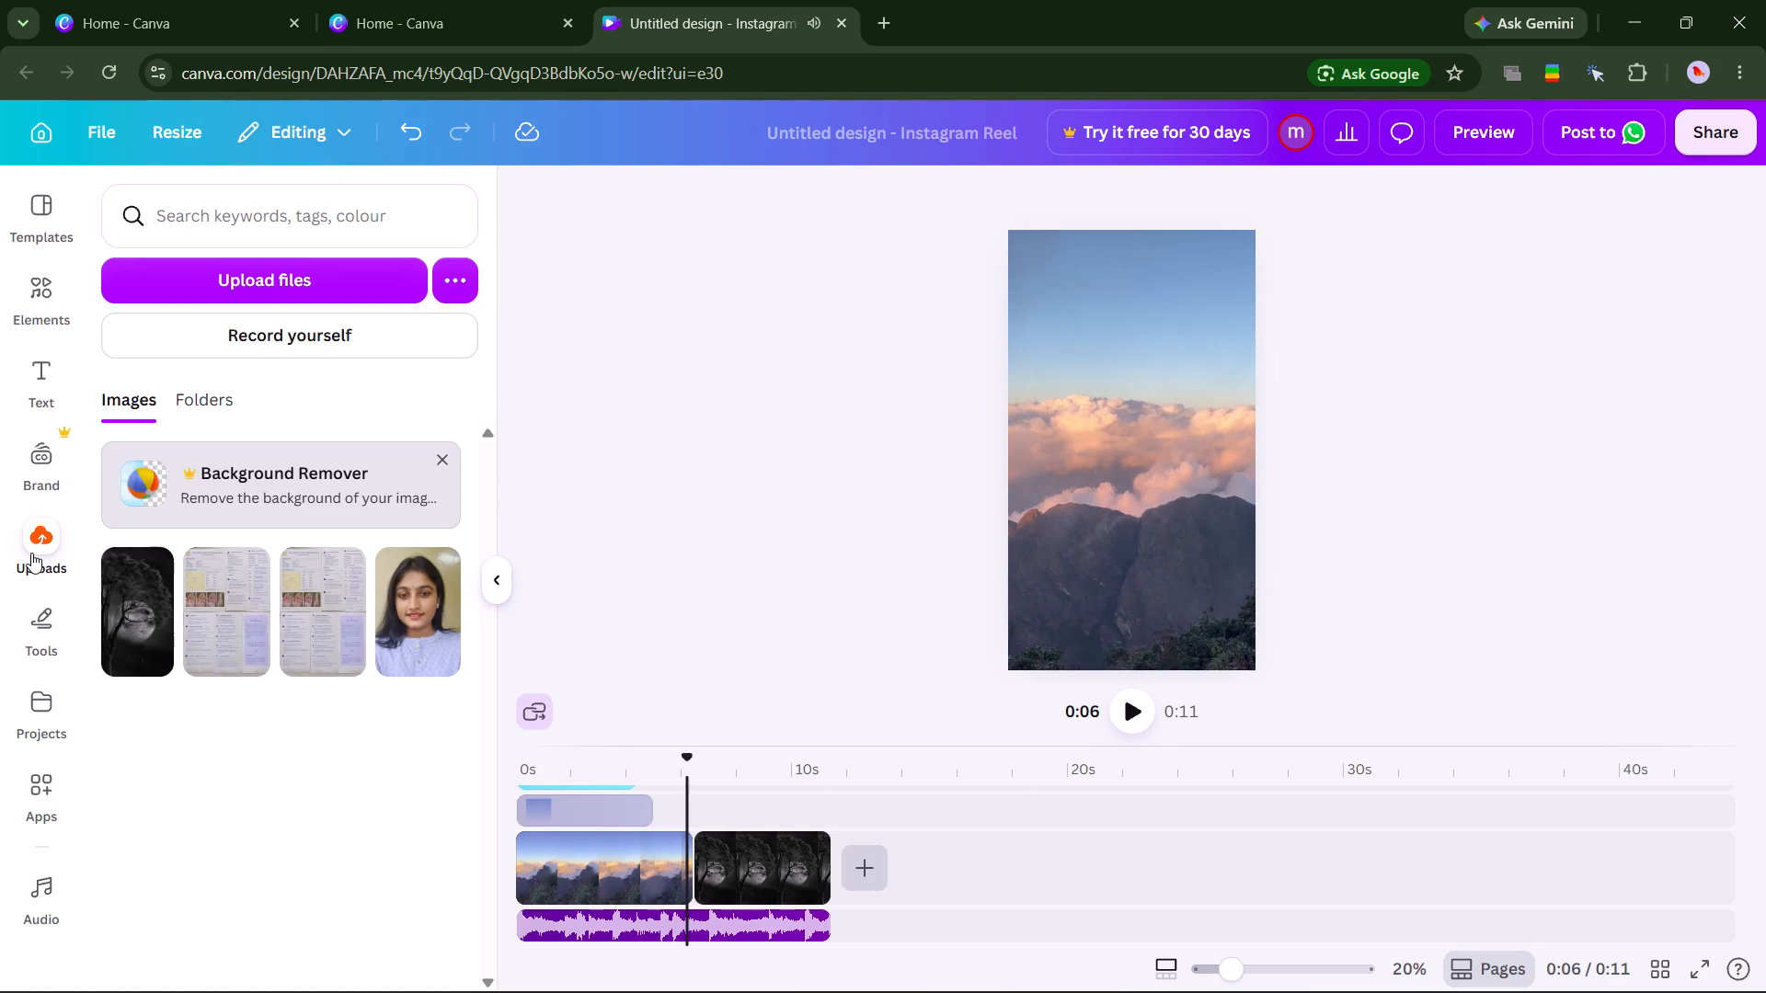
{"action": "left_click", "coordinate": [205, 405]}
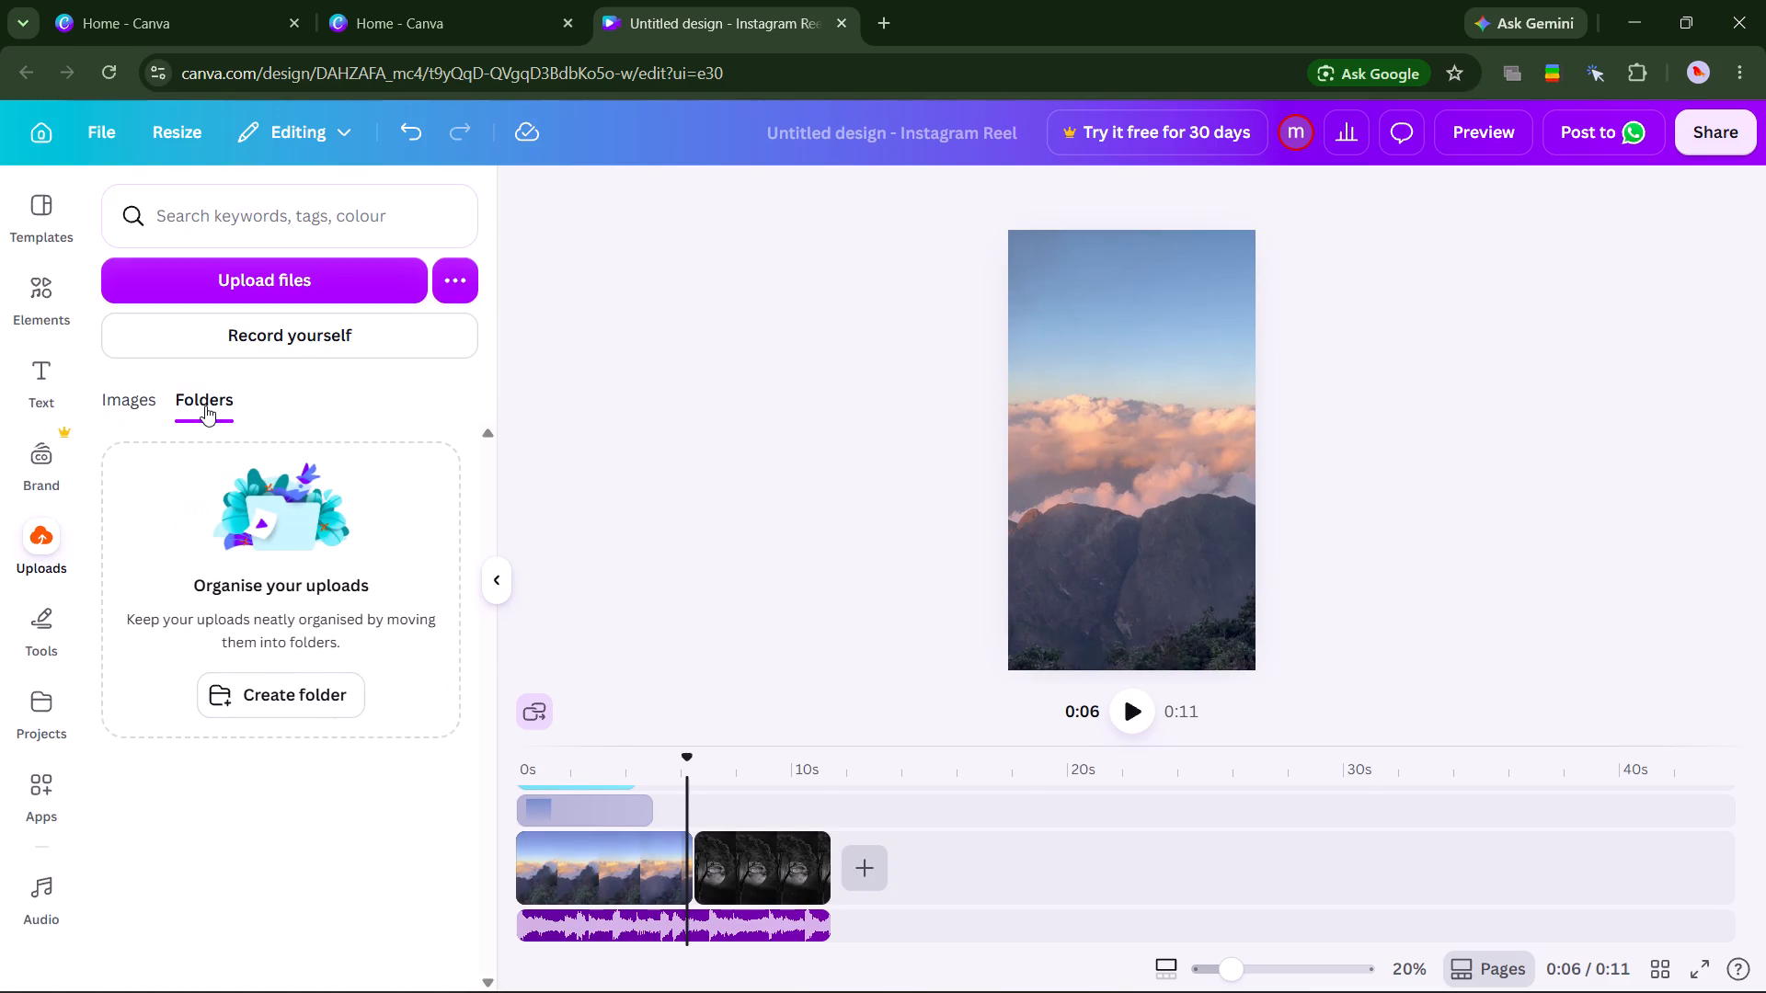
{"action": "left_click", "coordinate": [300, 353]}
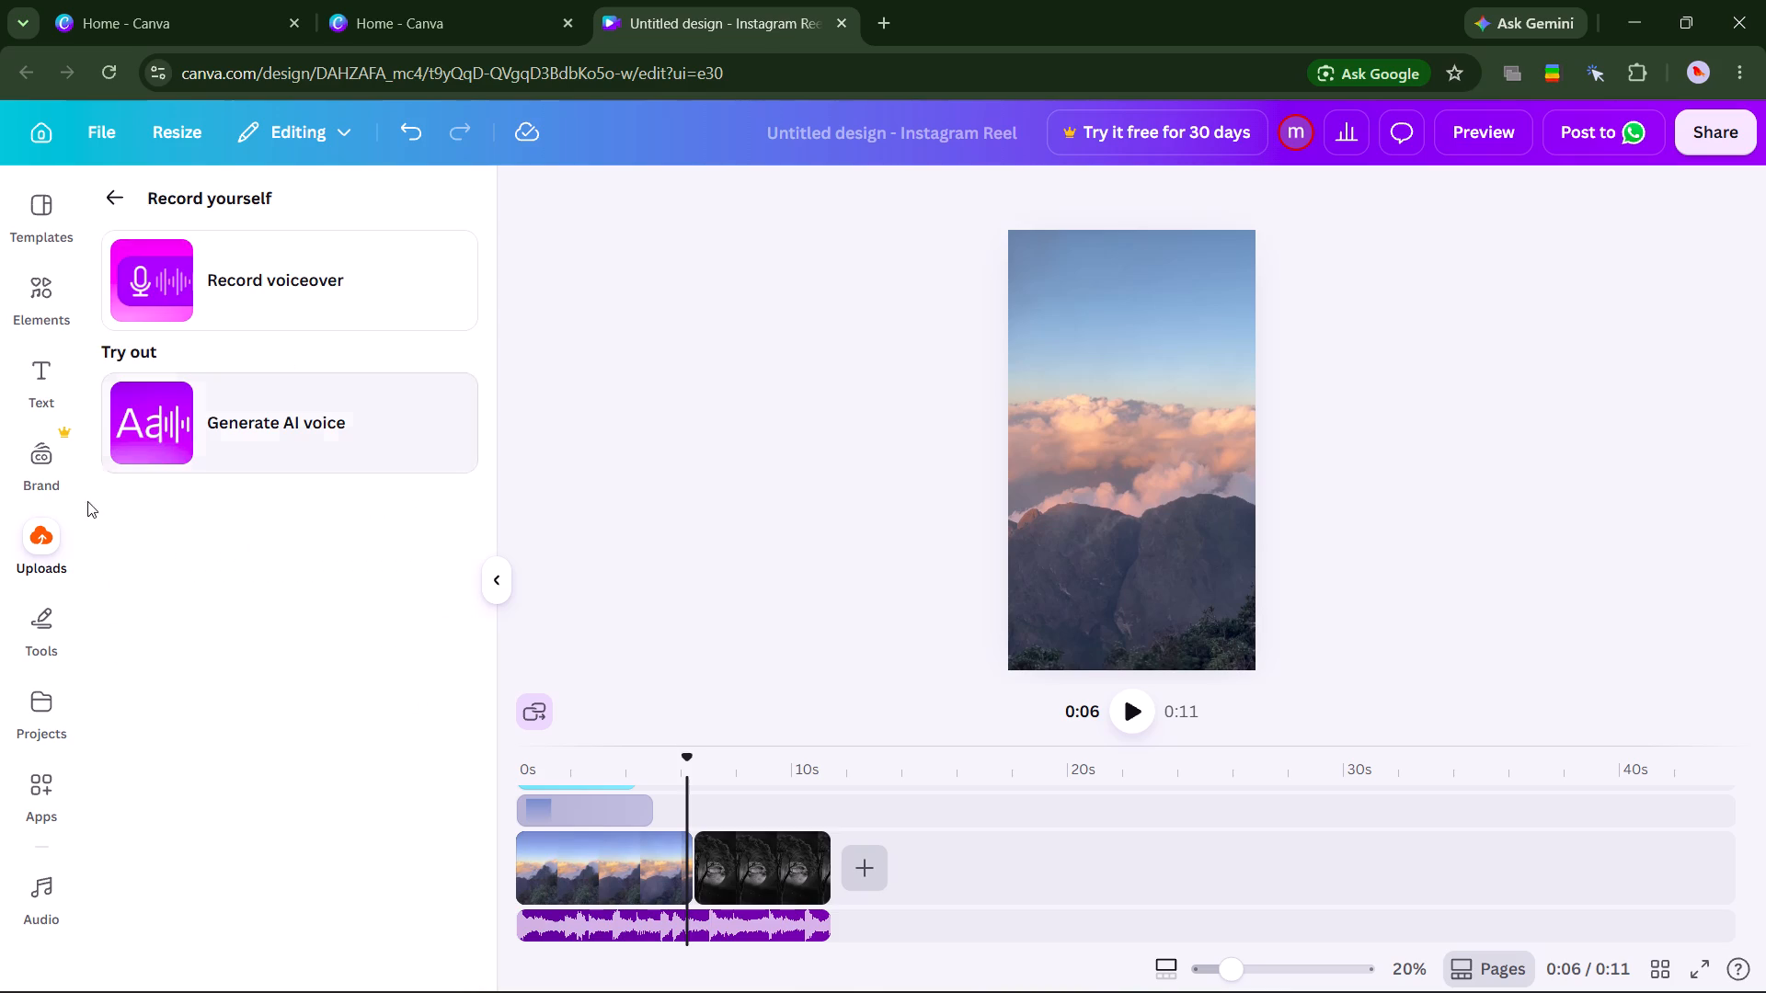
{"action": "left_click", "coordinate": [46, 622]}
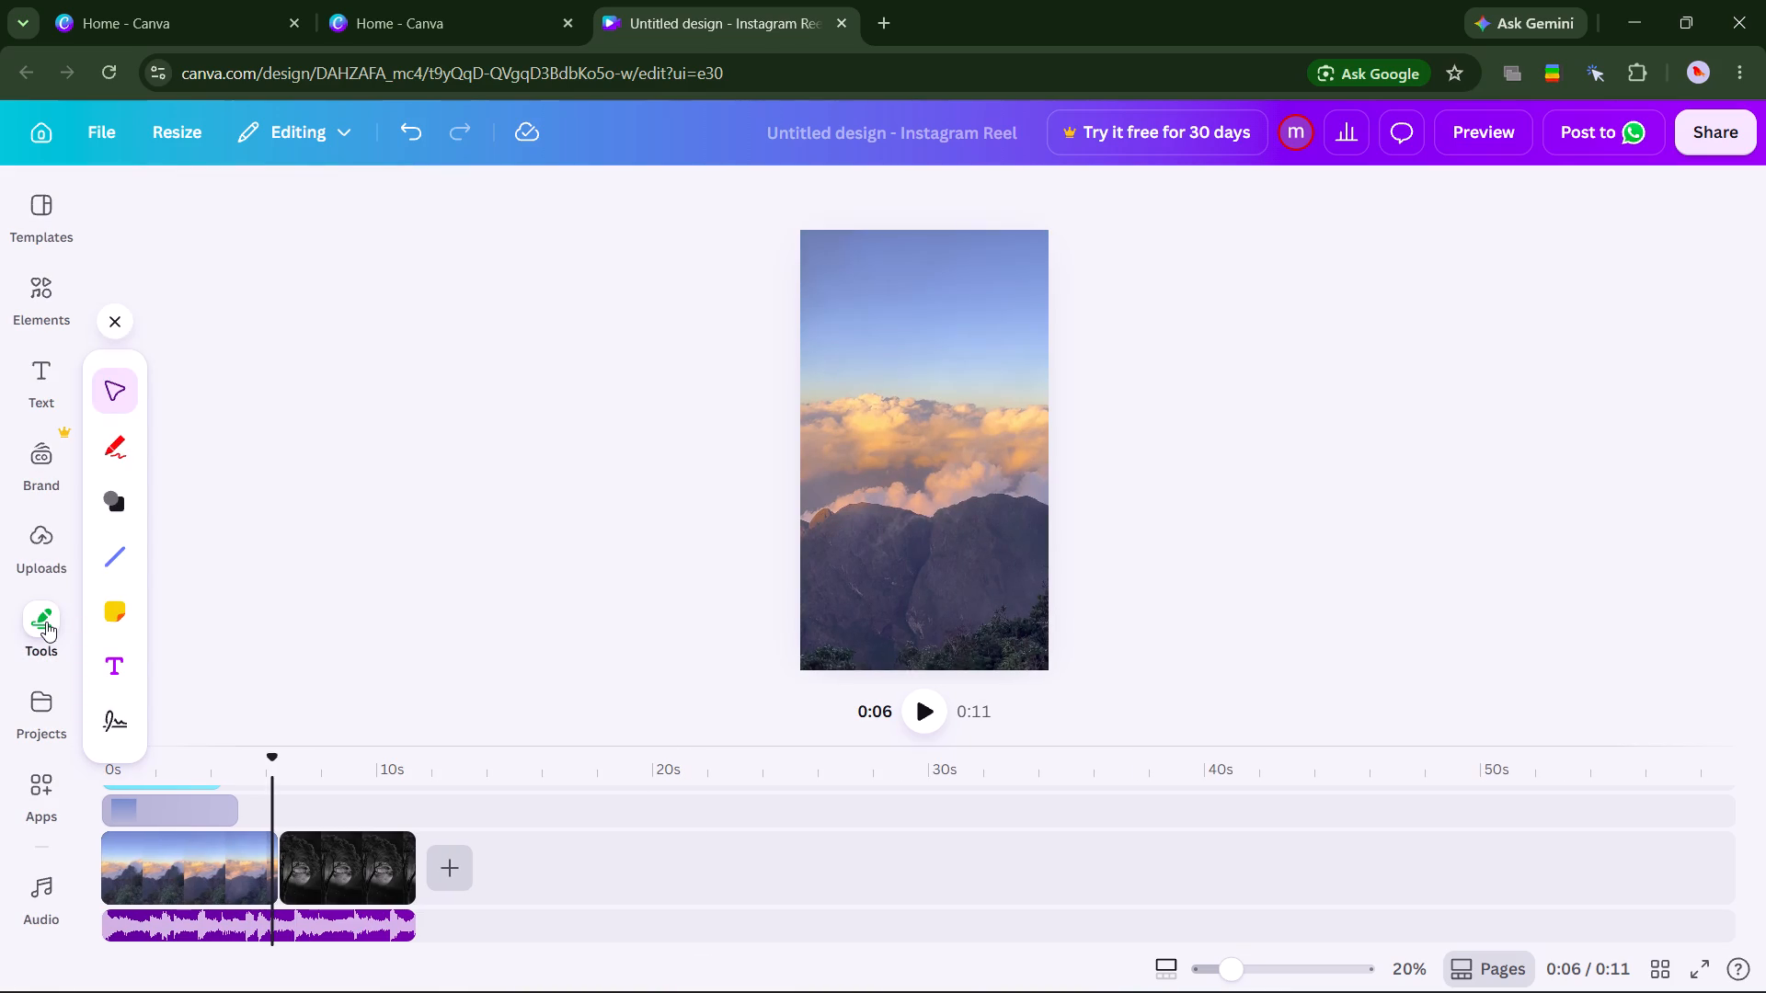
{"action": "left_click", "coordinate": [32, 719]}
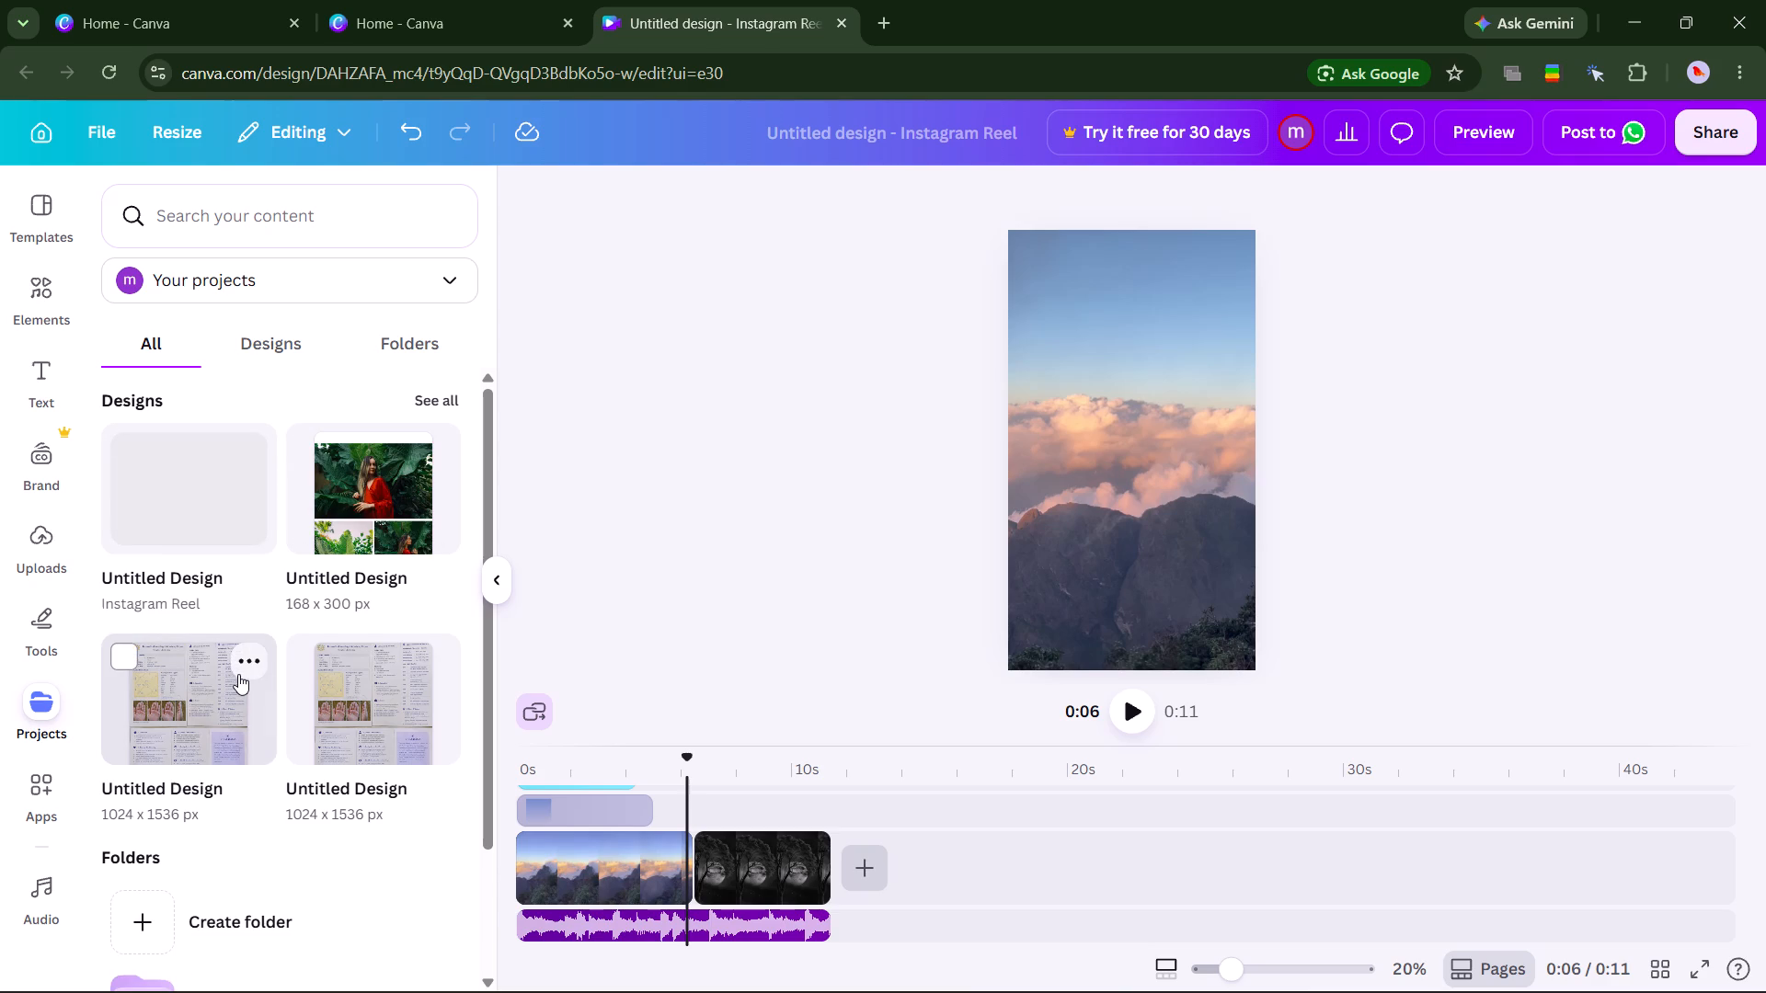
{"action": "scroll", "coordinate": [238, 674], "scroll_direction": "down", "scroll_amount": 3}
{"action": "scroll", "coordinate": [238, 674], "scroll_direction": "up", "scroll_amount": 2}
{"action": "left_click", "coordinate": [52, 801]}
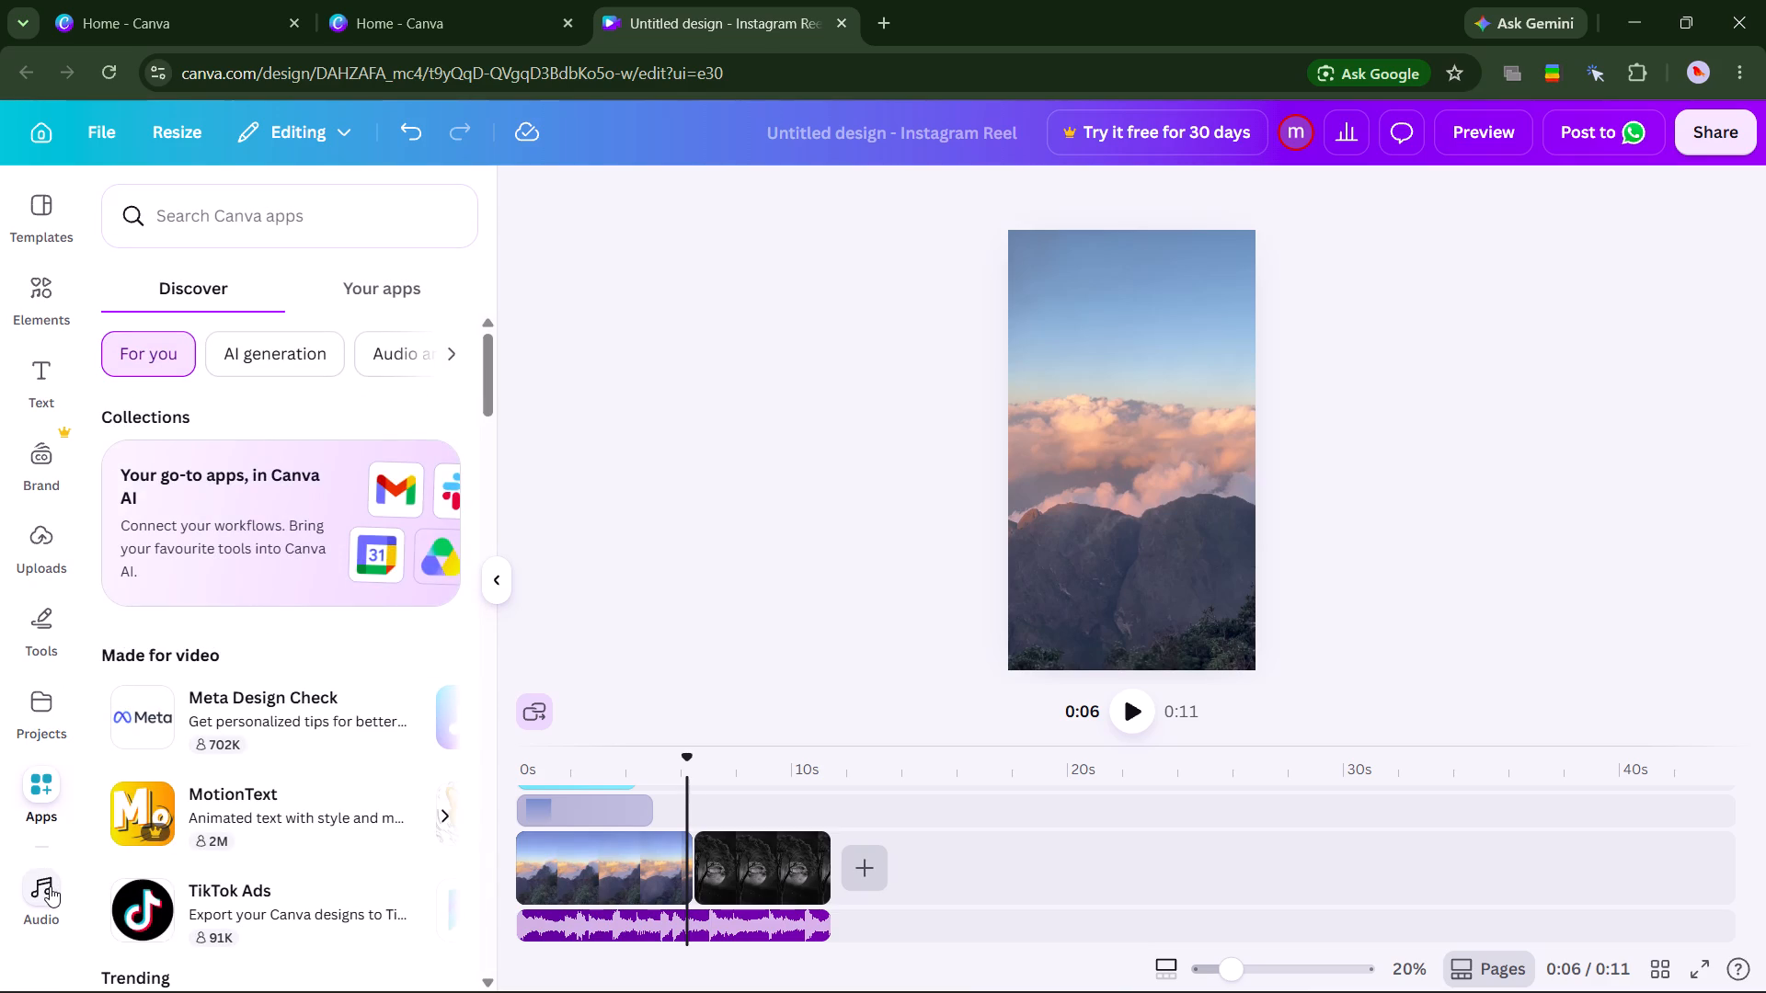
{"action": "left_click", "coordinate": [50, 886]}
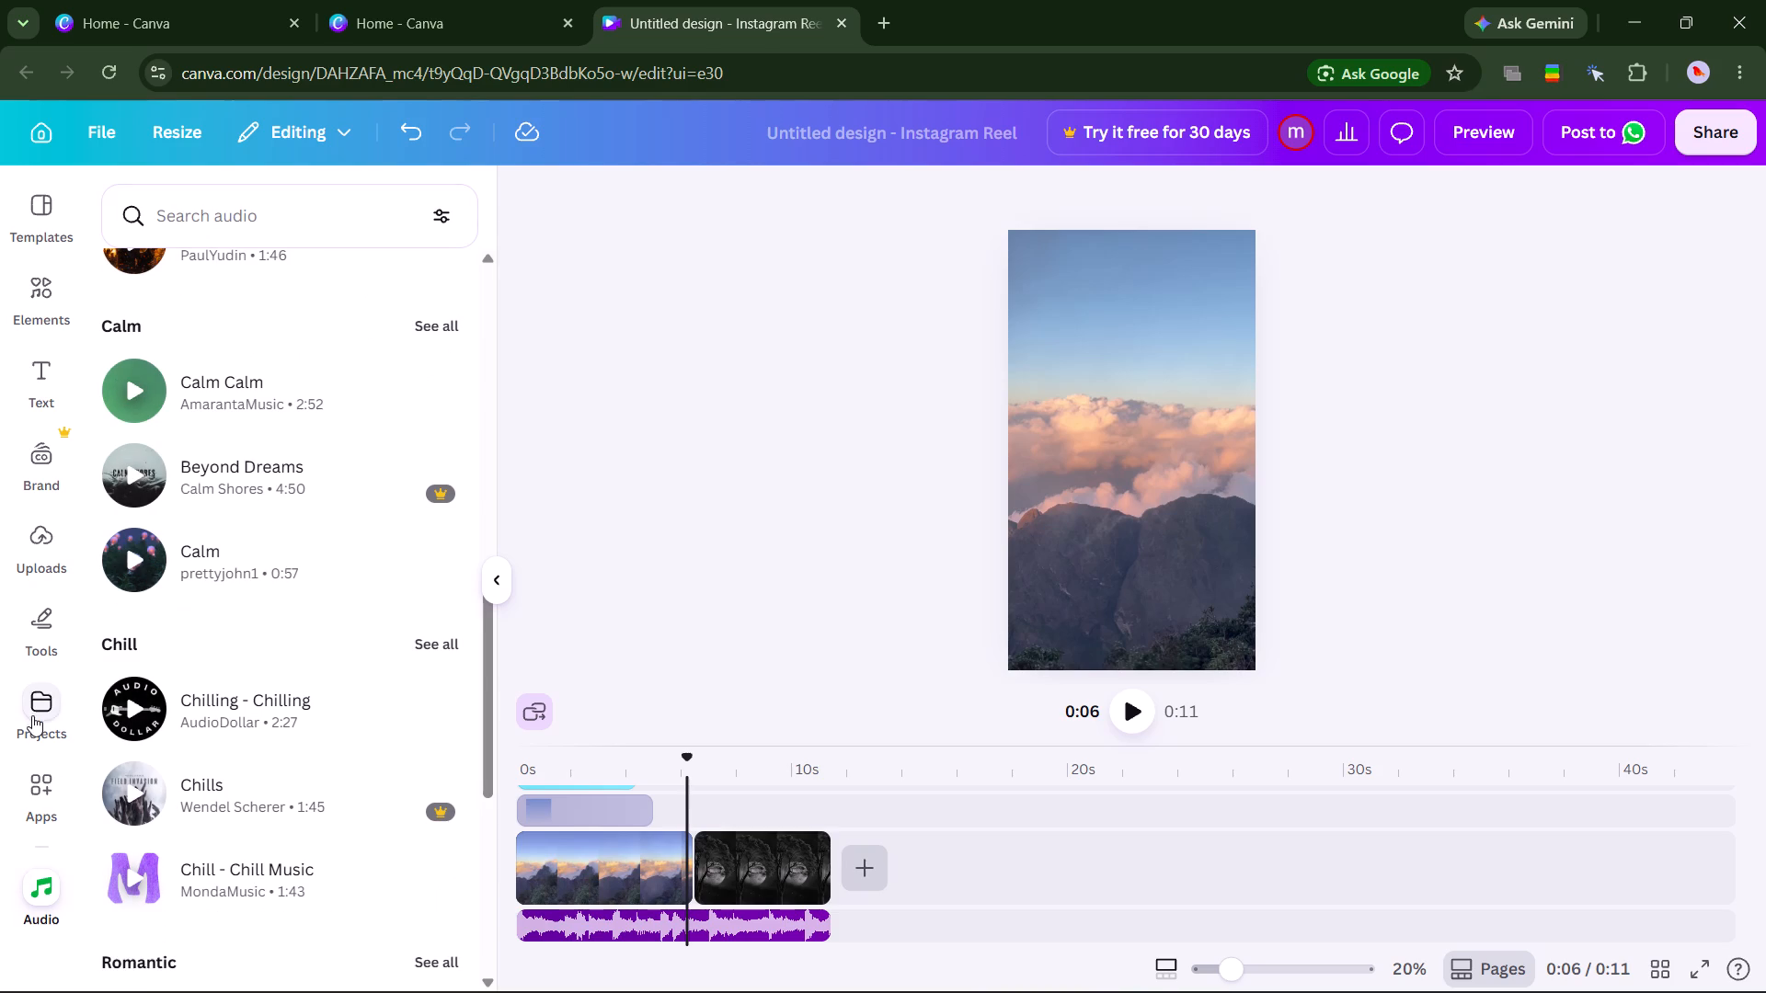
{"action": "left_click", "coordinate": [32, 714]}
{"action": "left_click", "coordinate": [32, 606]}
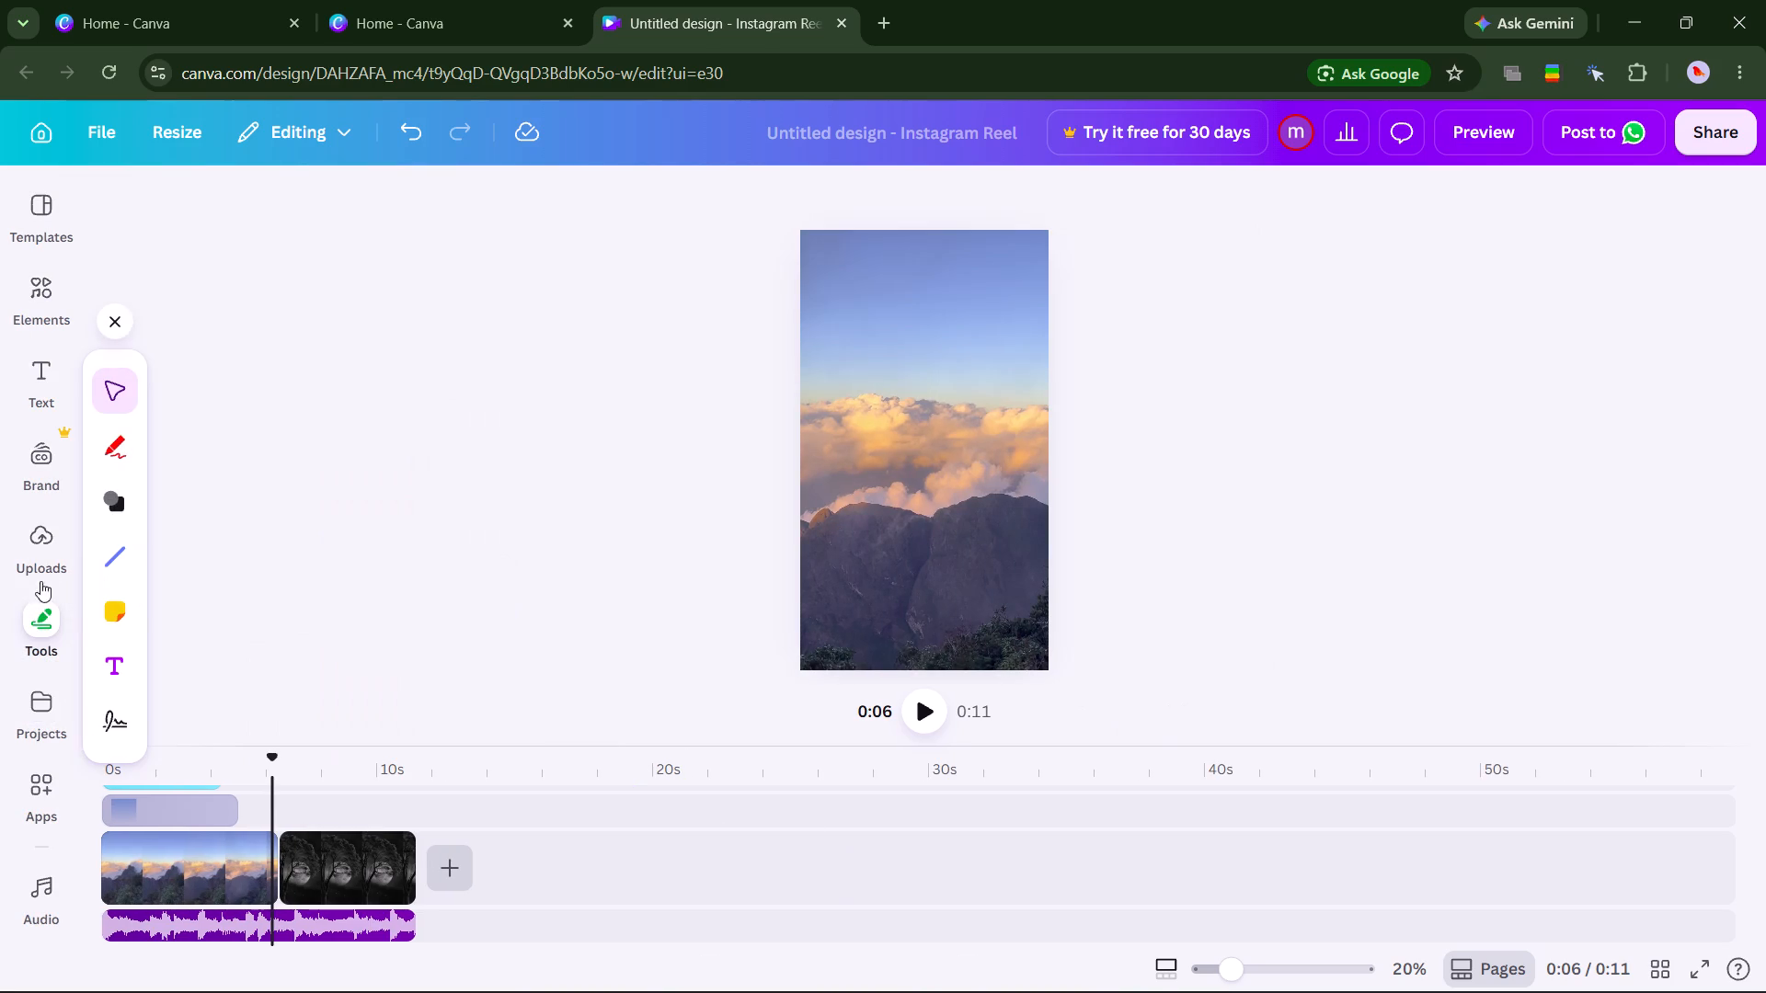
{"action": "left_click", "coordinate": [46, 549]}
{"action": "left_click", "coordinate": [41, 474]}
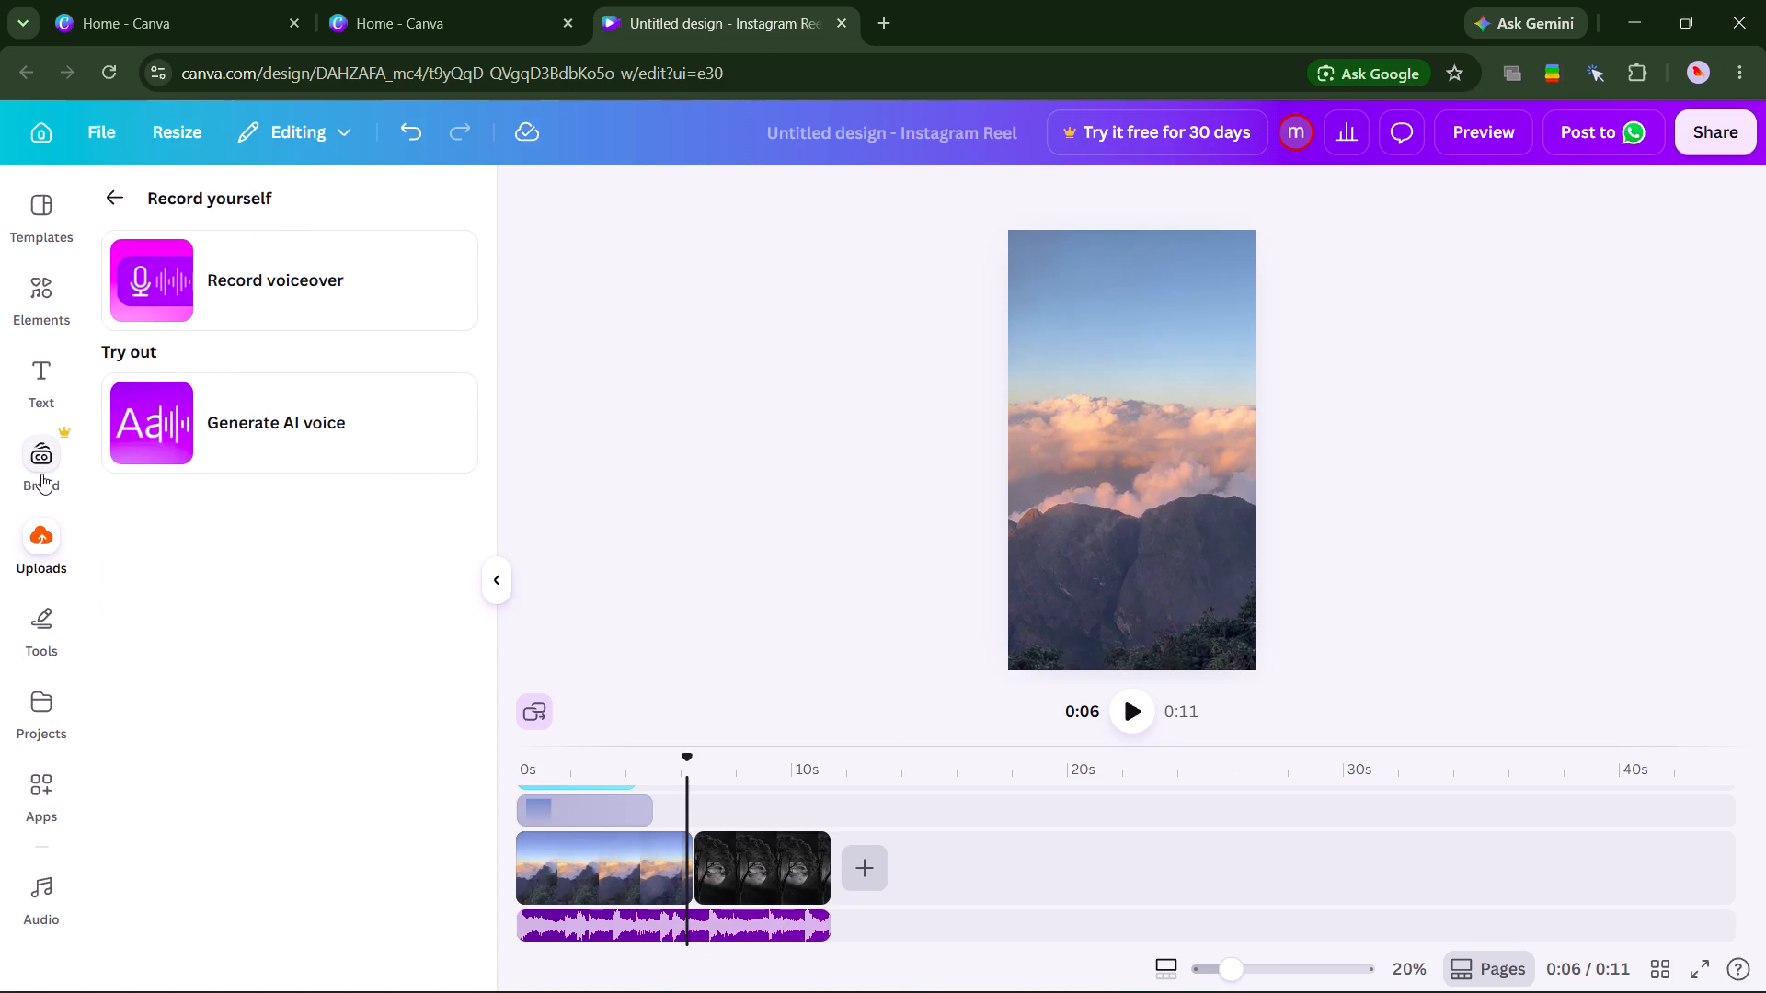
{"action": "left_click", "coordinate": [56, 374]}
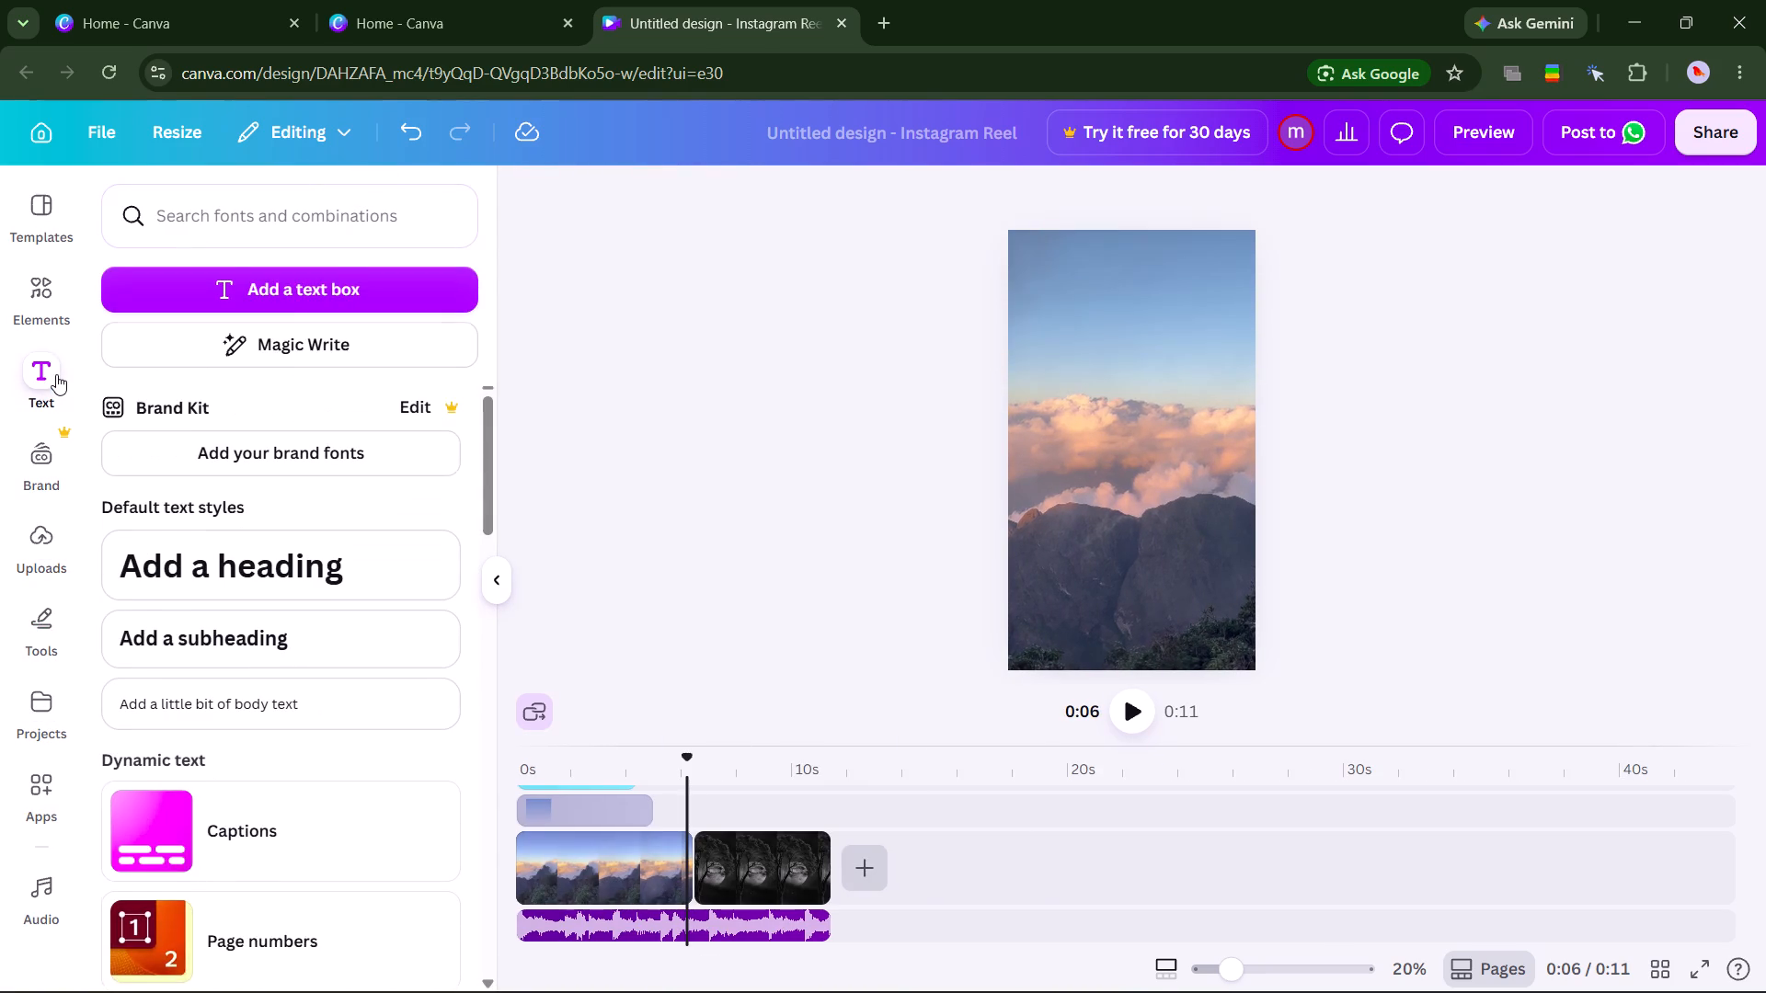
{"action": "left_click", "coordinate": [40, 278]}
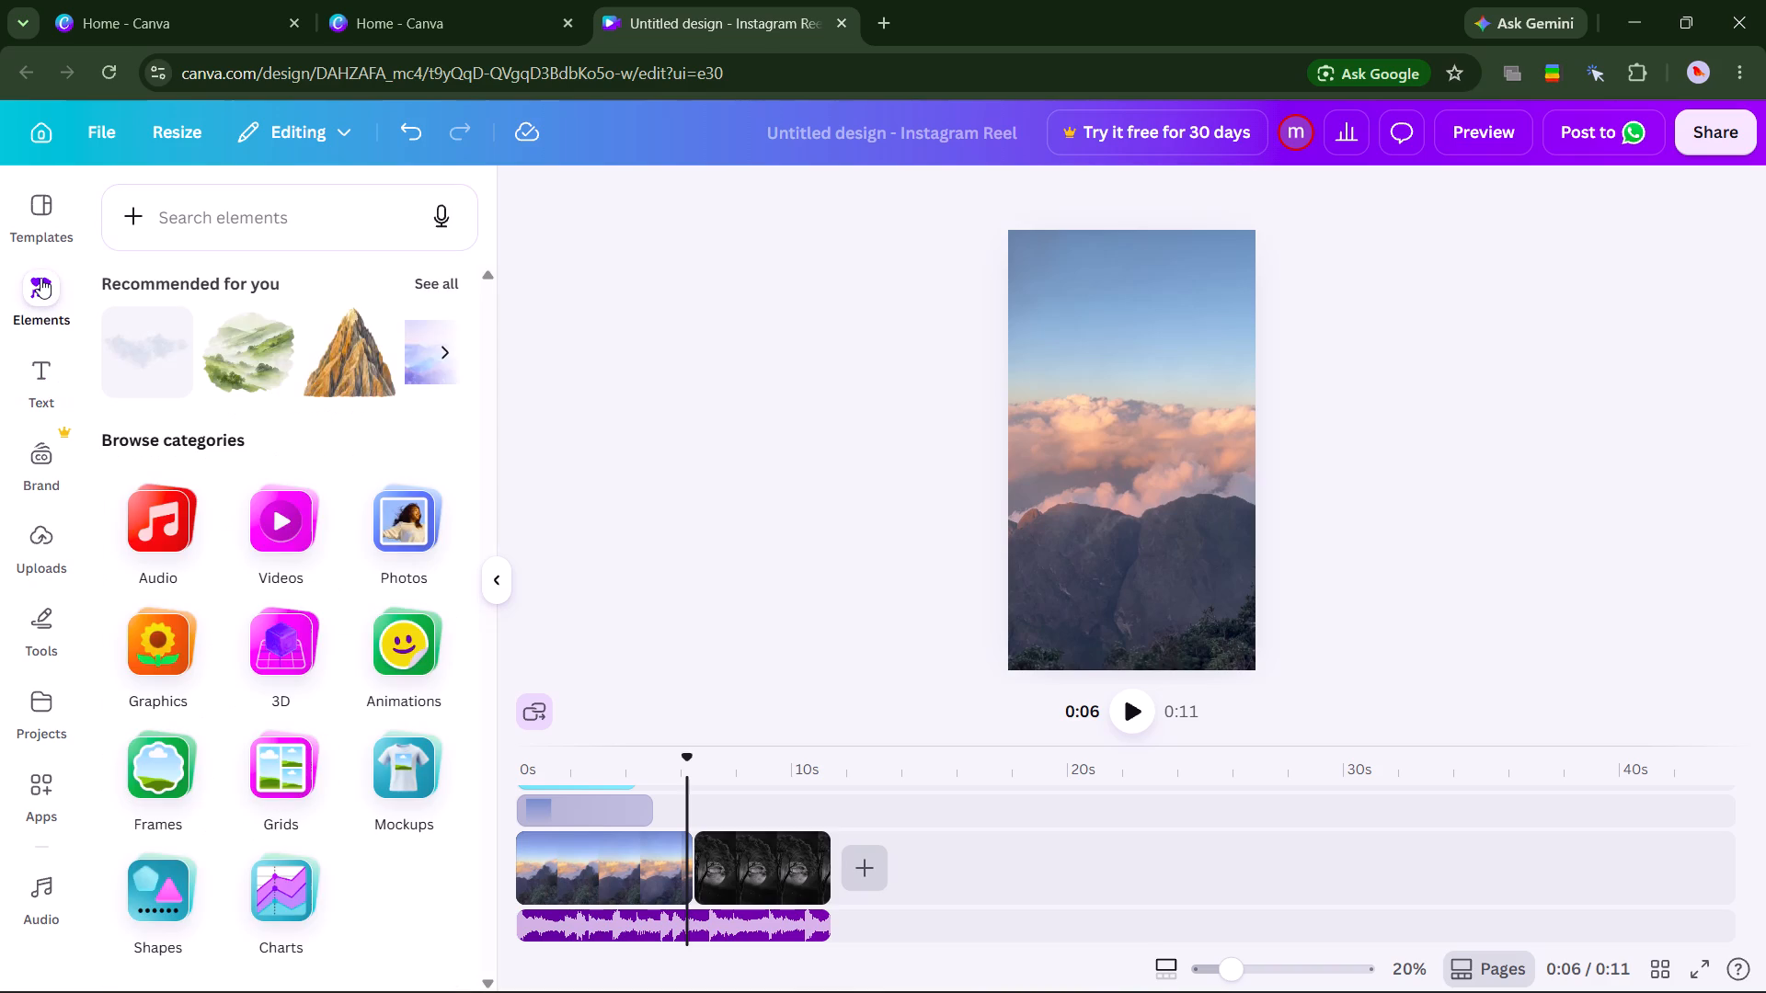
{"action": "left_click", "coordinate": [44, 211]}
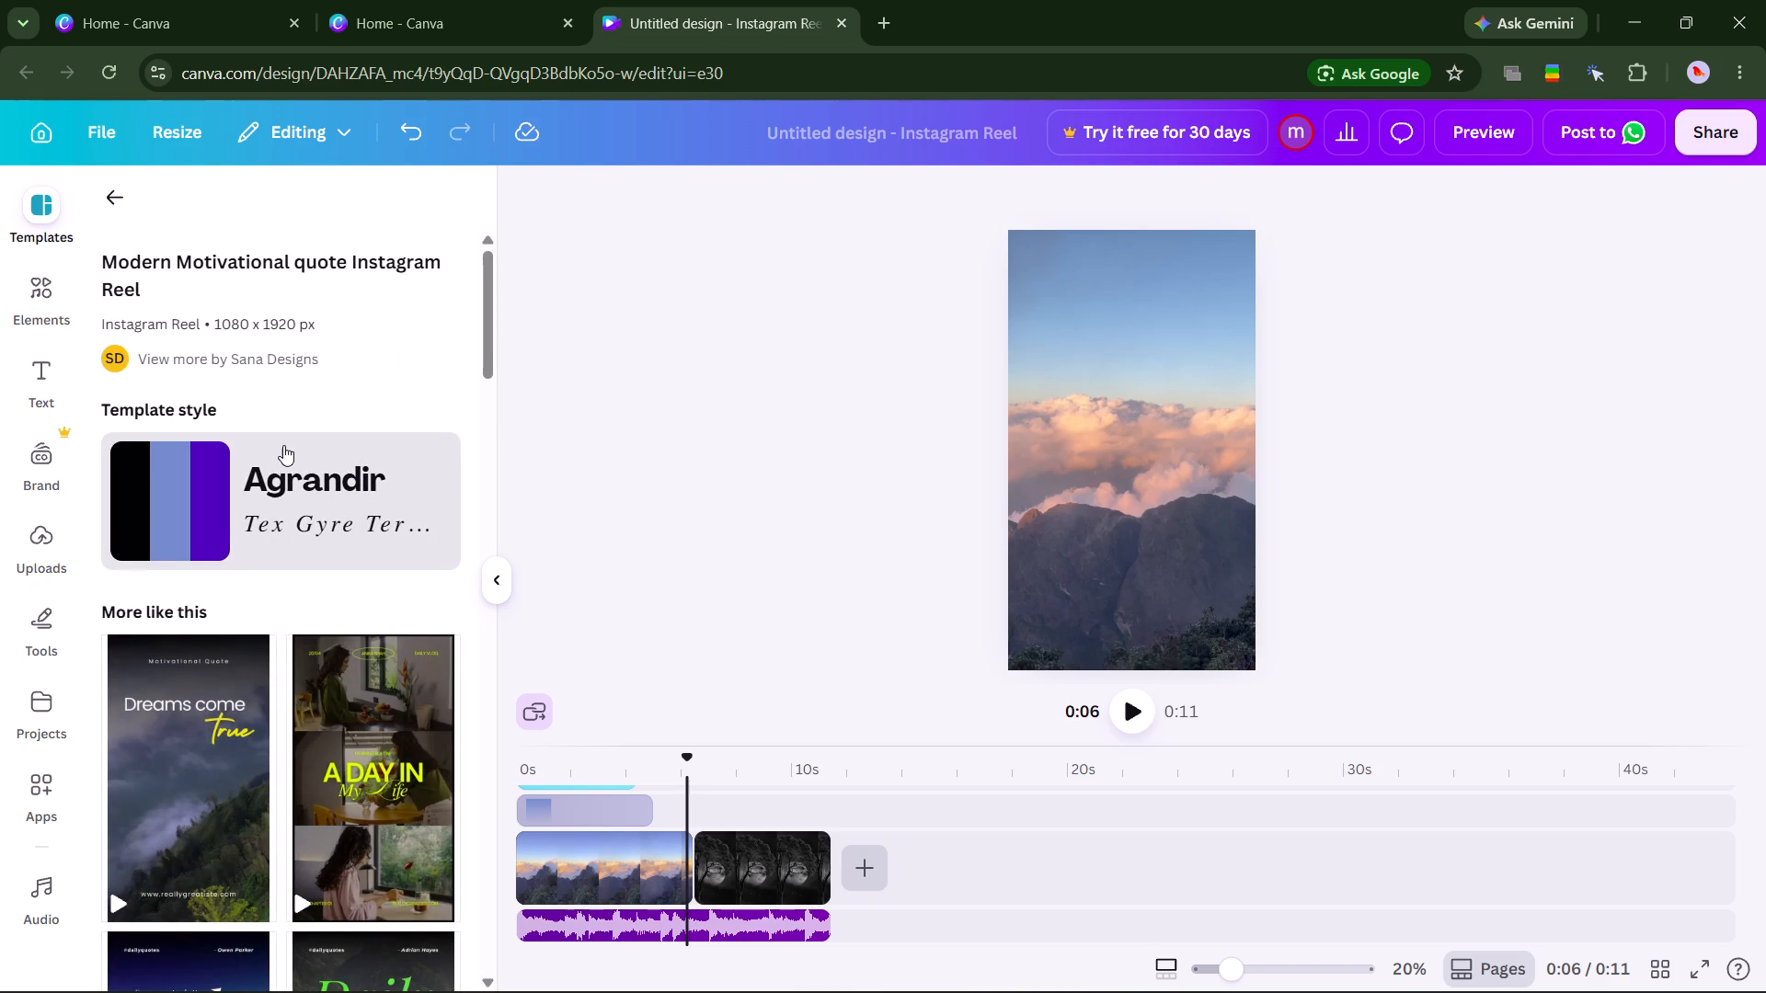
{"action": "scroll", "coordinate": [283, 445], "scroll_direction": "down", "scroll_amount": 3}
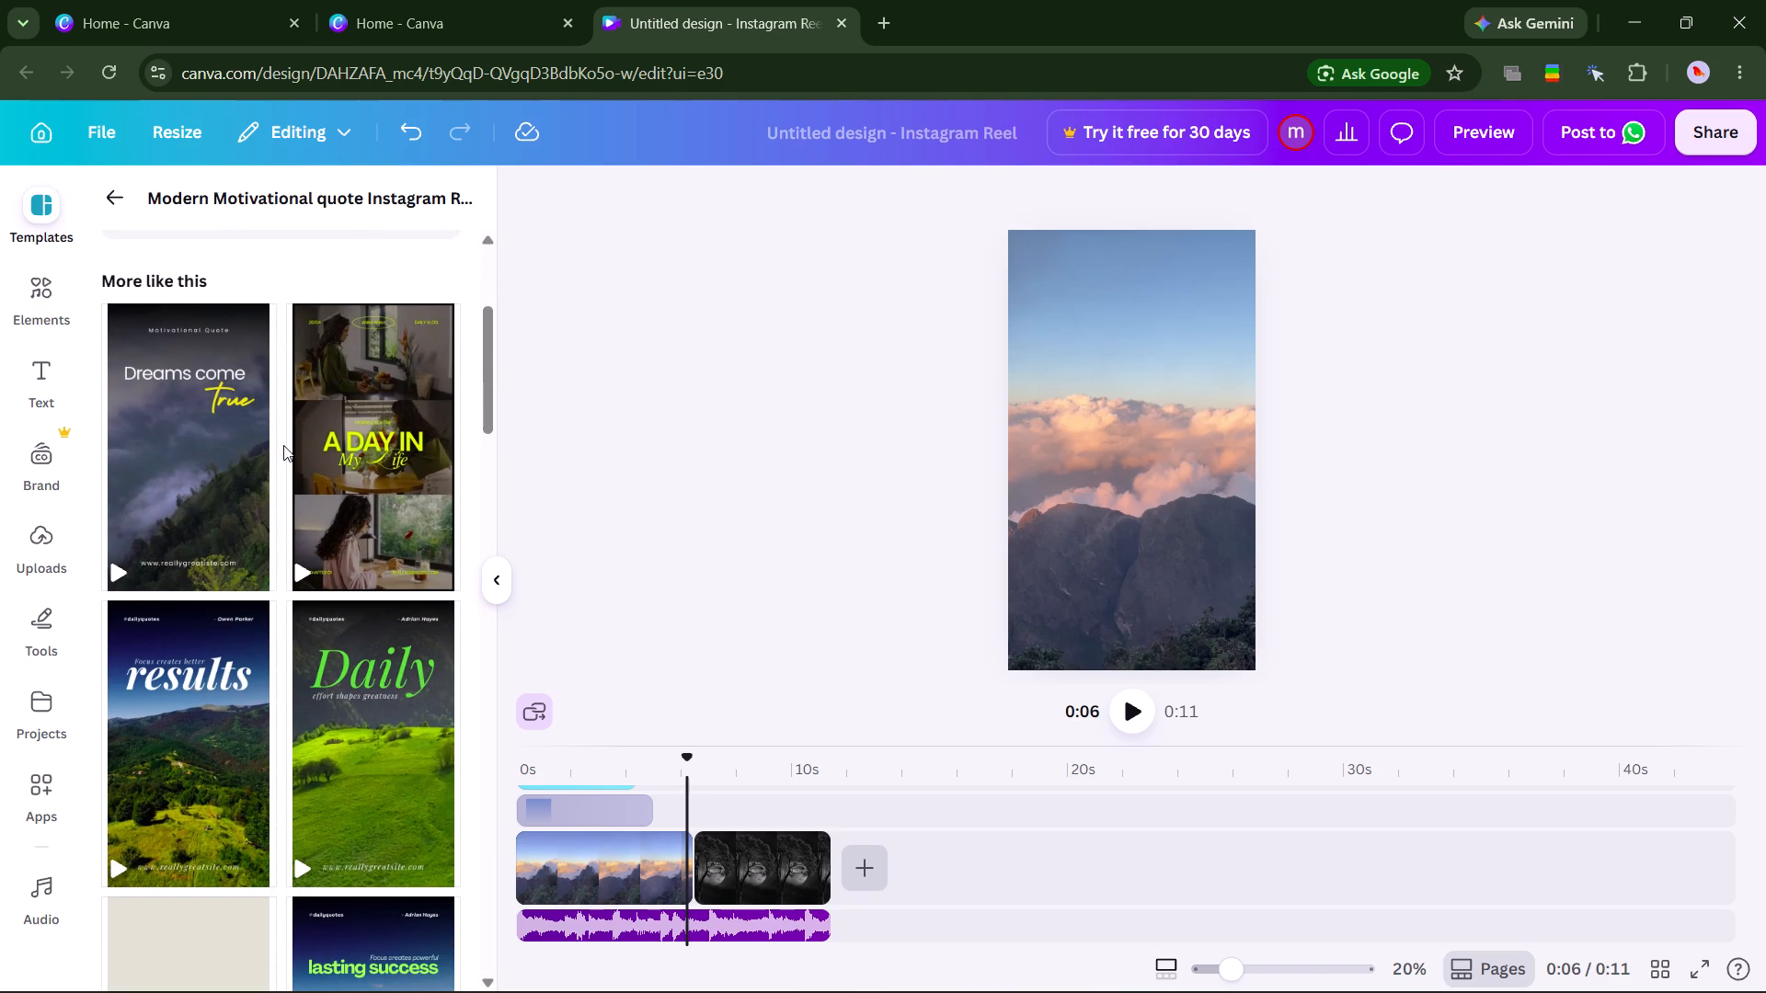
Play the reel from the start of the mountain video clip through the image clip, then deselect the clip.
{"action": "left_click", "coordinate": [519, 857]}
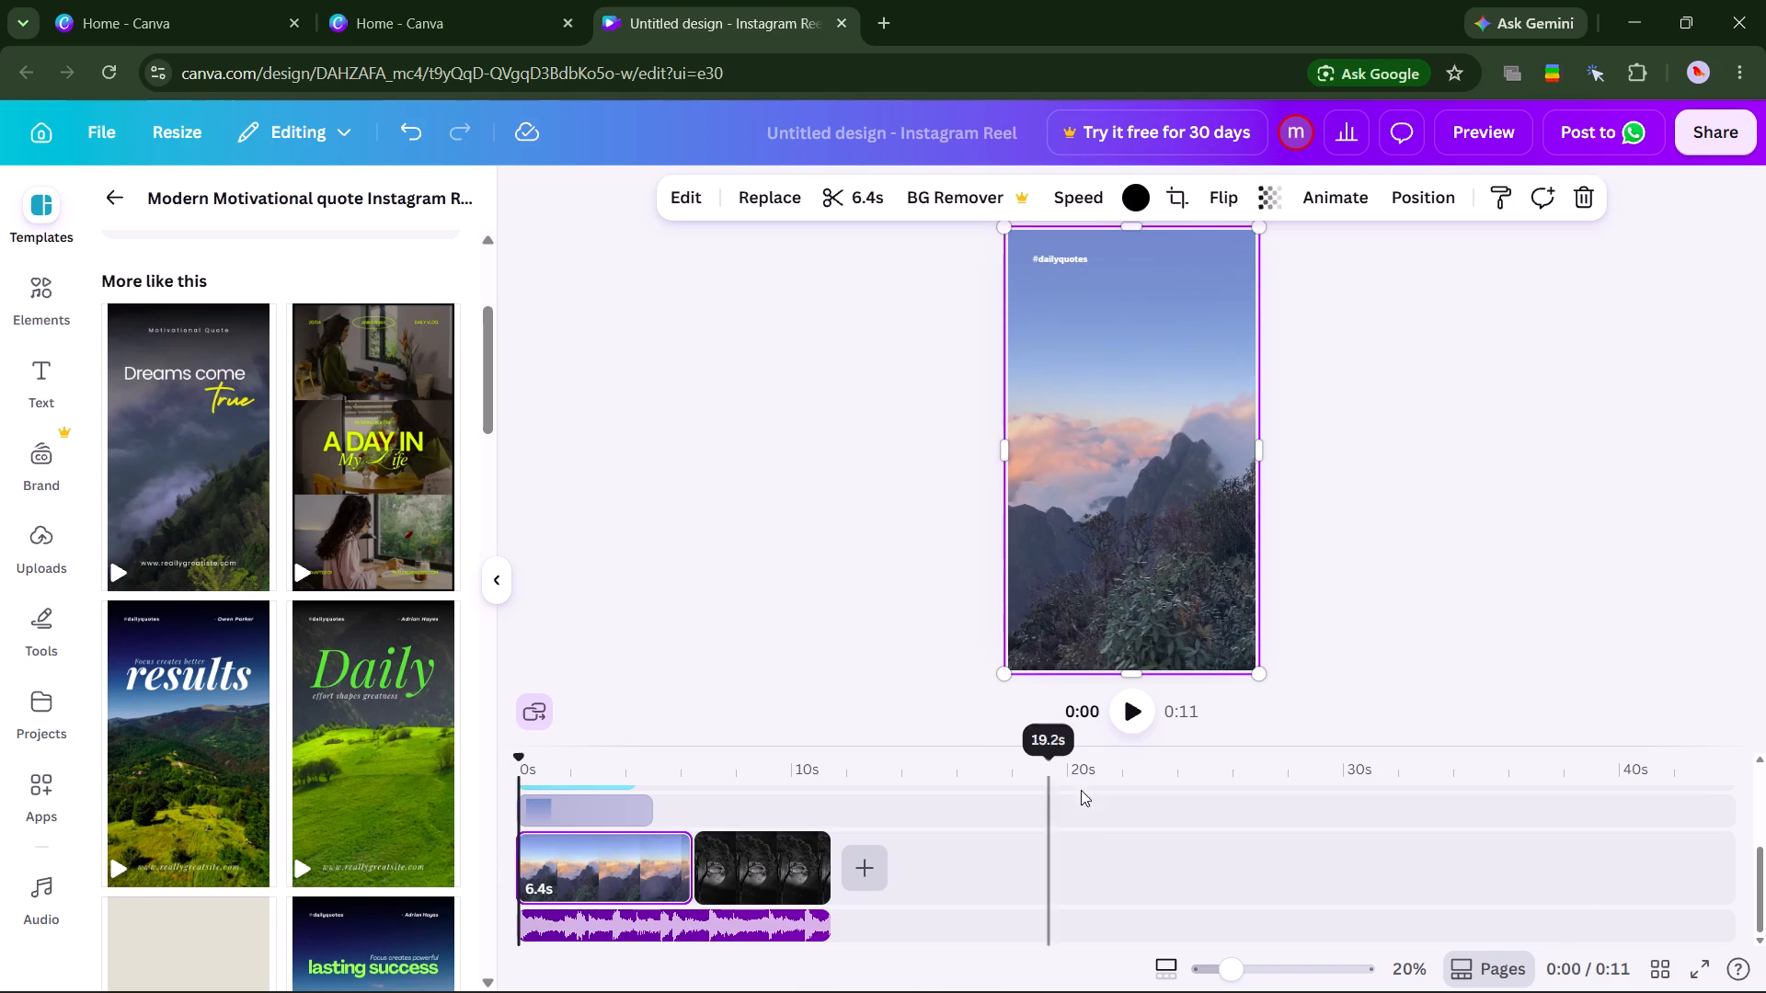
{"action": "left_click", "coordinate": [1137, 726]}
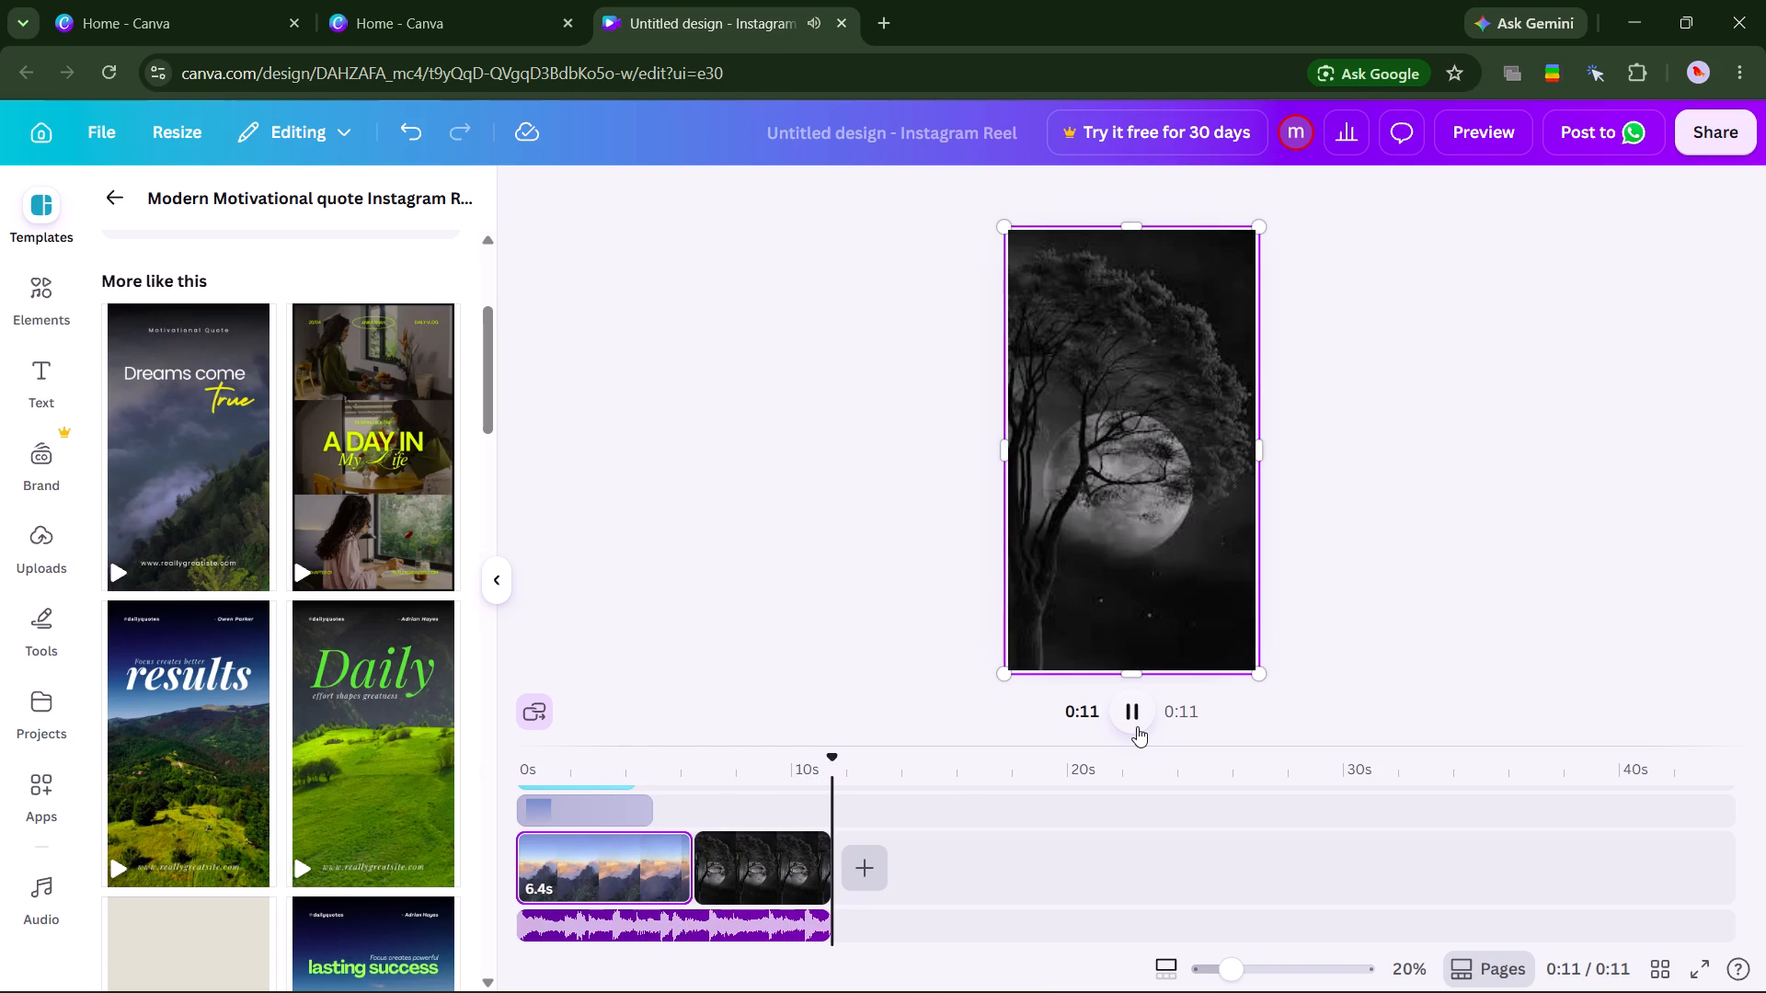
{"action": "left_click", "coordinate": [1518, 372]}
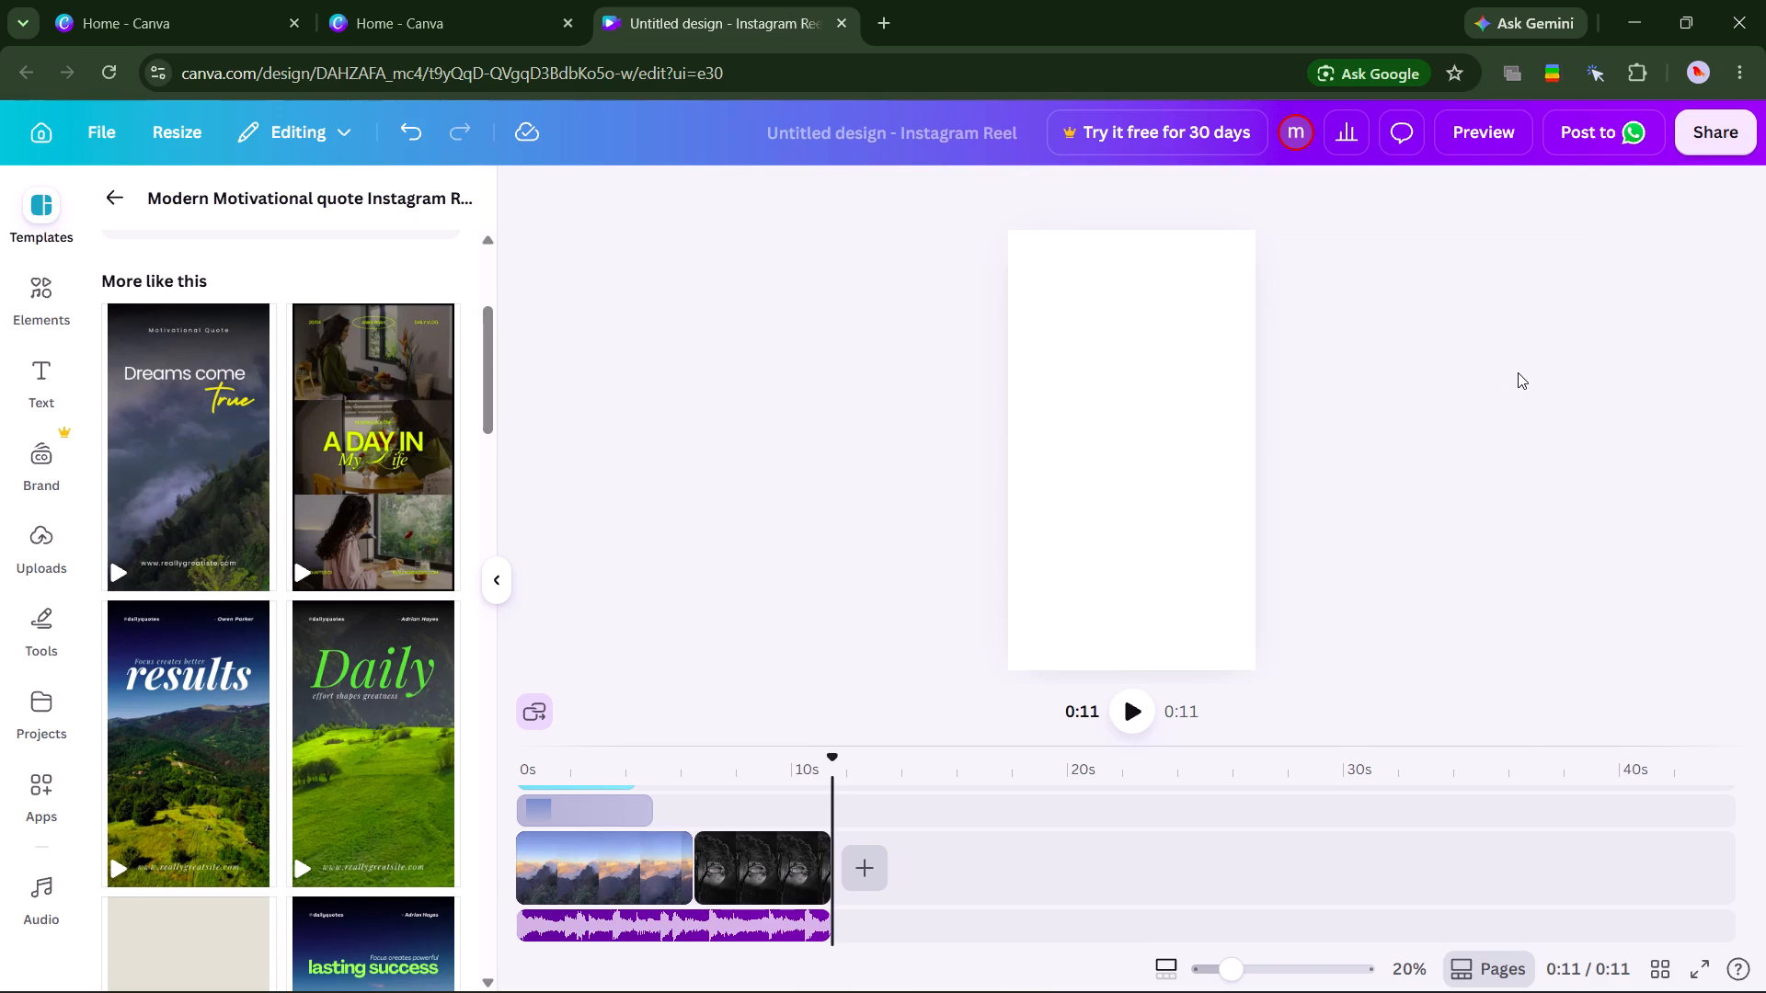
{"action": "right_click", "coordinate": [1518, 372]}
{"action": "left_click", "coordinate": [1645, 355]}
Preview the finished reel in the enlarged preview view.
{"action": "left_click", "coordinate": [1504, 138]}
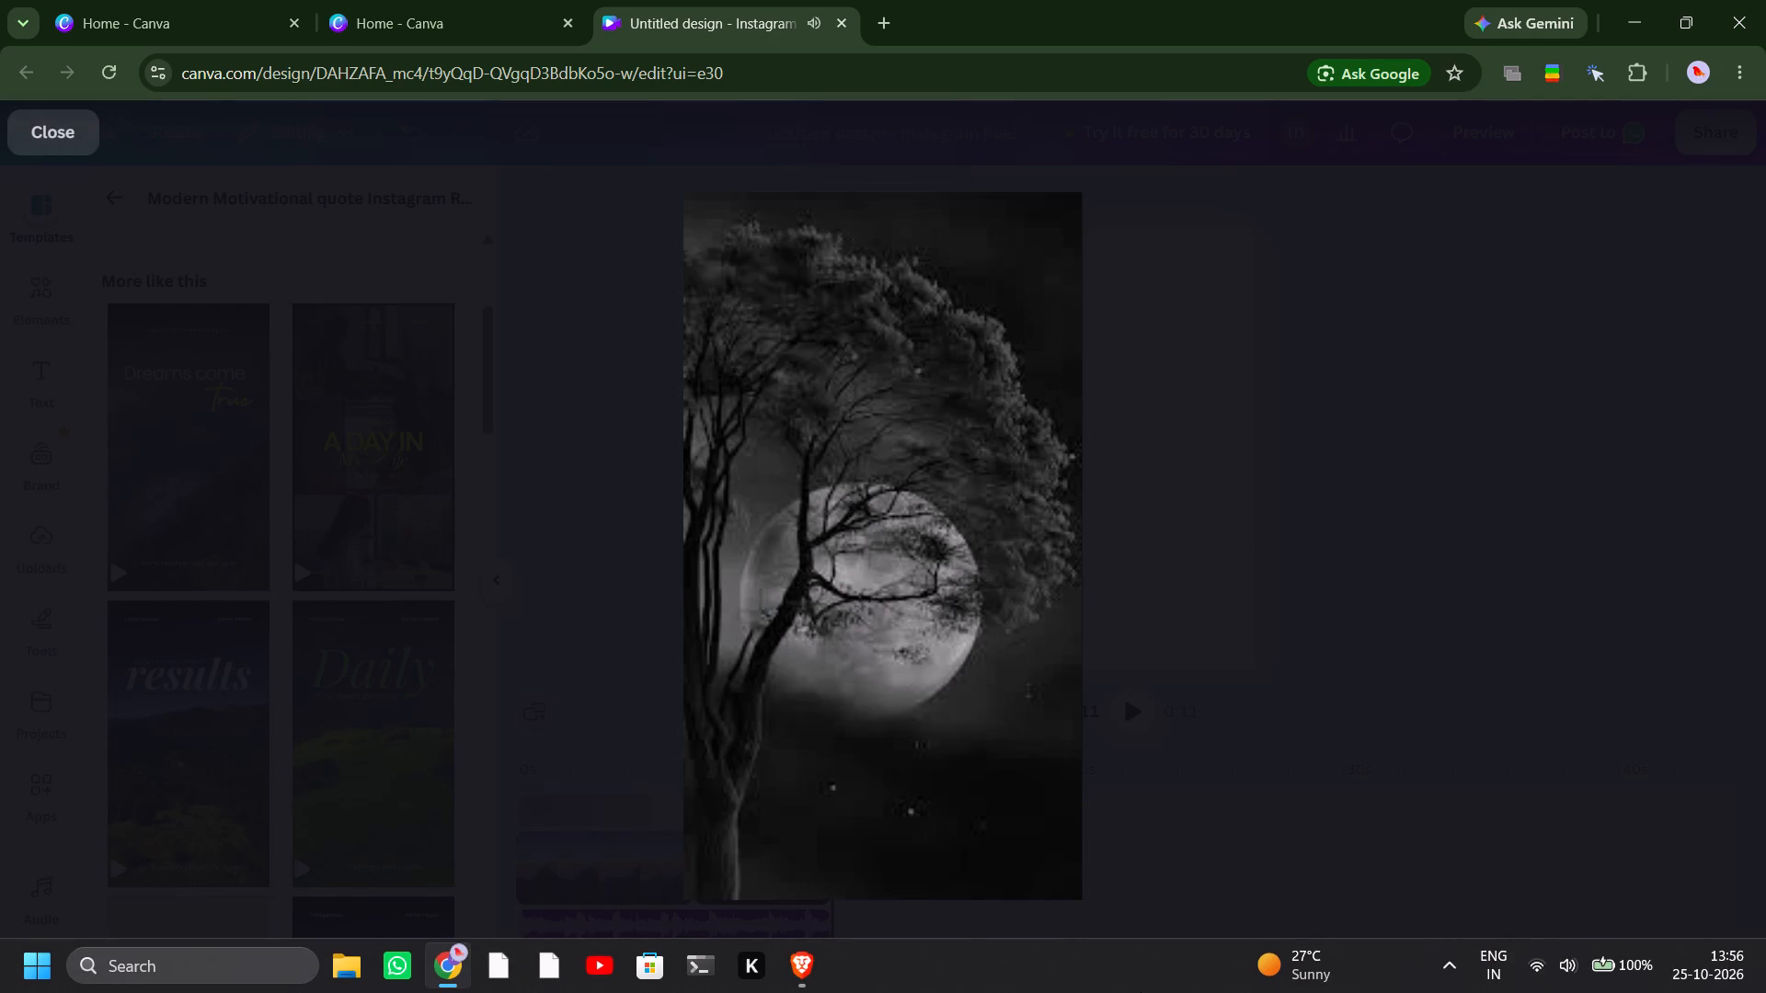
Close the full-screen preview of the reel.
{"action": "left_click", "coordinate": [1267, 589]}
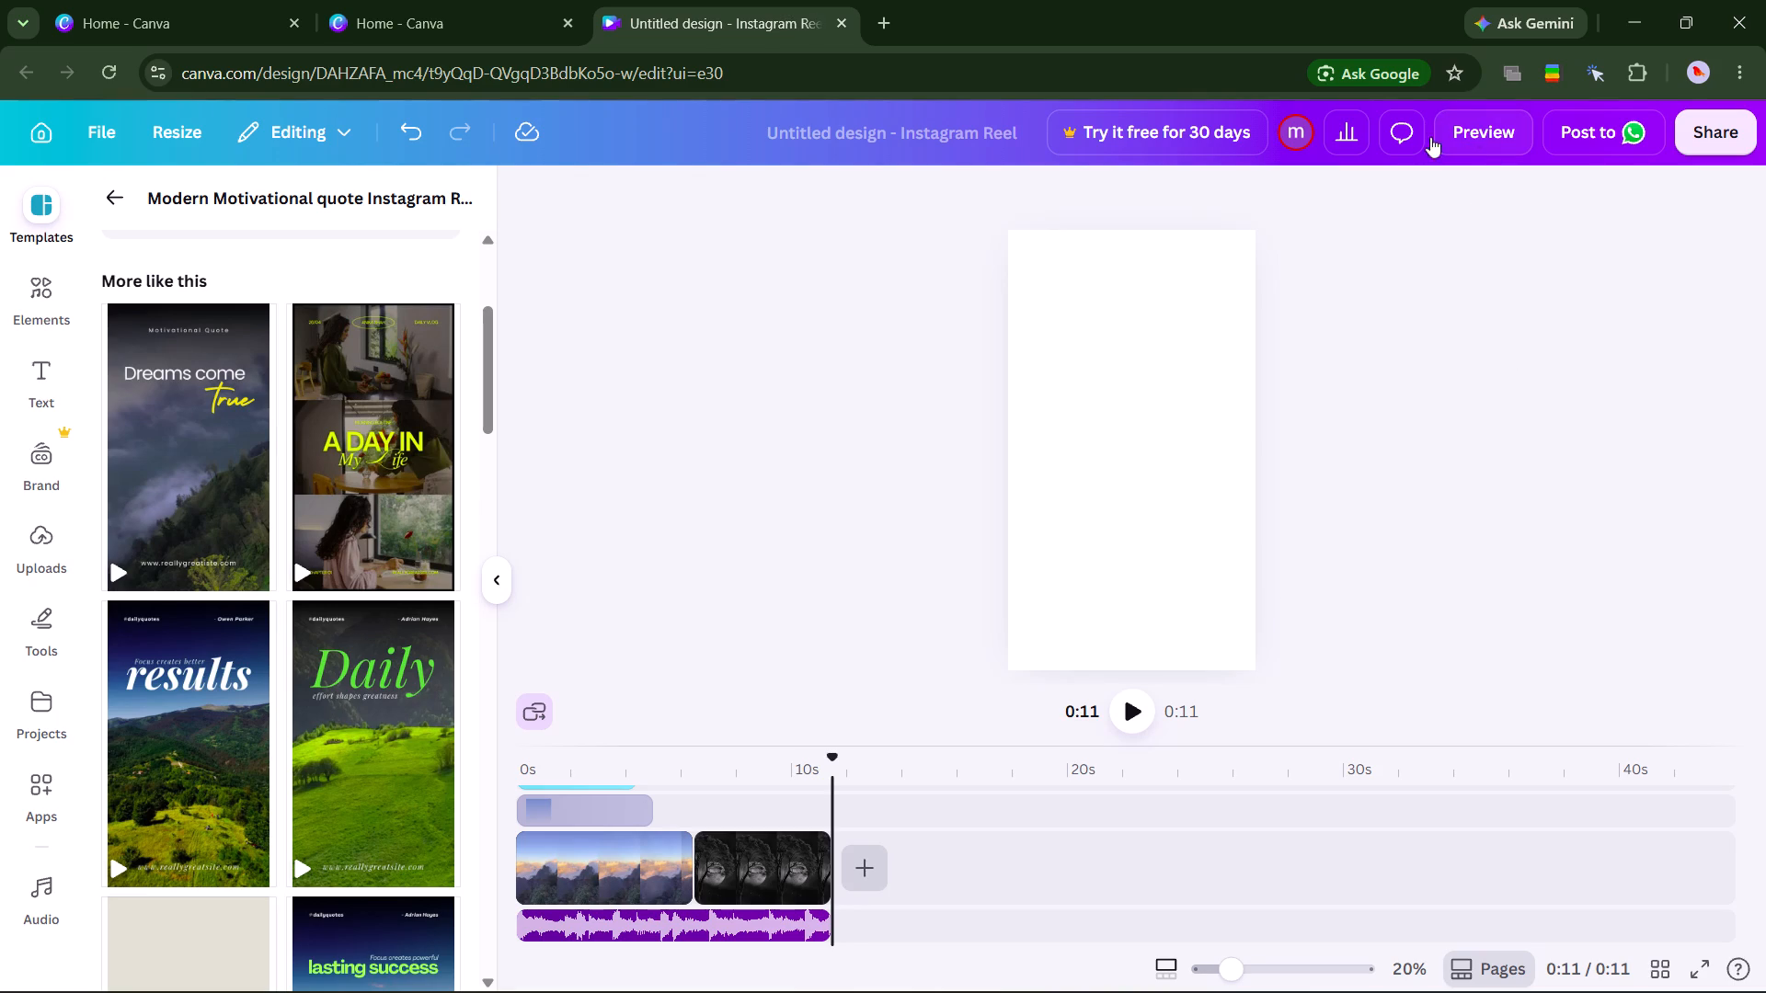
View the visit analytics of the reel design and close them.
{"action": "left_click", "coordinate": [1352, 141]}
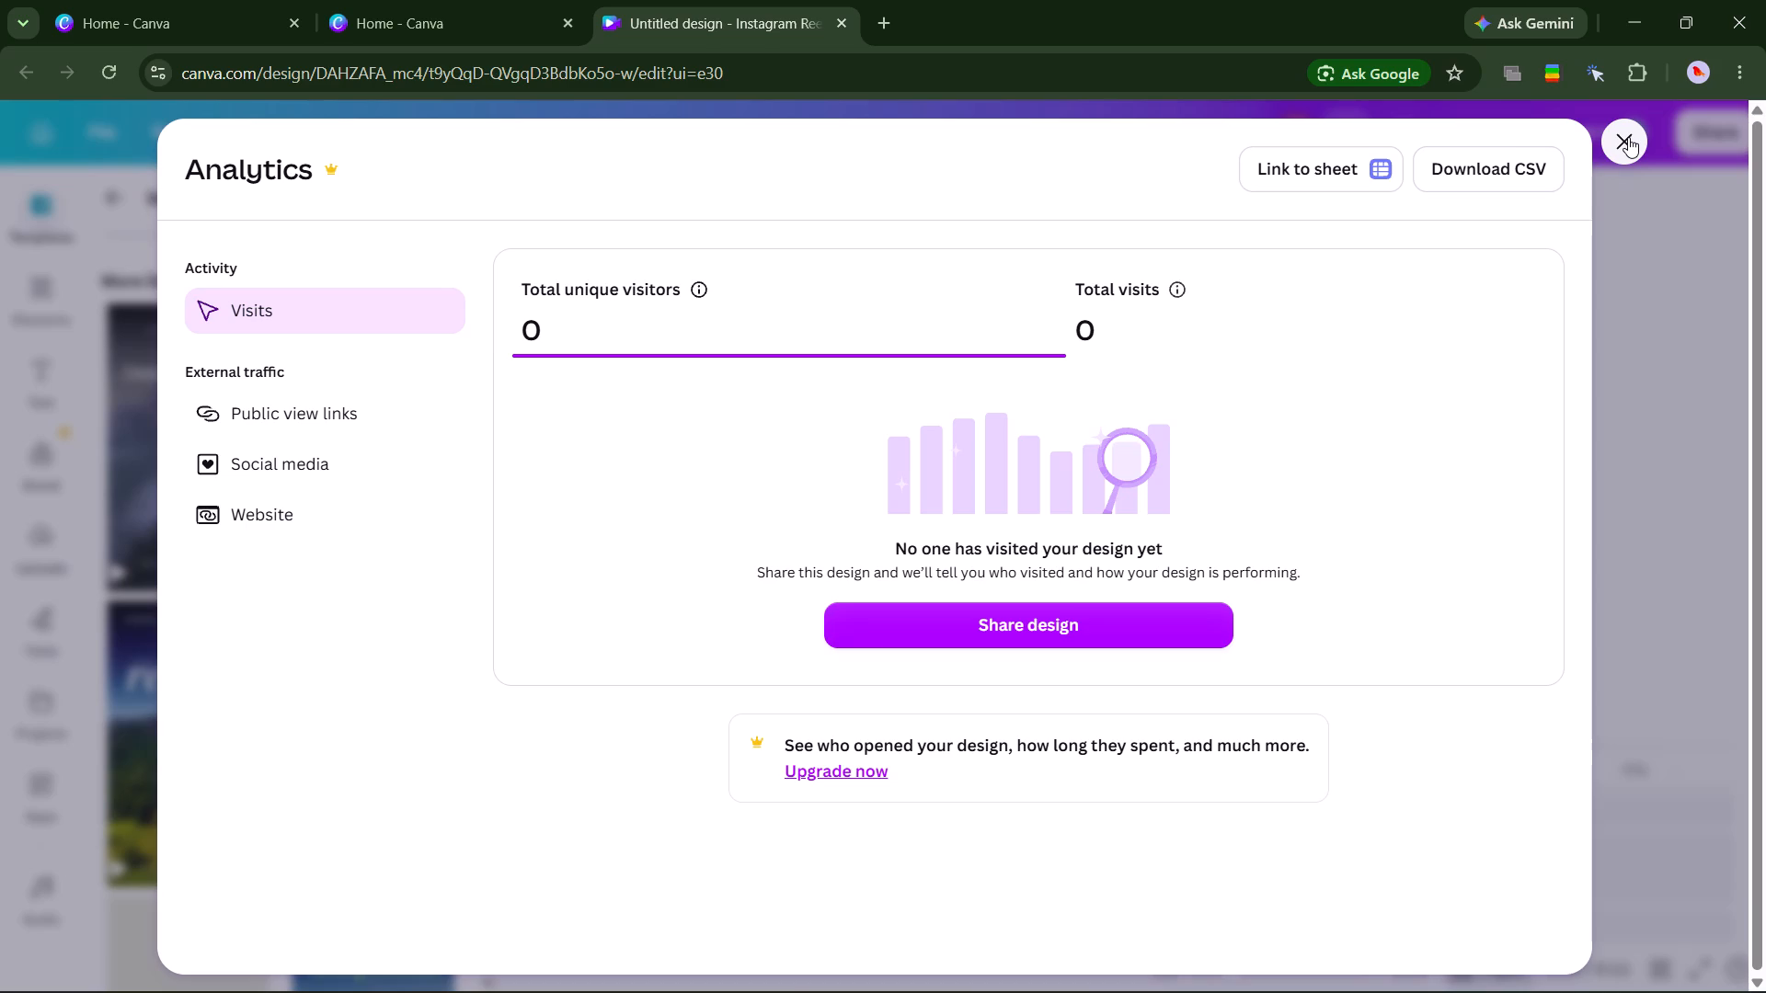
{"action": "left_click", "coordinate": [1628, 137]}
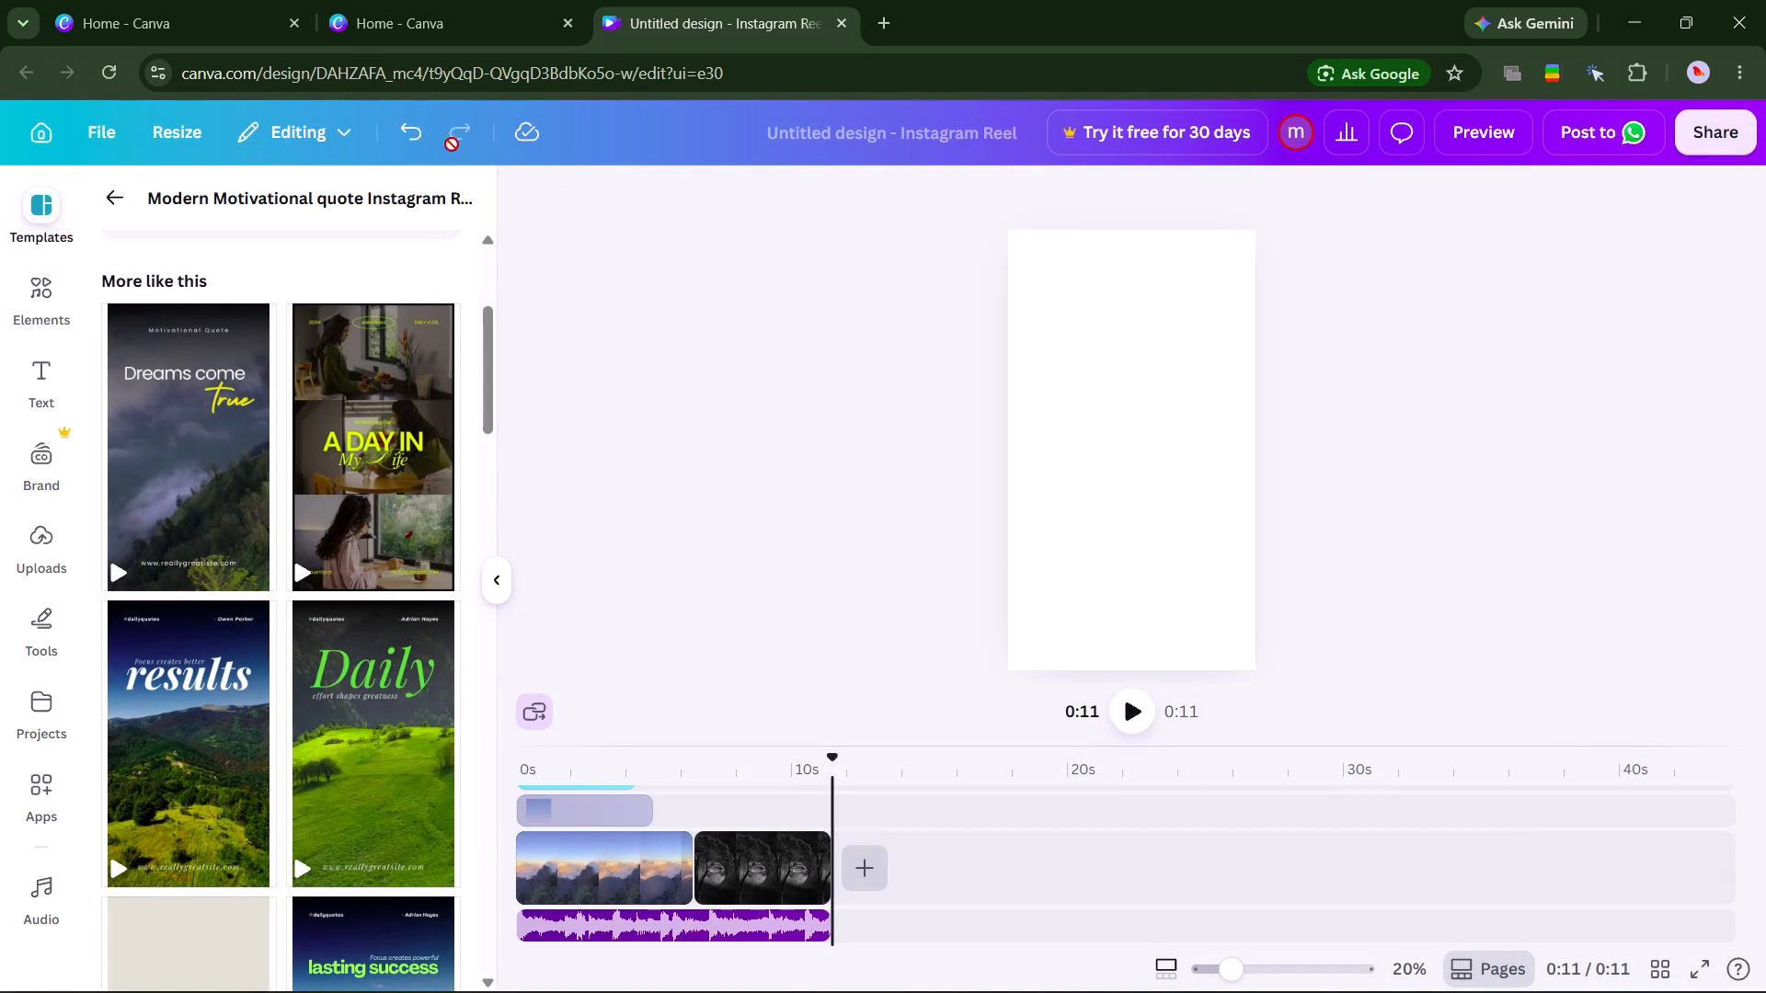
Make the reel design available offline on this device.
{"action": "left_click", "coordinate": [533, 134]}
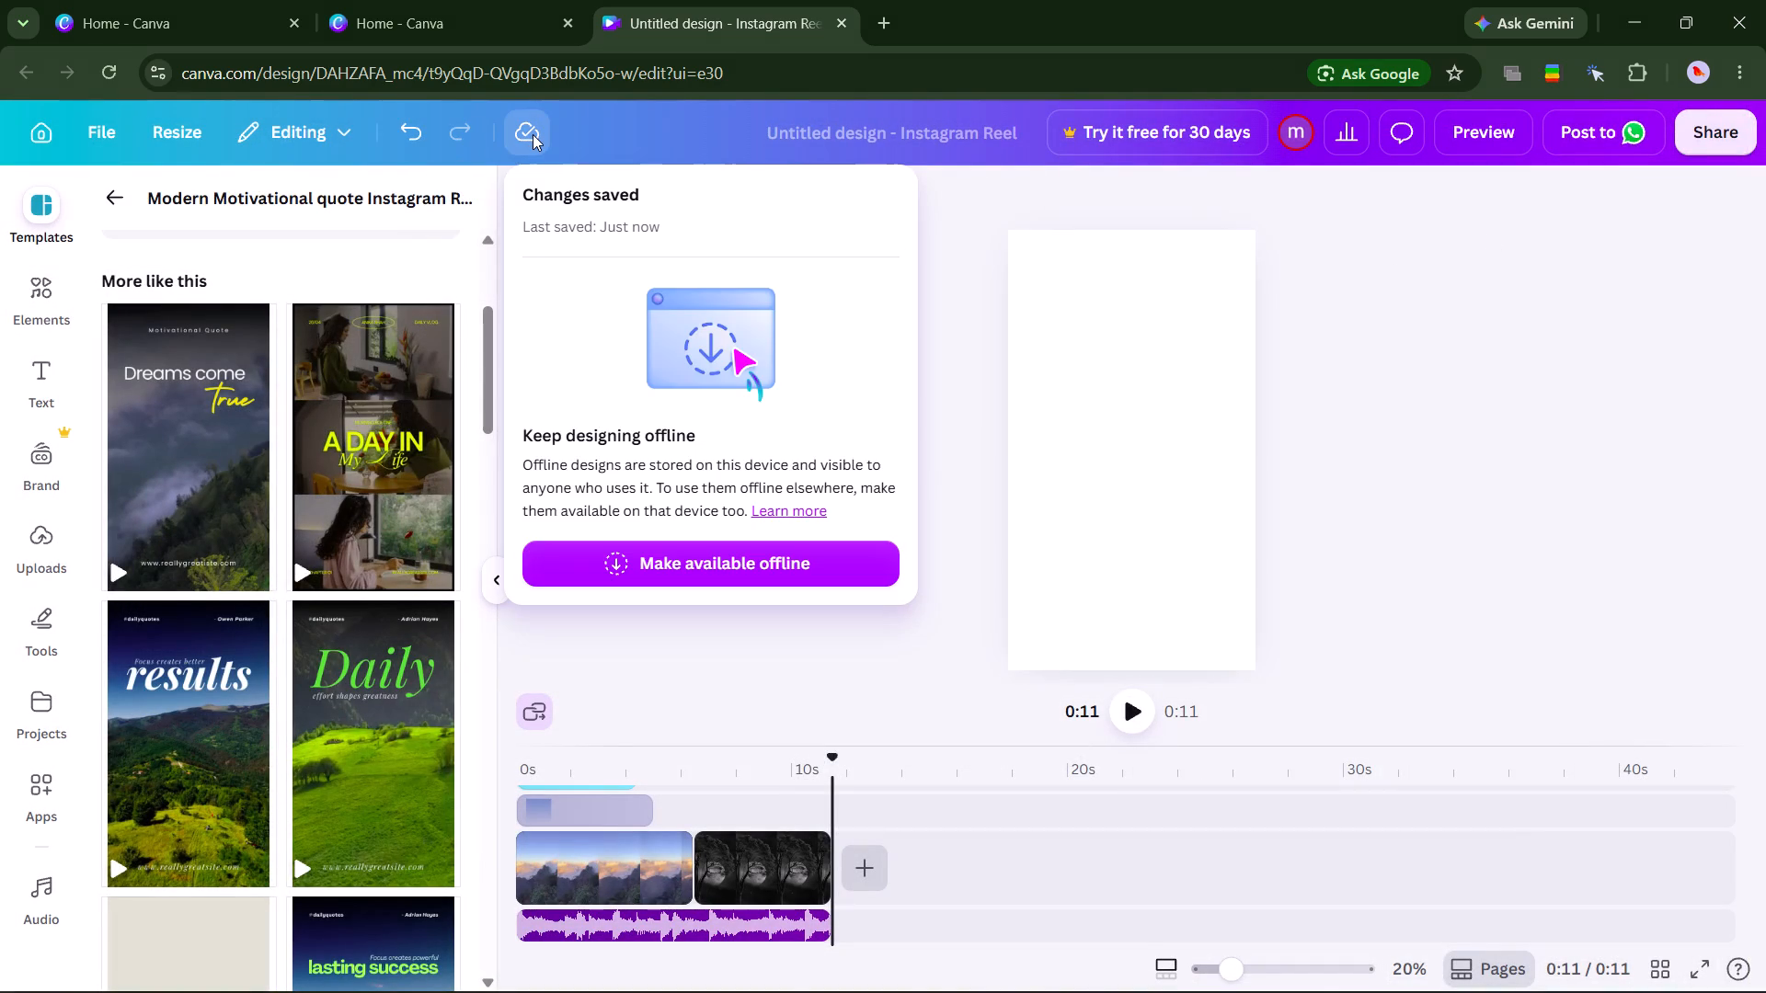
{"action": "left_click", "coordinate": [652, 567]}
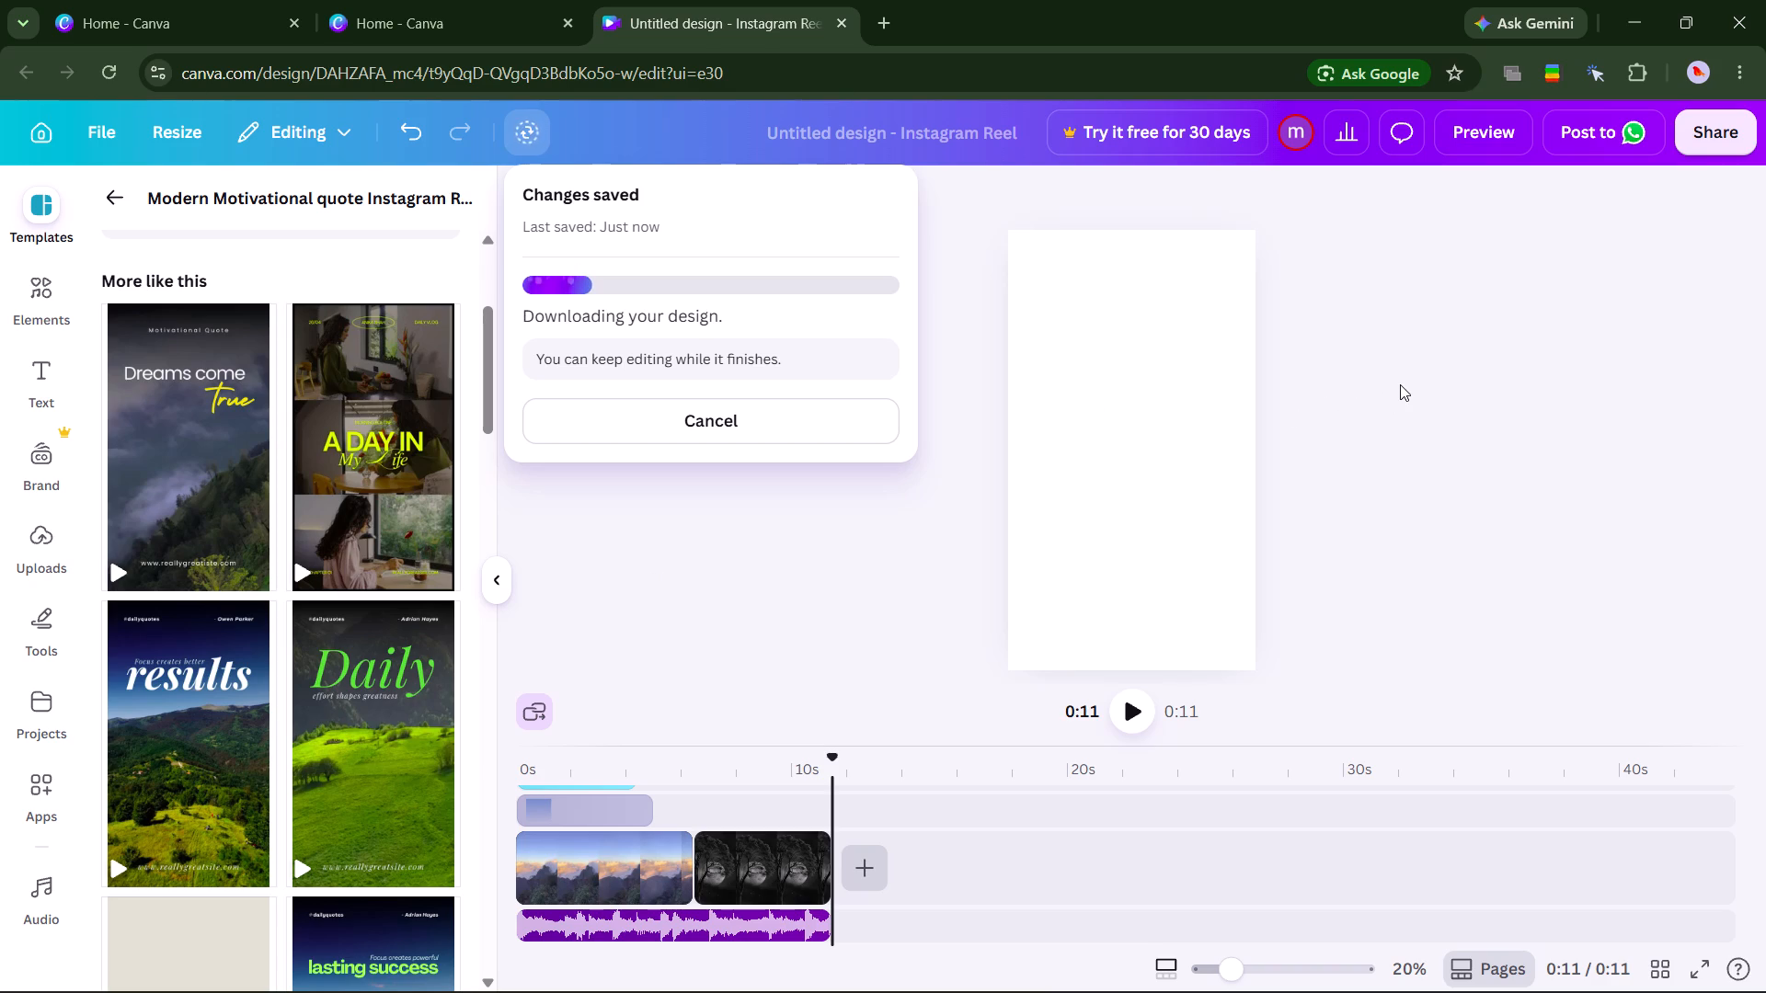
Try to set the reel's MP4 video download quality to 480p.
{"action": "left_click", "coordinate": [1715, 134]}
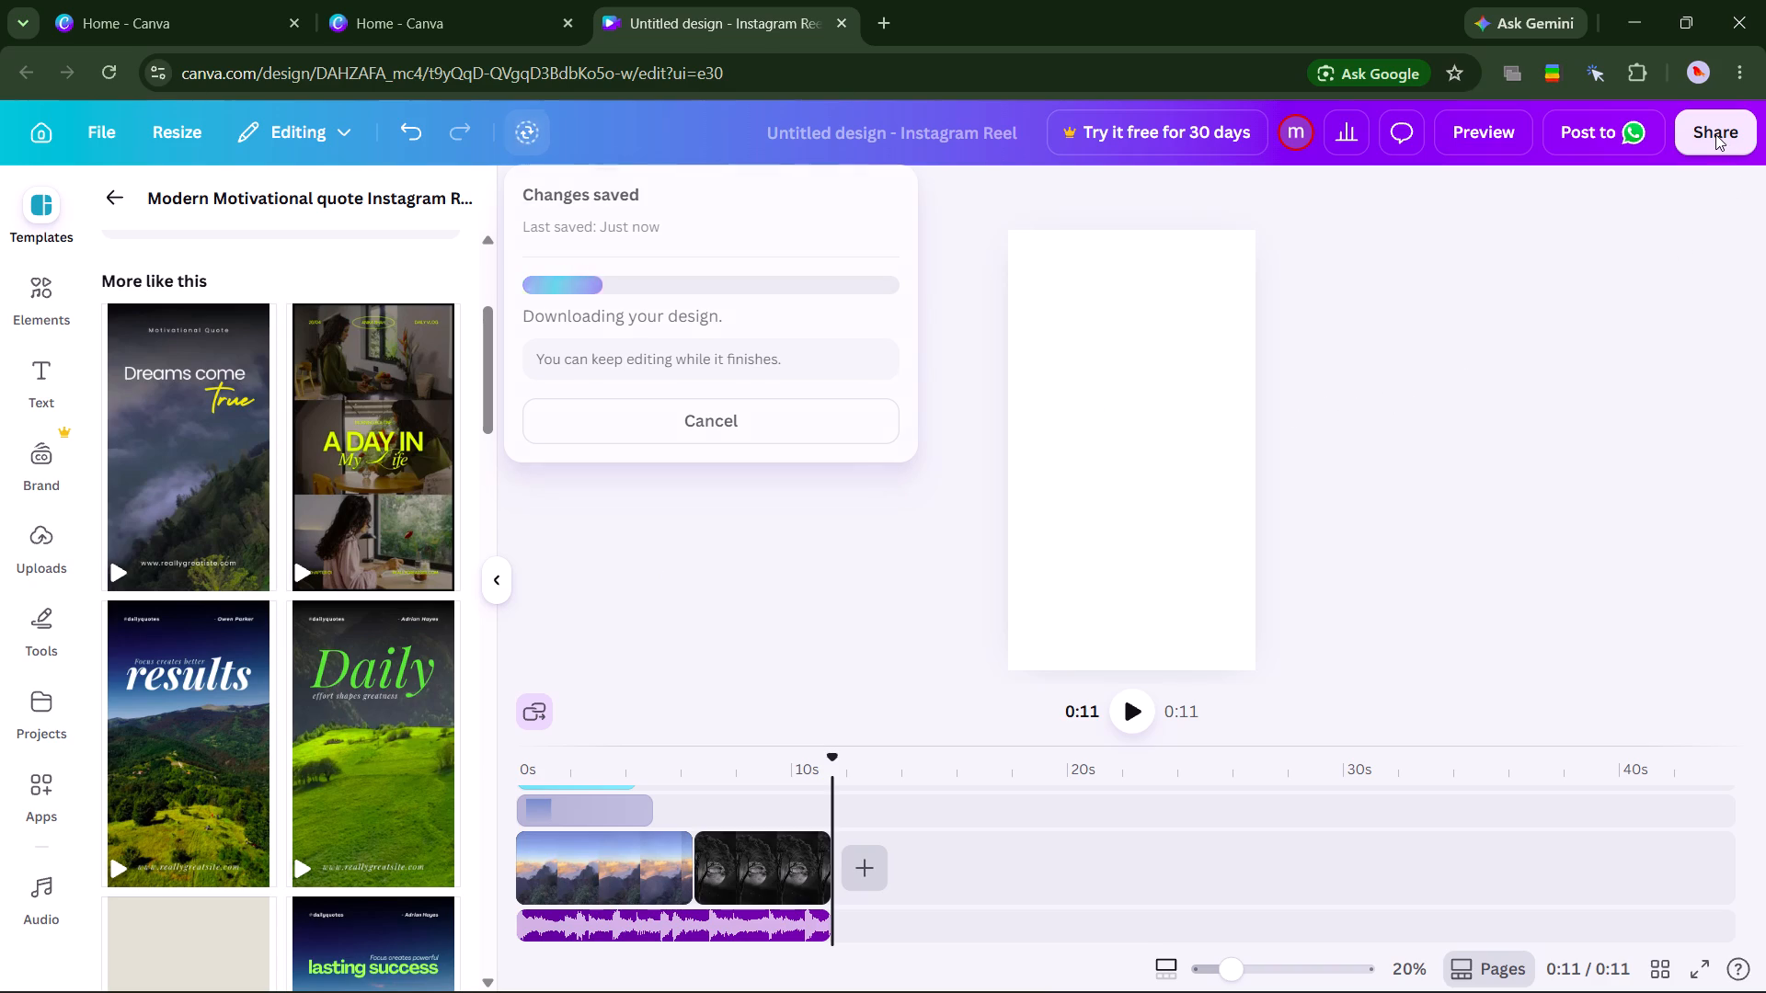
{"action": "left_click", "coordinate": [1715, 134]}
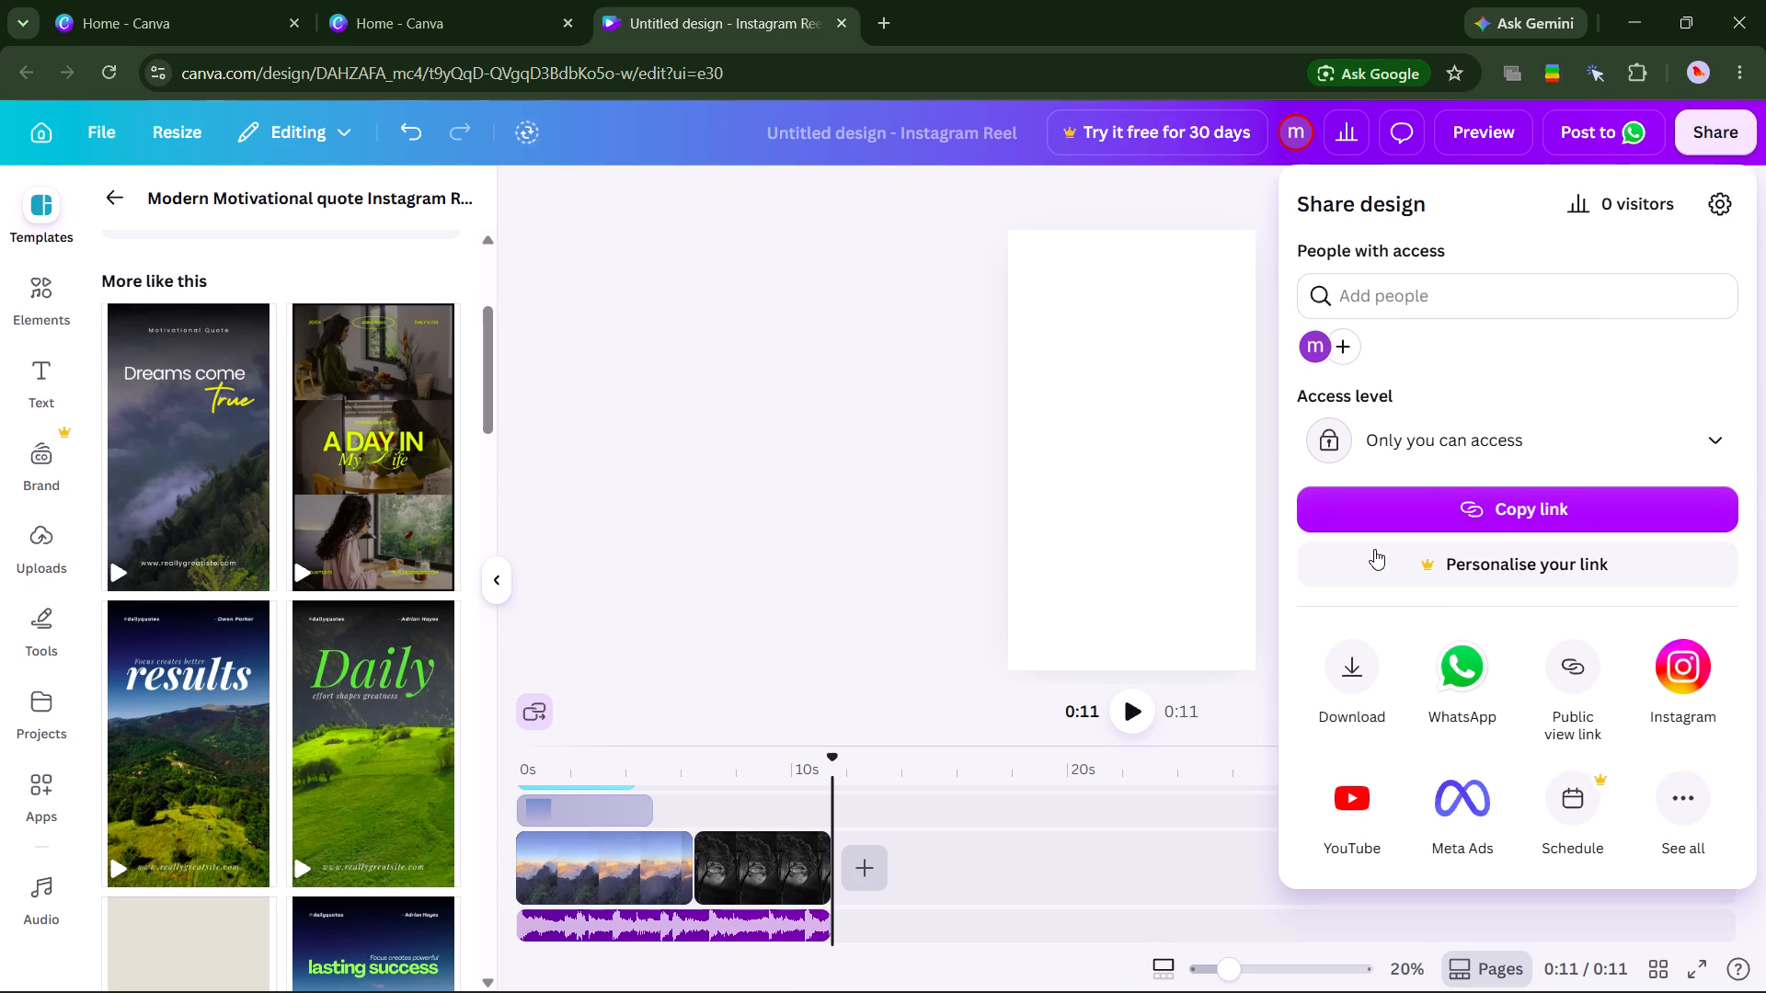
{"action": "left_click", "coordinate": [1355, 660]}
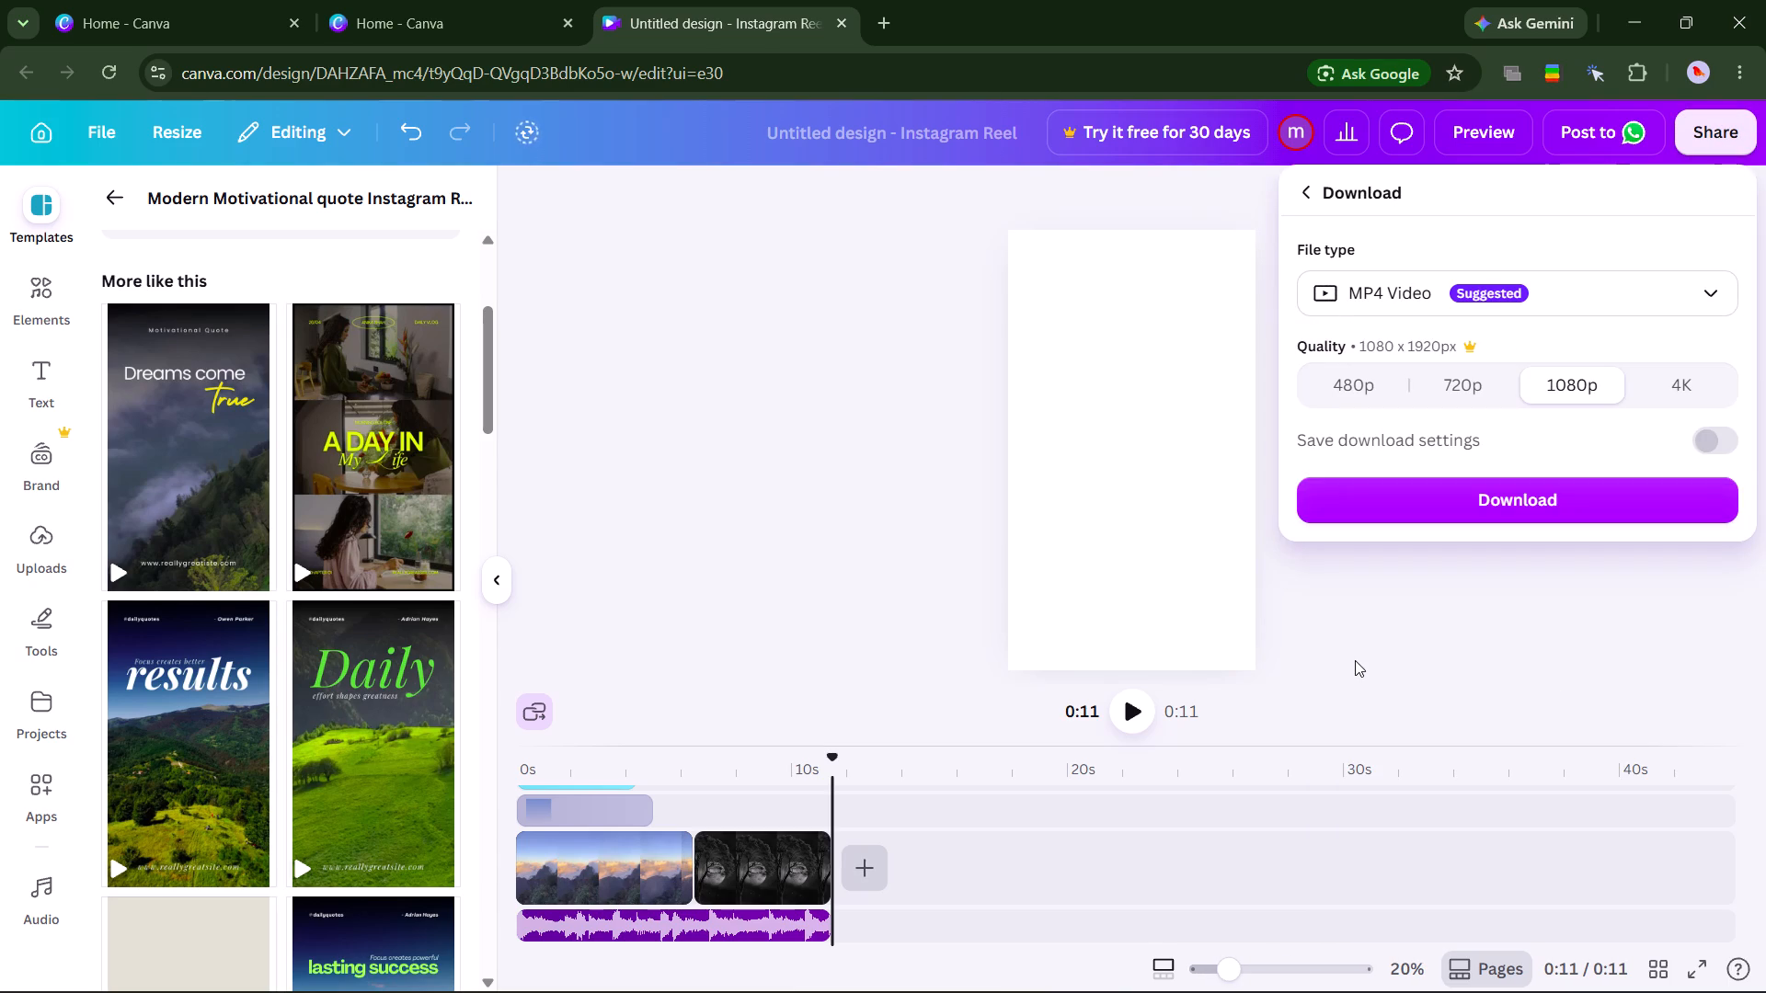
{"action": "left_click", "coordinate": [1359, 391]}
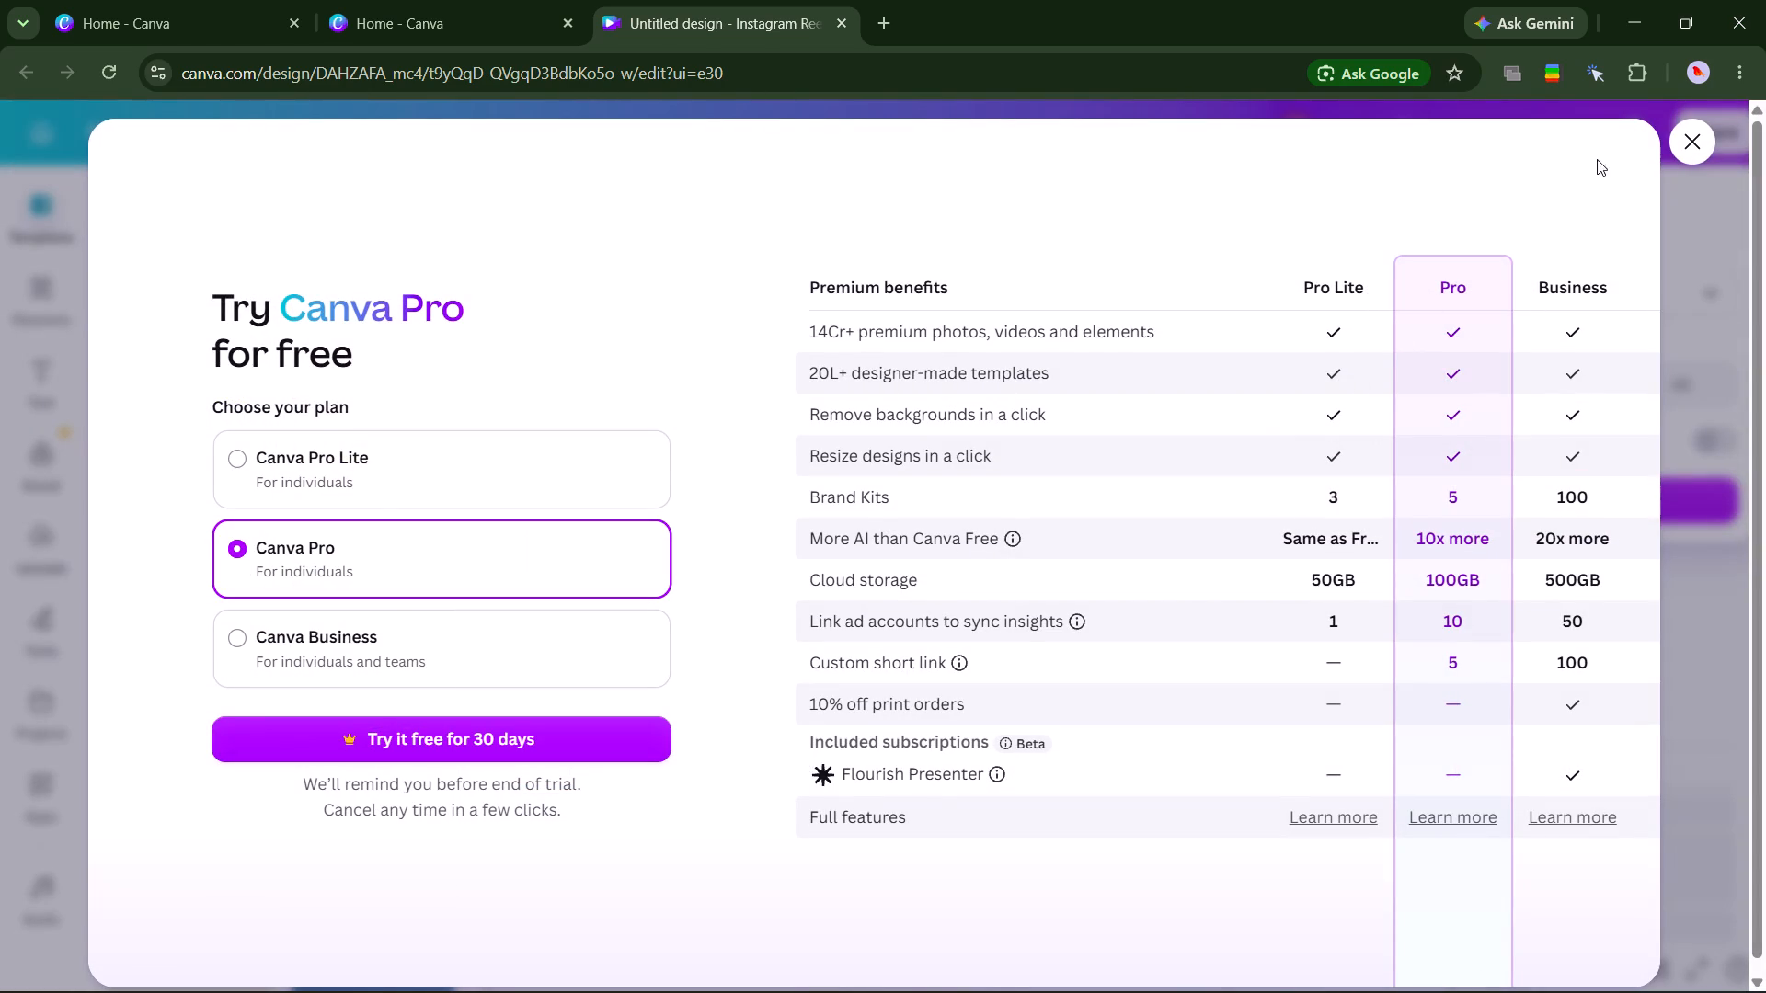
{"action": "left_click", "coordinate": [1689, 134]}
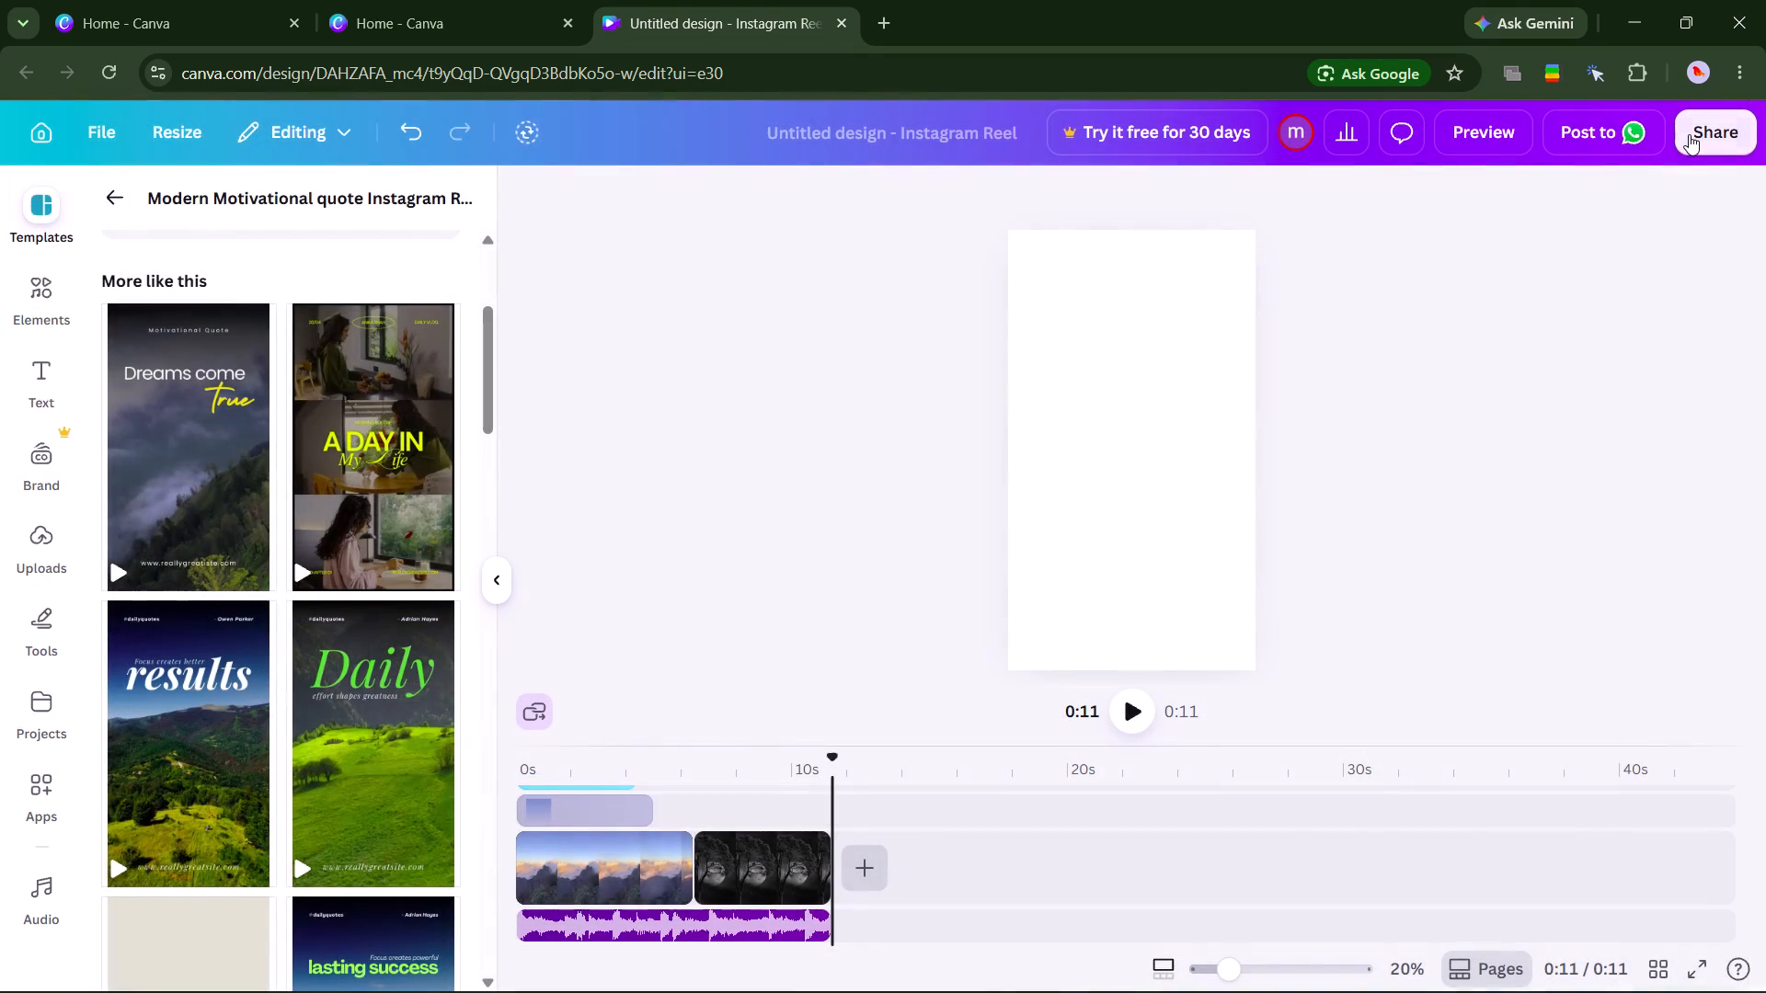
Download the reel as an MP4 video at 1080p quality and dismiss the download pop-up.
{"action": "left_click", "coordinate": [1697, 131]}
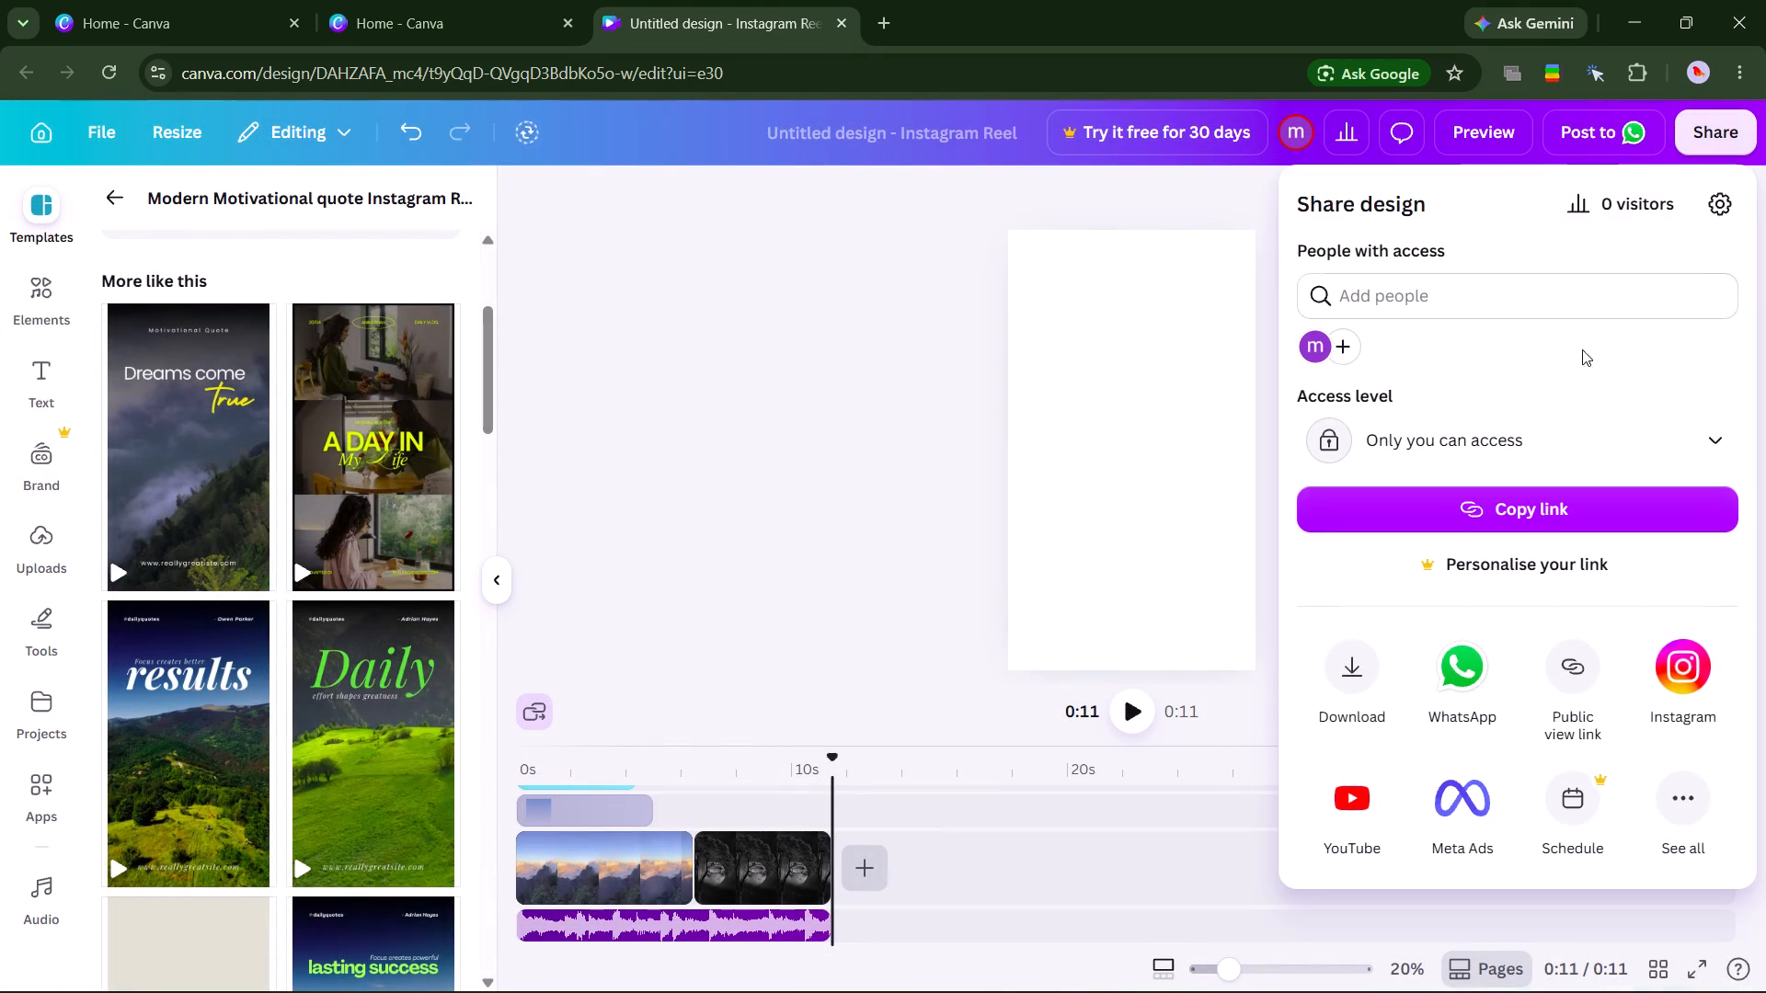
{"action": "left_click", "coordinate": [1386, 648]}
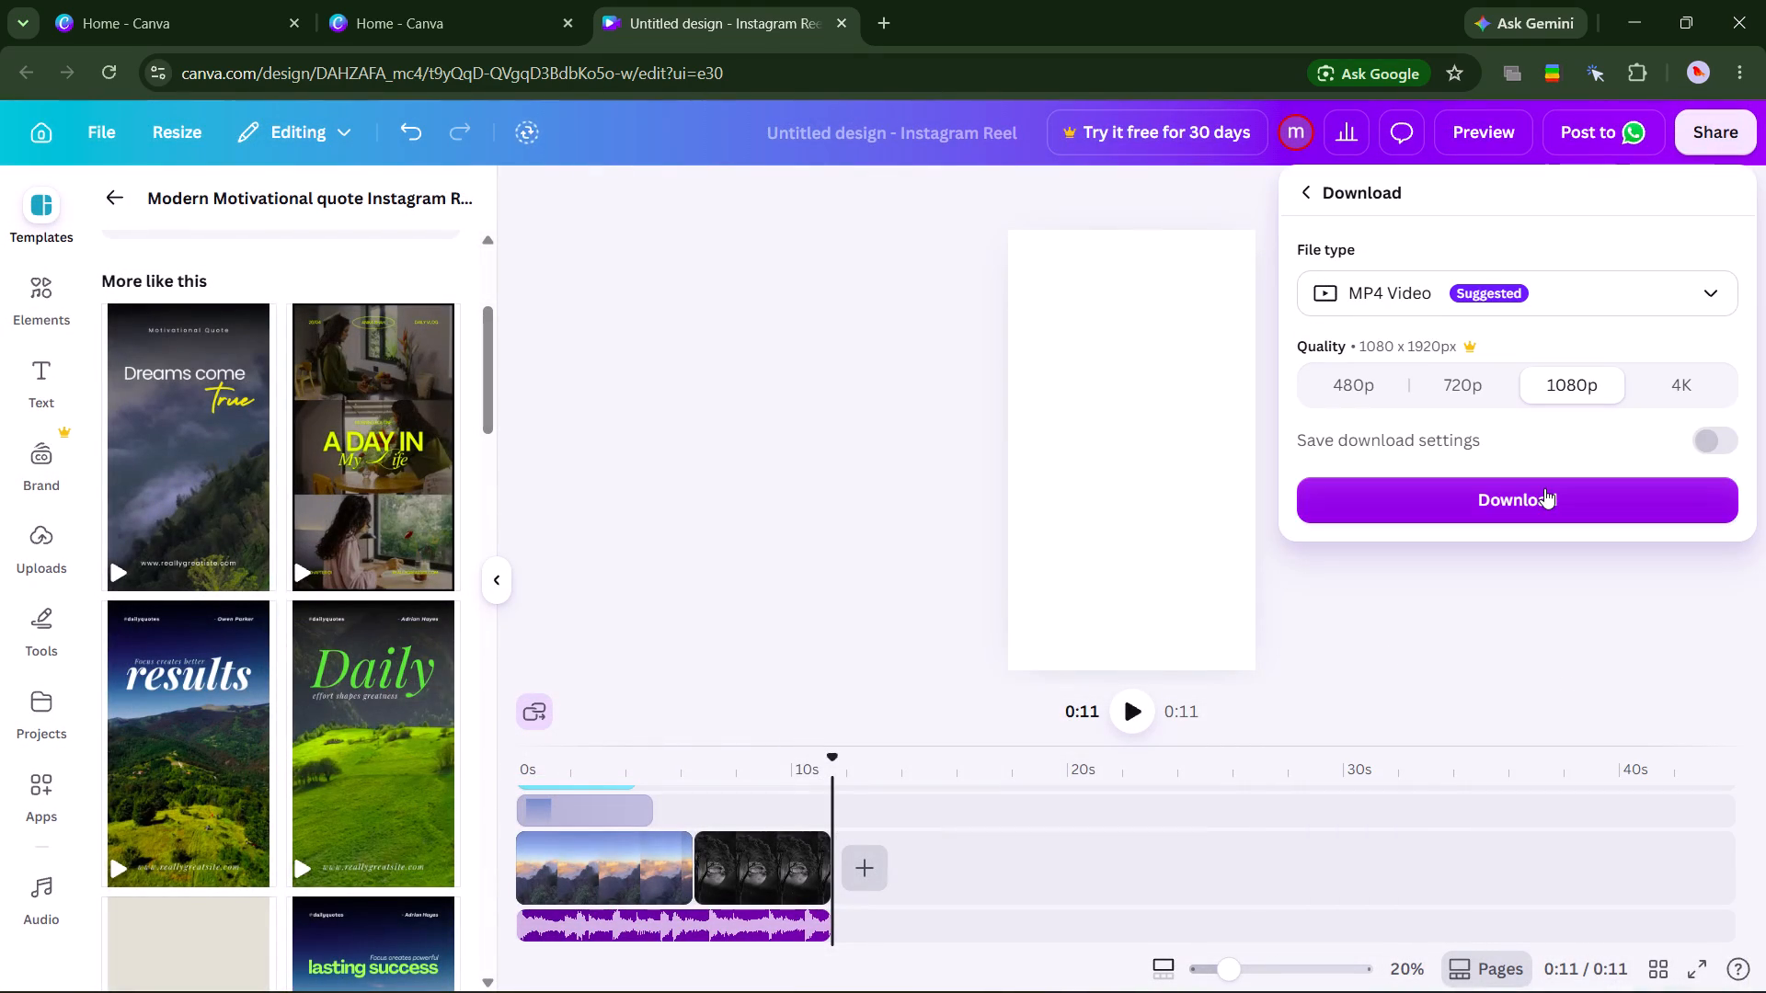
{"action": "left_click", "coordinate": [1544, 488]}
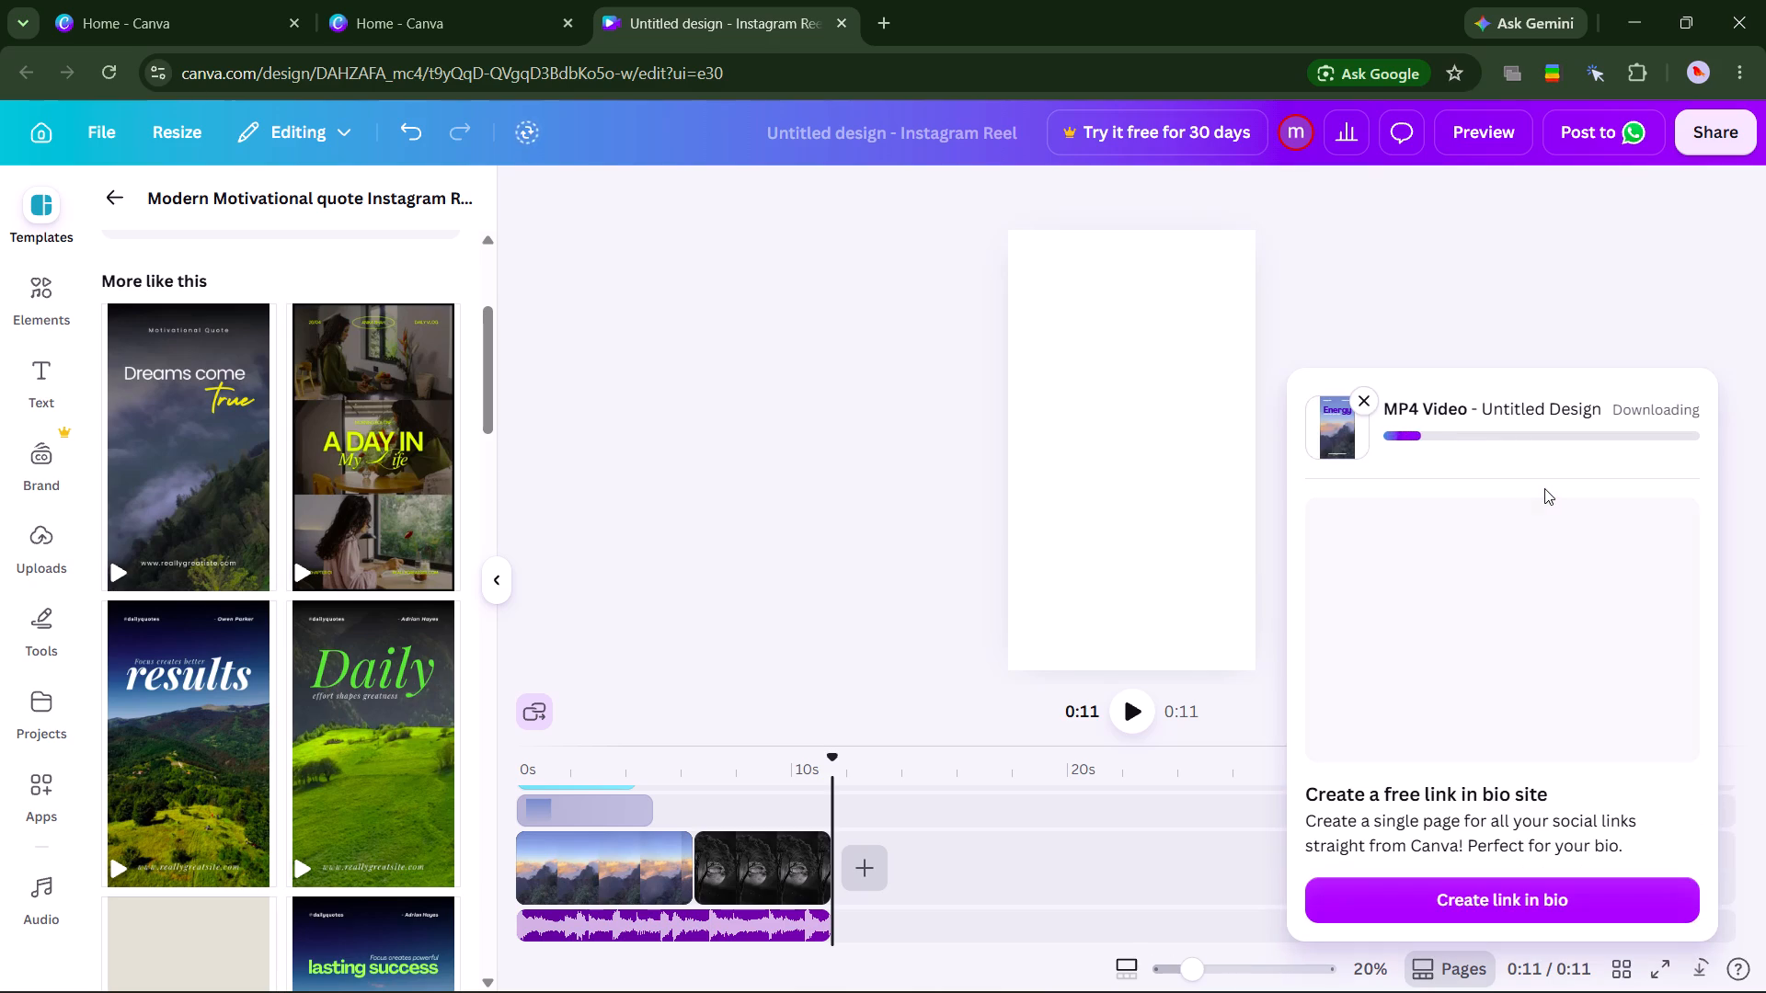
{"action": "left_click", "coordinate": [1368, 399]}
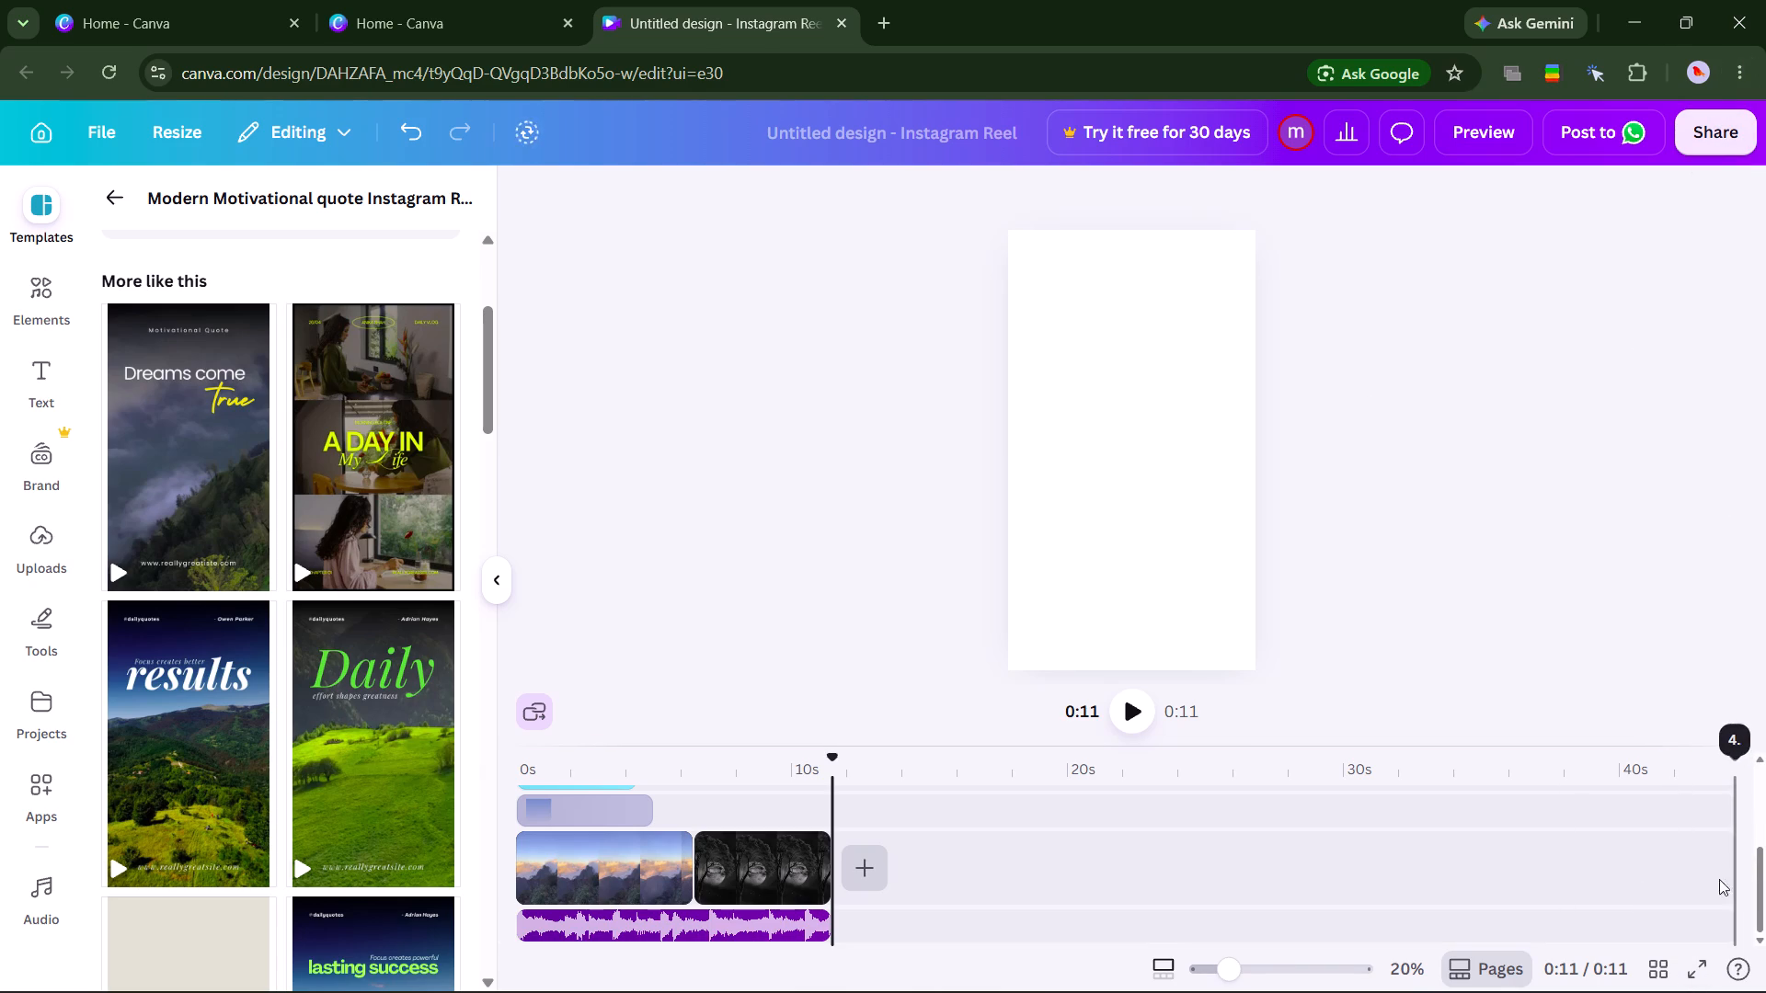
Play the reel in the editor and check the design's save status.
{"action": "left_click", "coordinate": [1134, 705]}
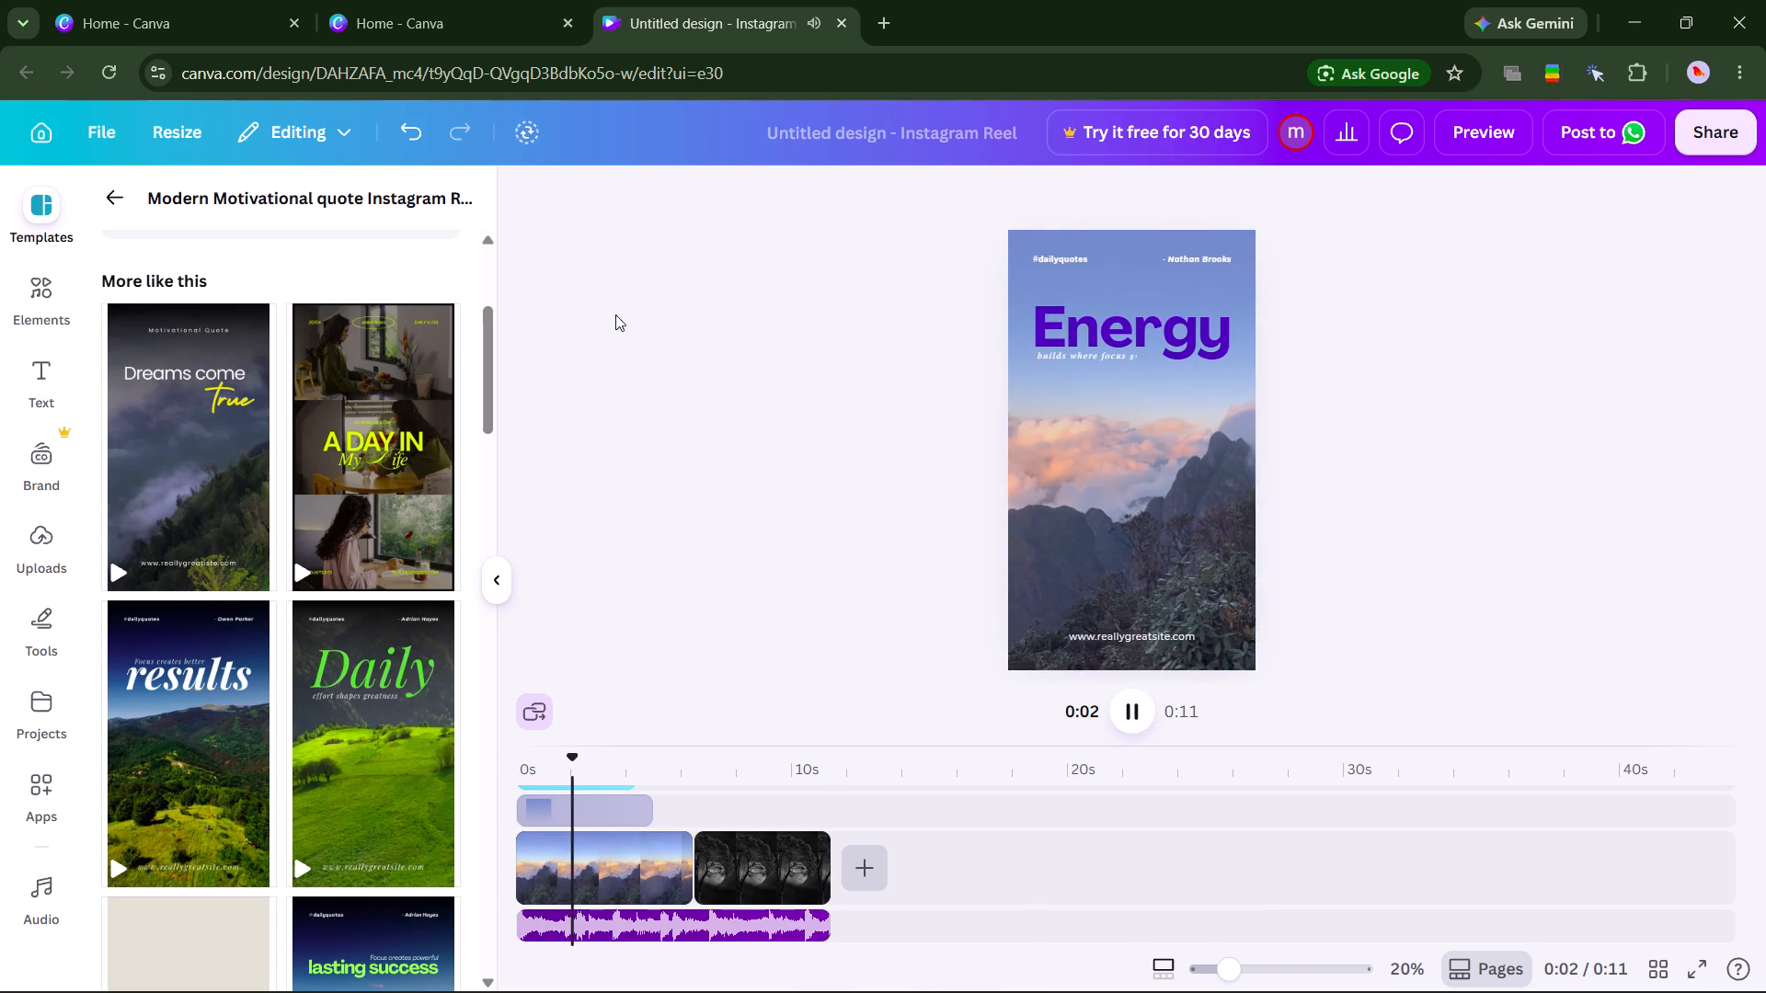
{"action": "left_click", "coordinate": [525, 131]}
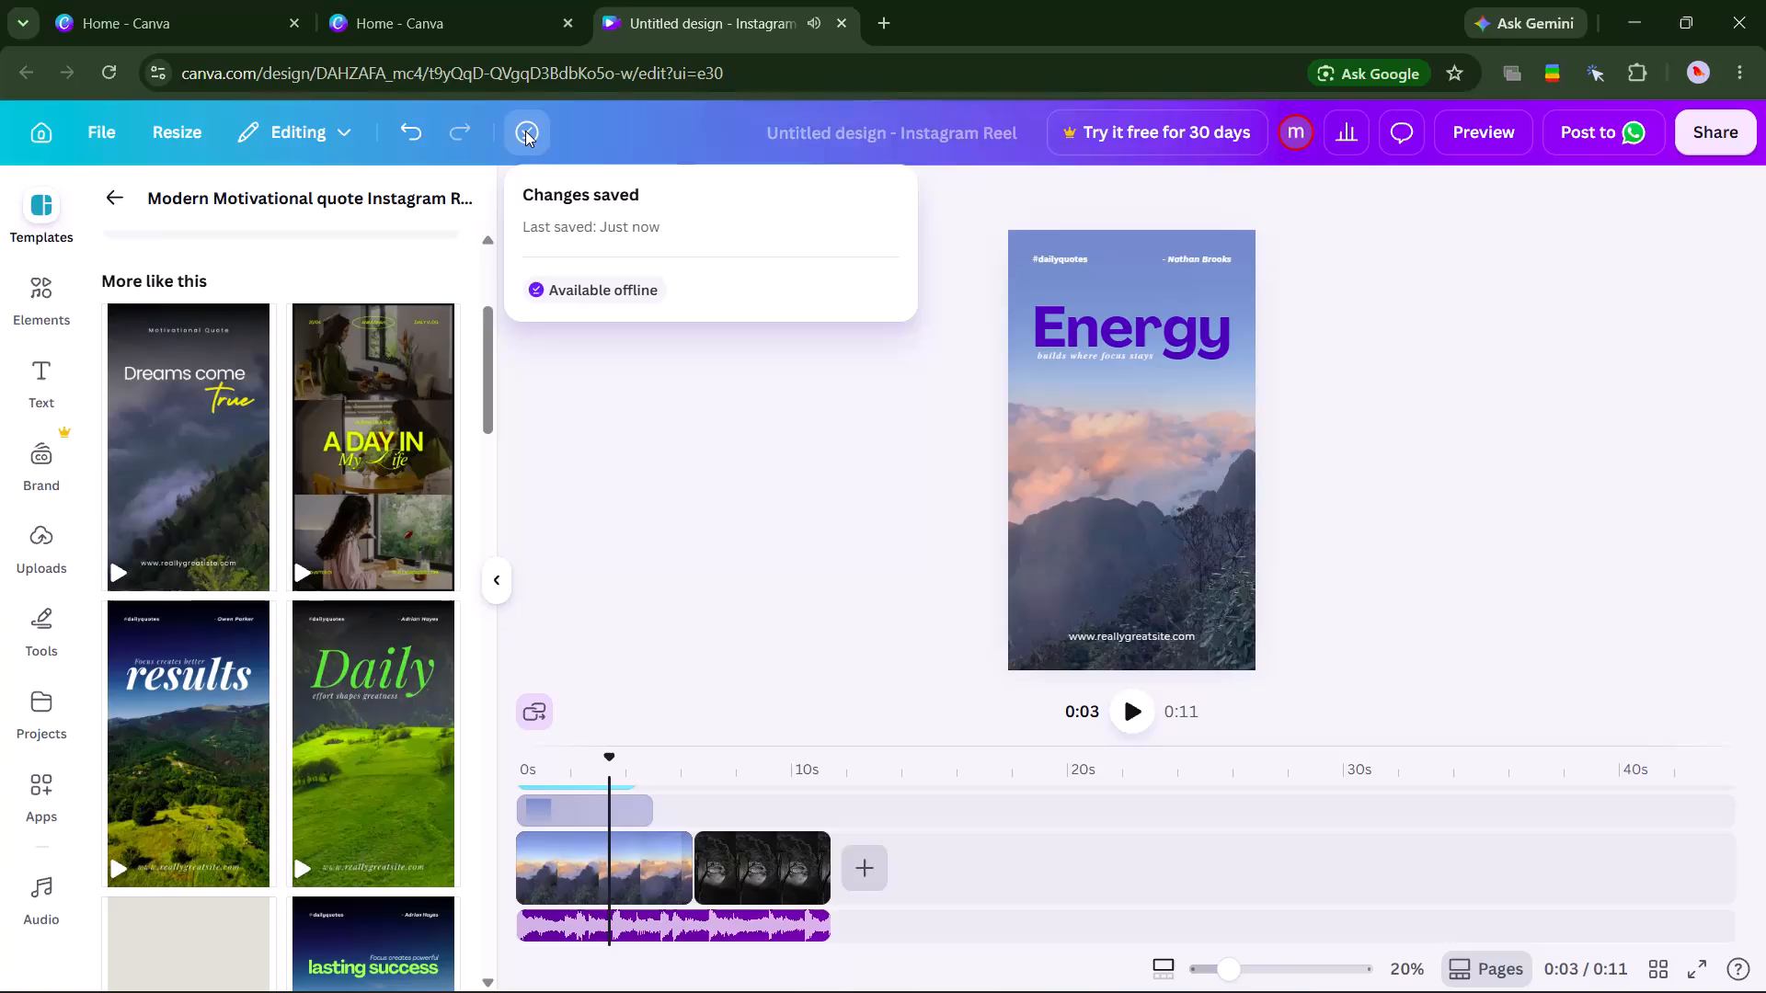
{"action": "left_click", "coordinate": [525, 131]}
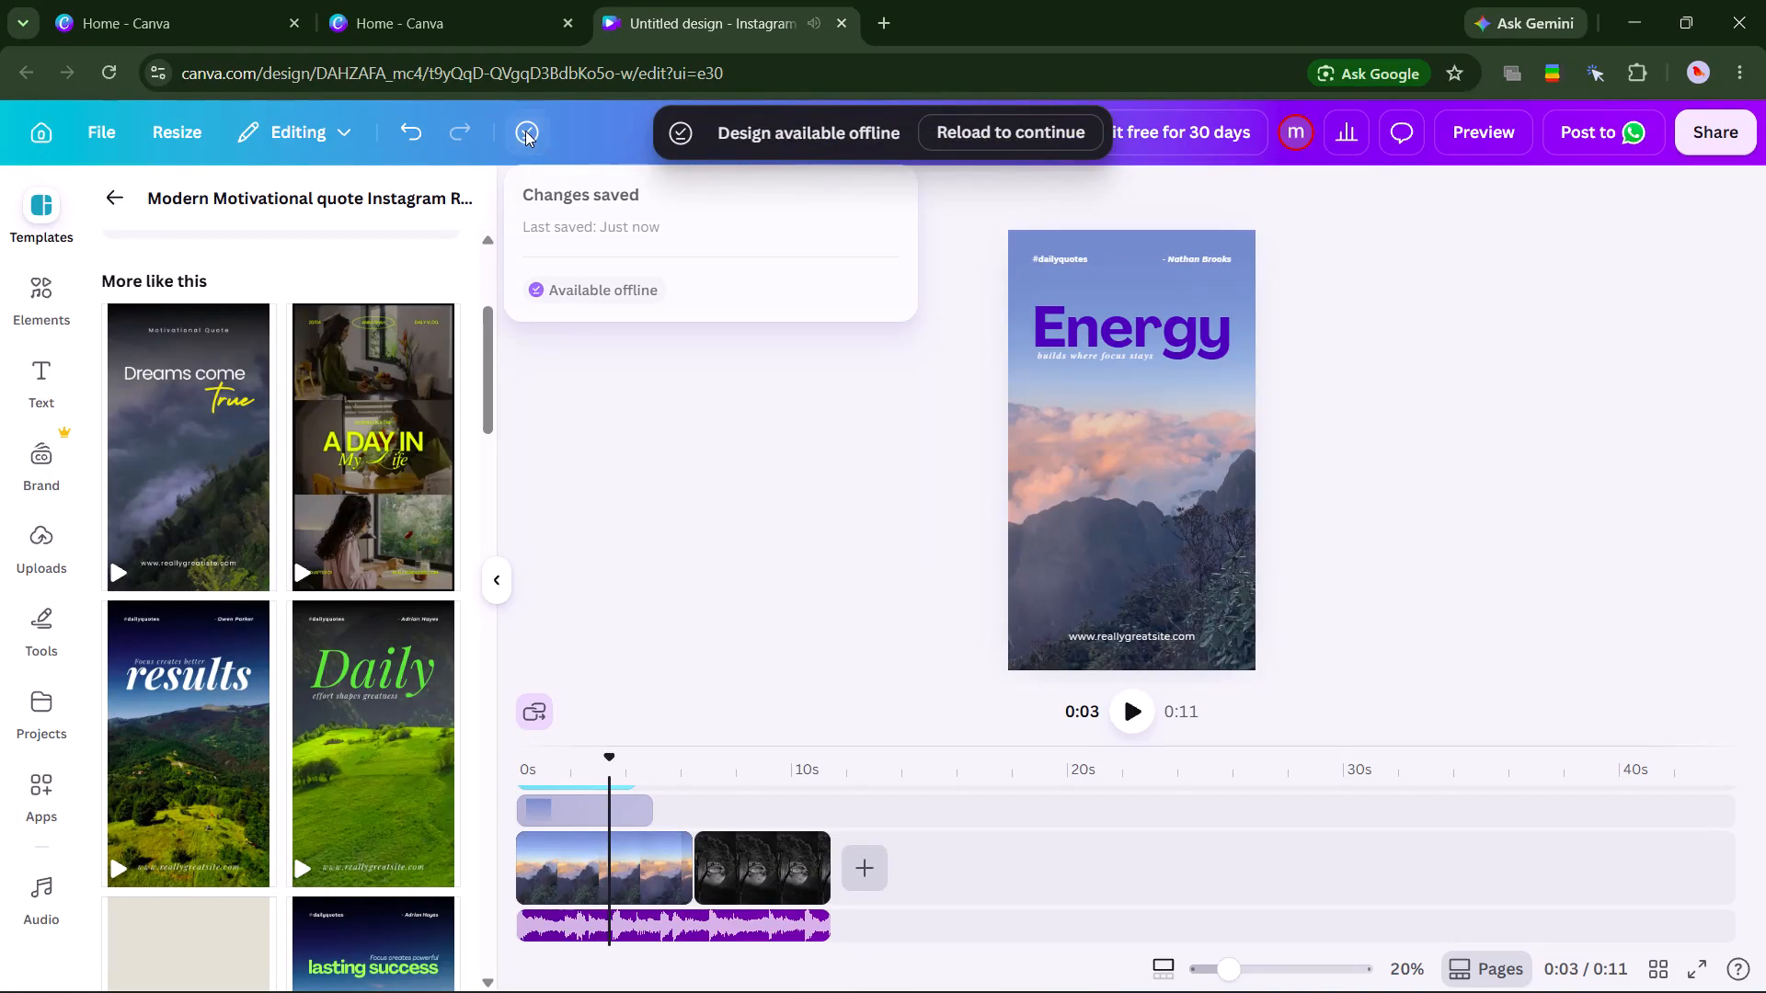
Play the reel from the current playhead position through to its end.
{"action": "left_click", "coordinate": [1058, 428]}
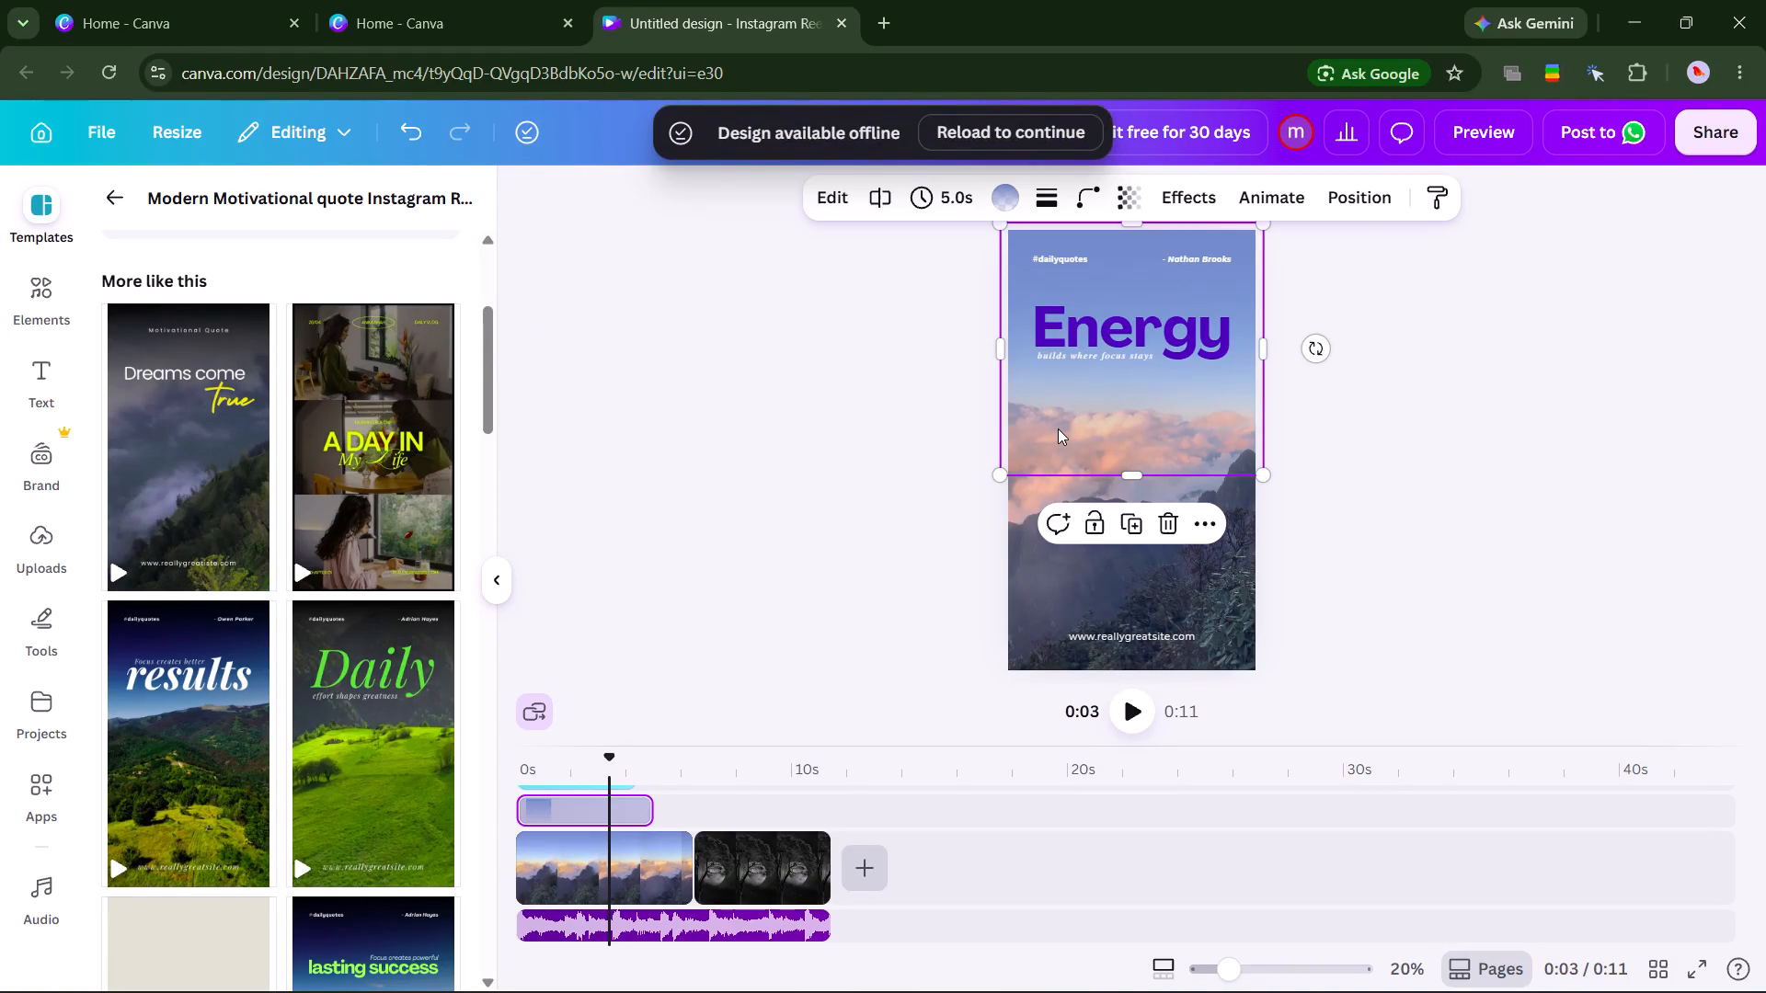
{"action": "left_click", "coordinate": [1126, 704]}
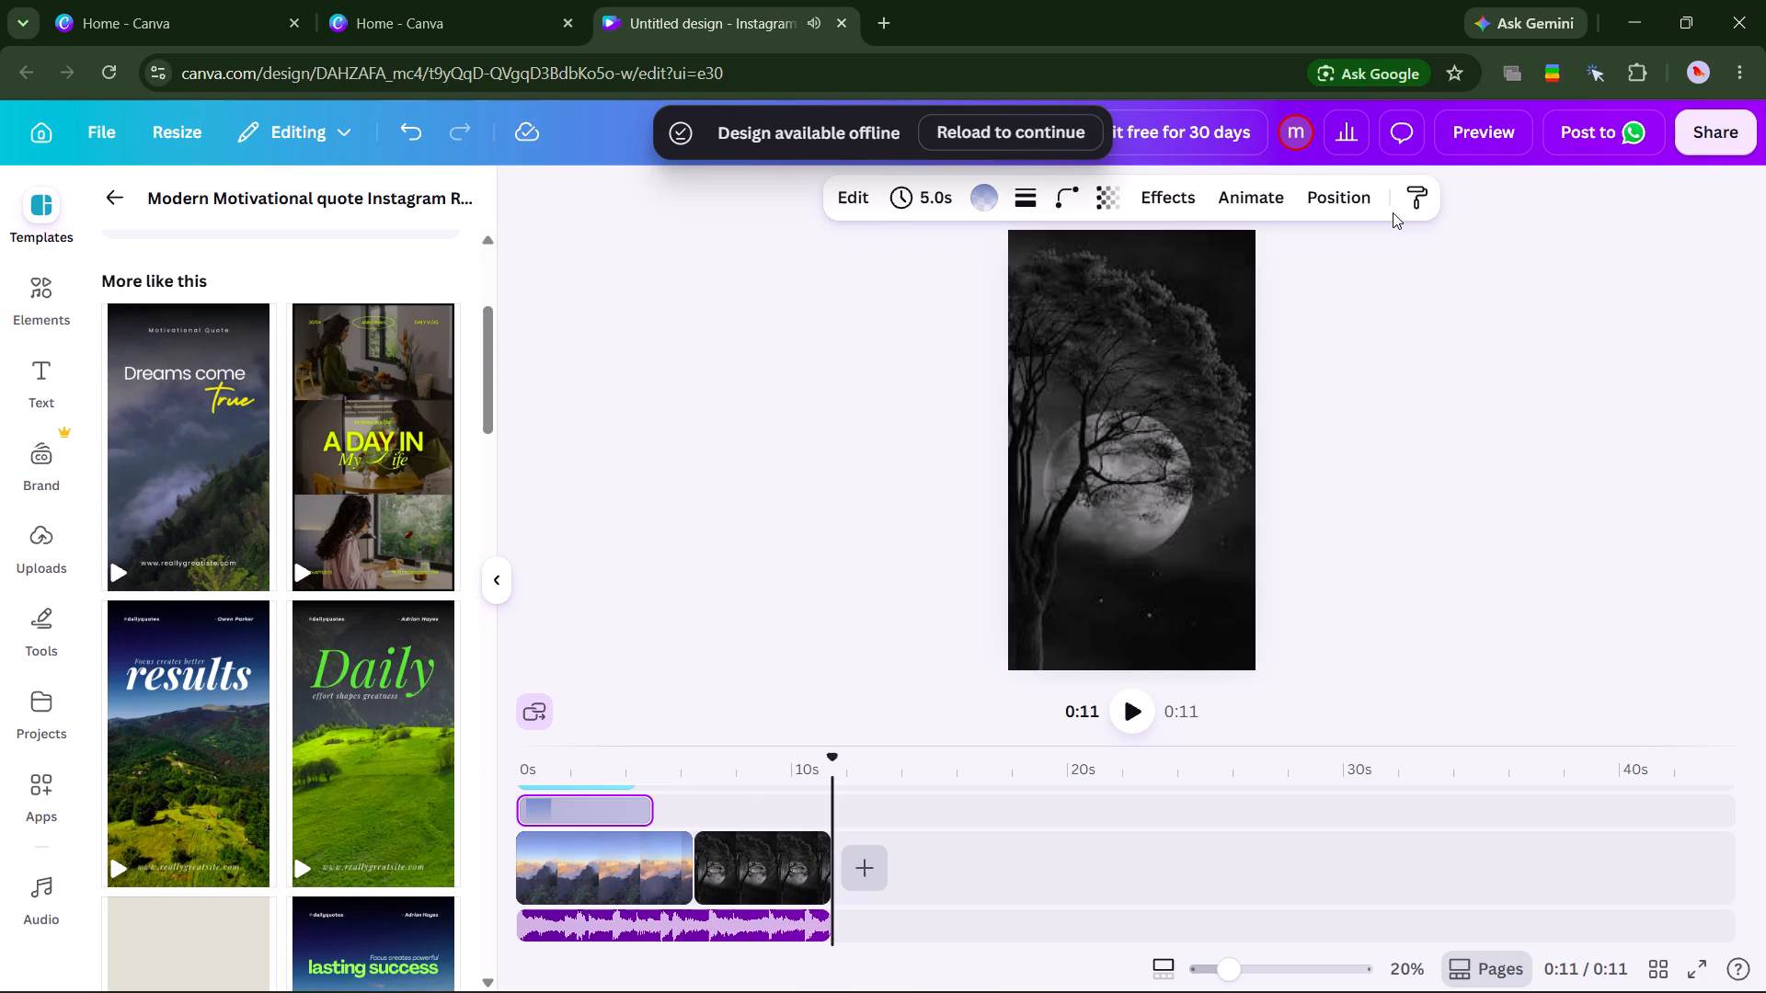
Switch to File Explorer, check the Downloads folder for the exported reel video, and close the window.
{"action": "left_click", "coordinate": [1709, 152]}
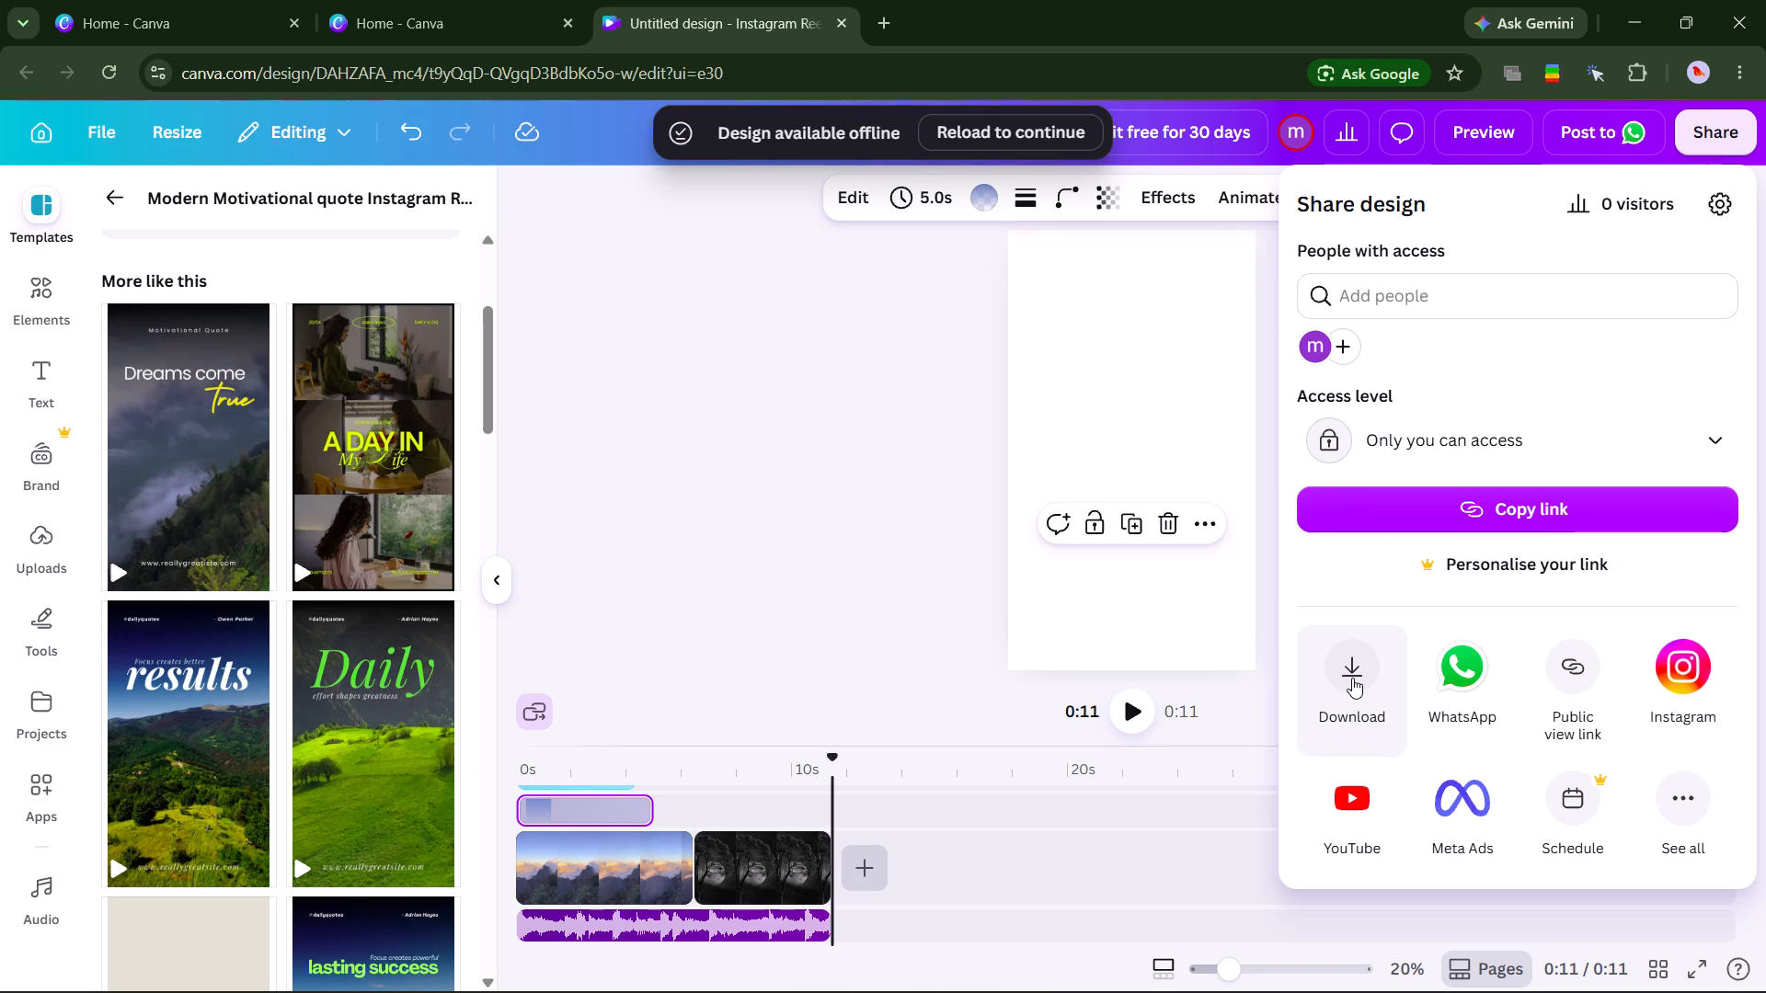
{"action": "left_click", "coordinate": [1691, 971]}
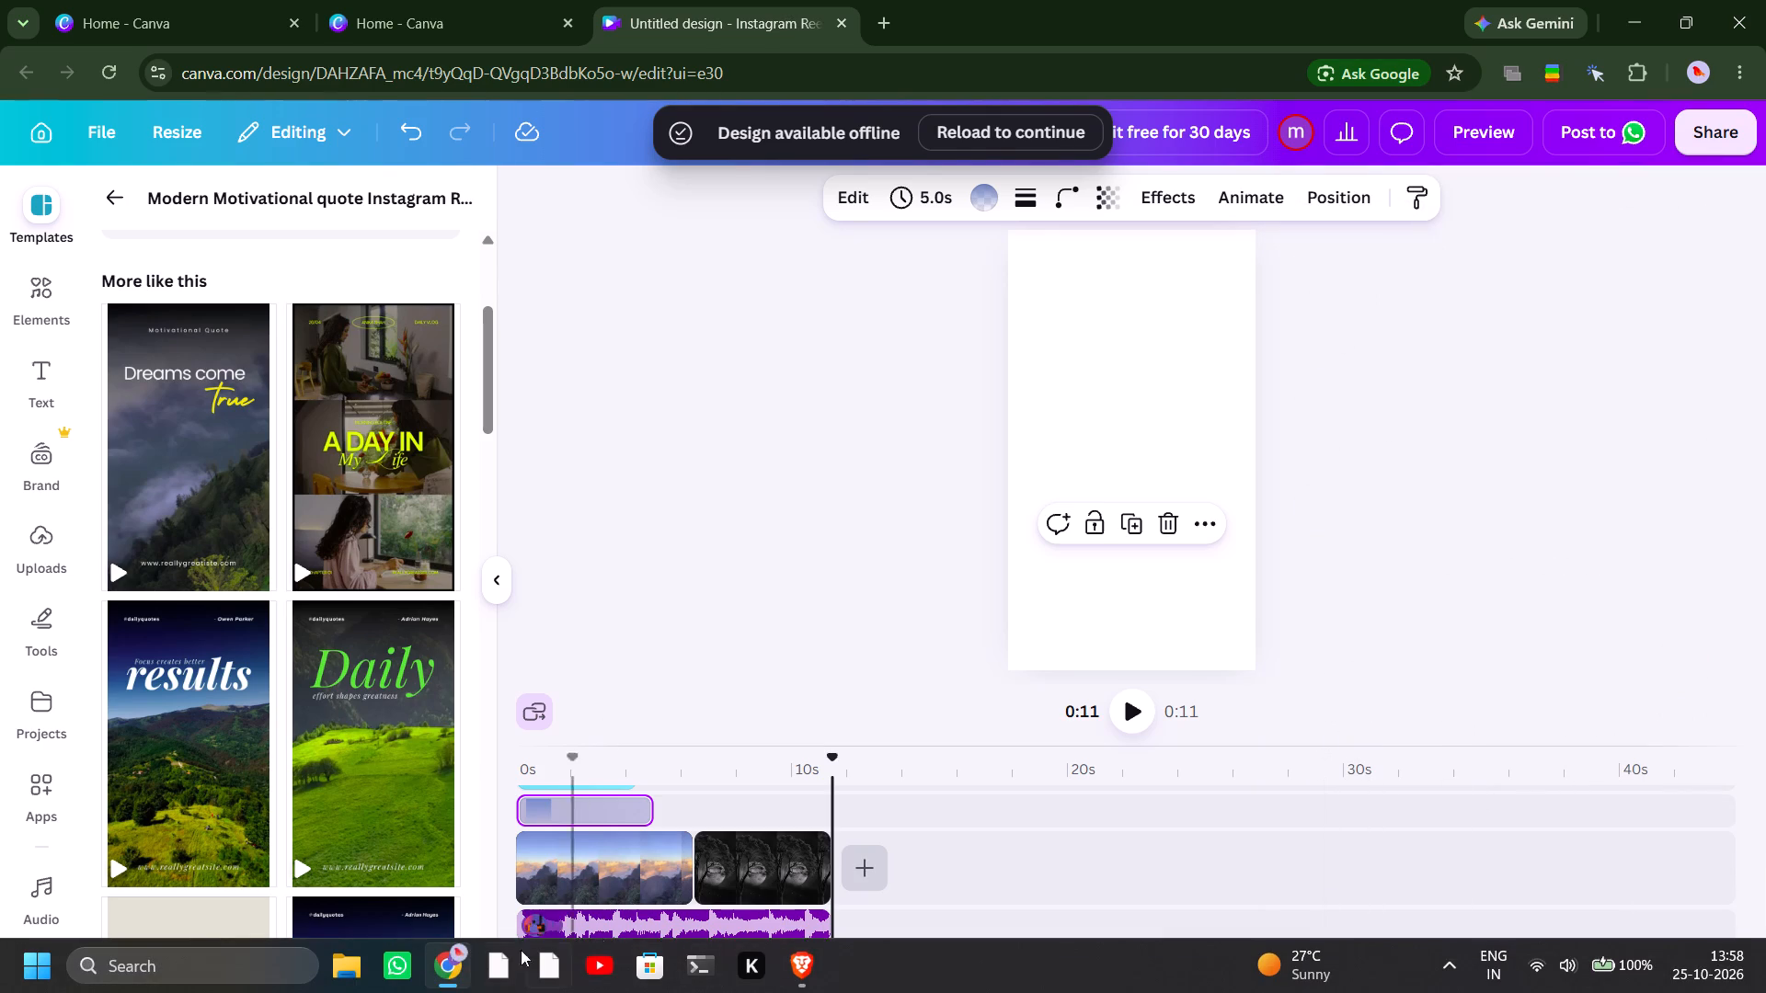
{"action": "left_click", "coordinate": [353, 964]}
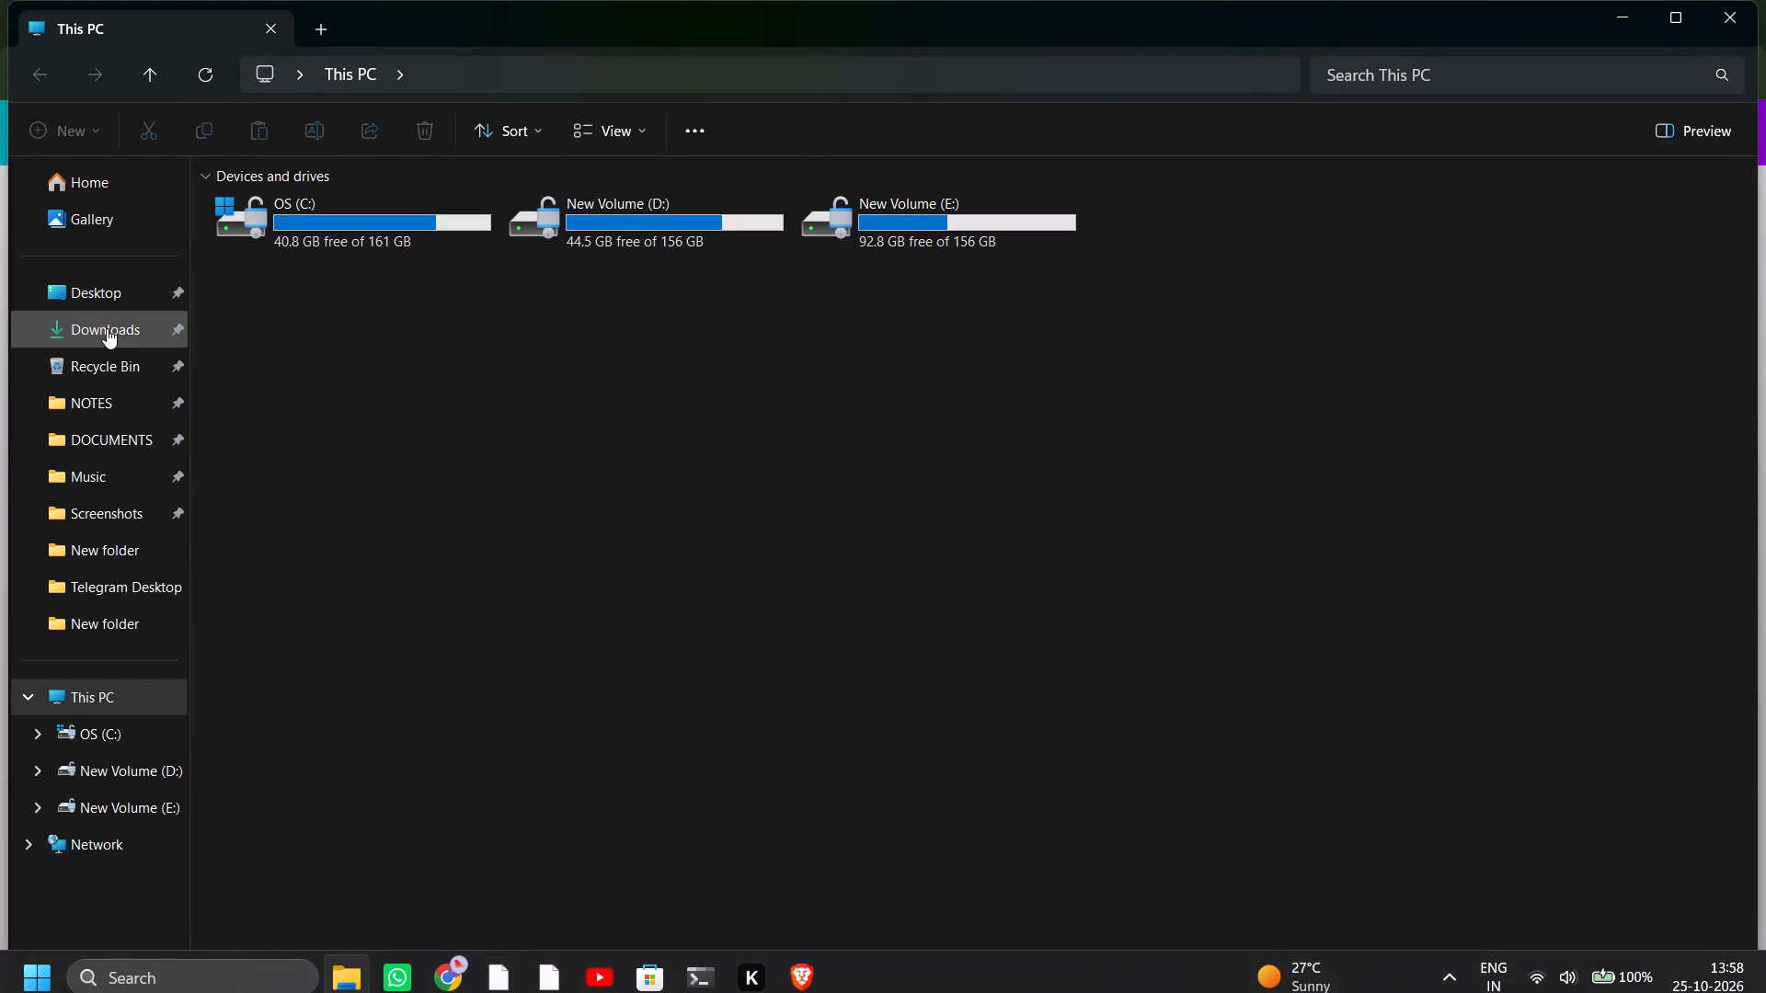
{"action": "double_click", "coordinate": [105, 328]}
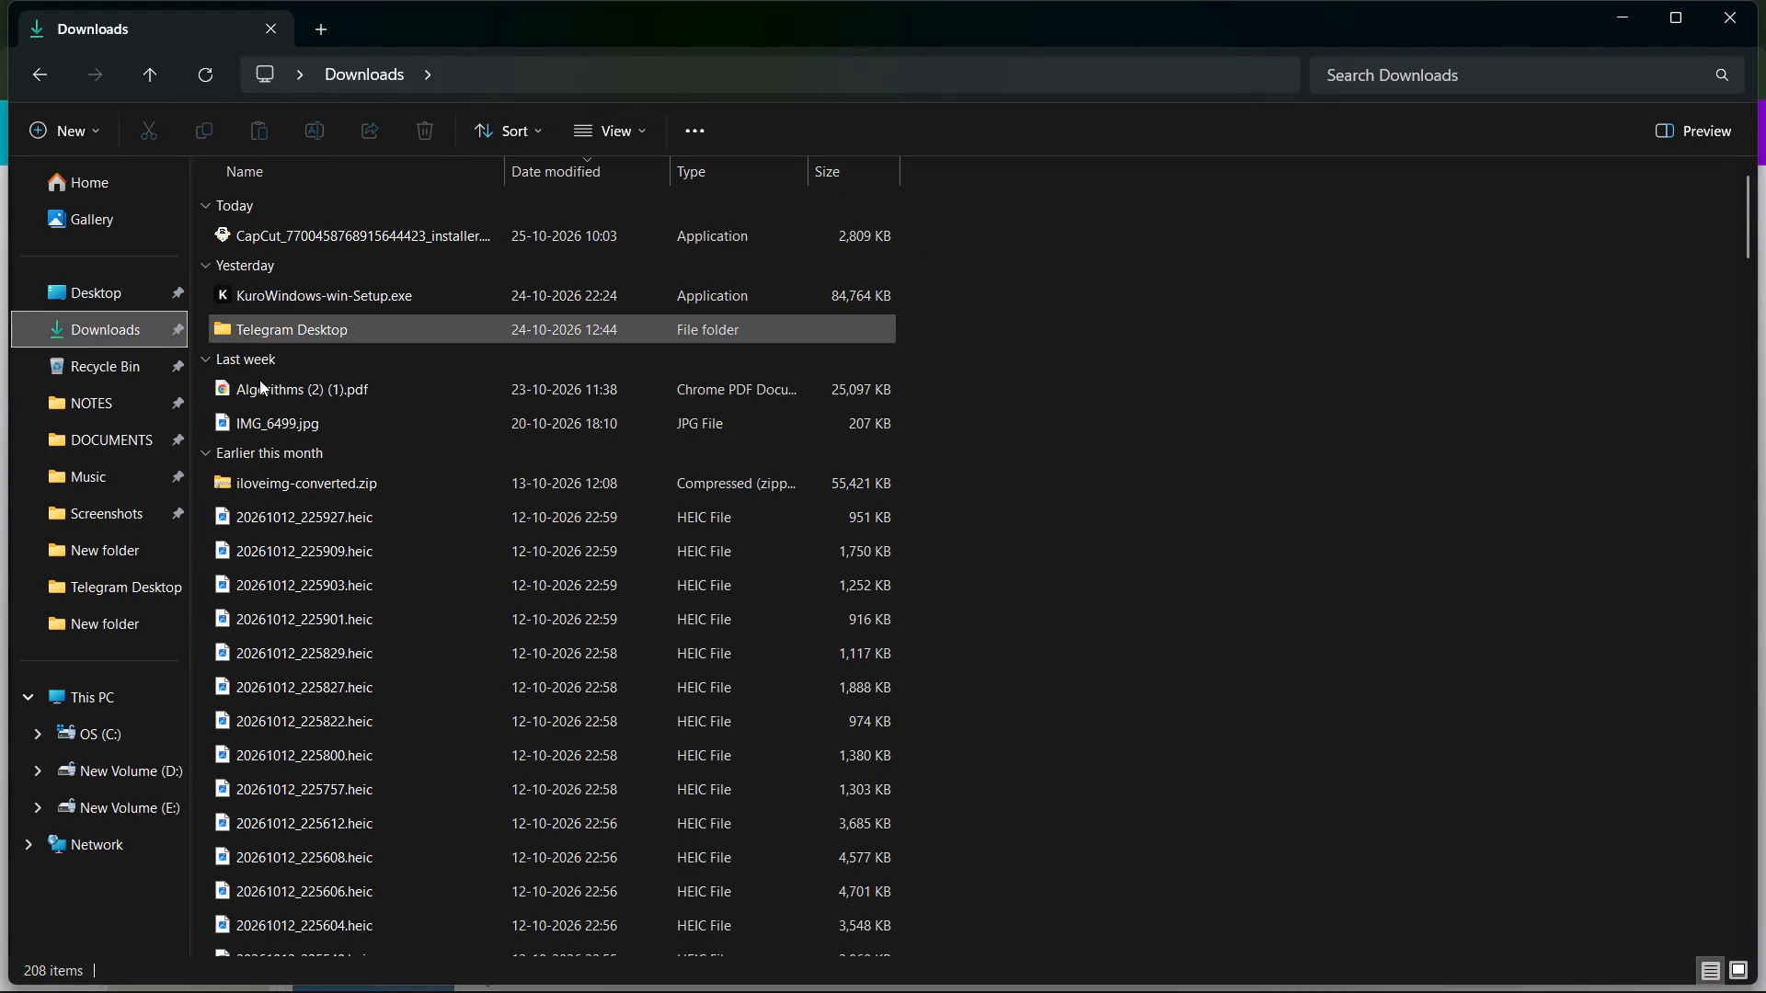
{"action": "left_click", "coordinate": [1738, 13]}
Open the sharing options for the reel design.
{"action": "left_click", "coordinate": [1719, 122]}
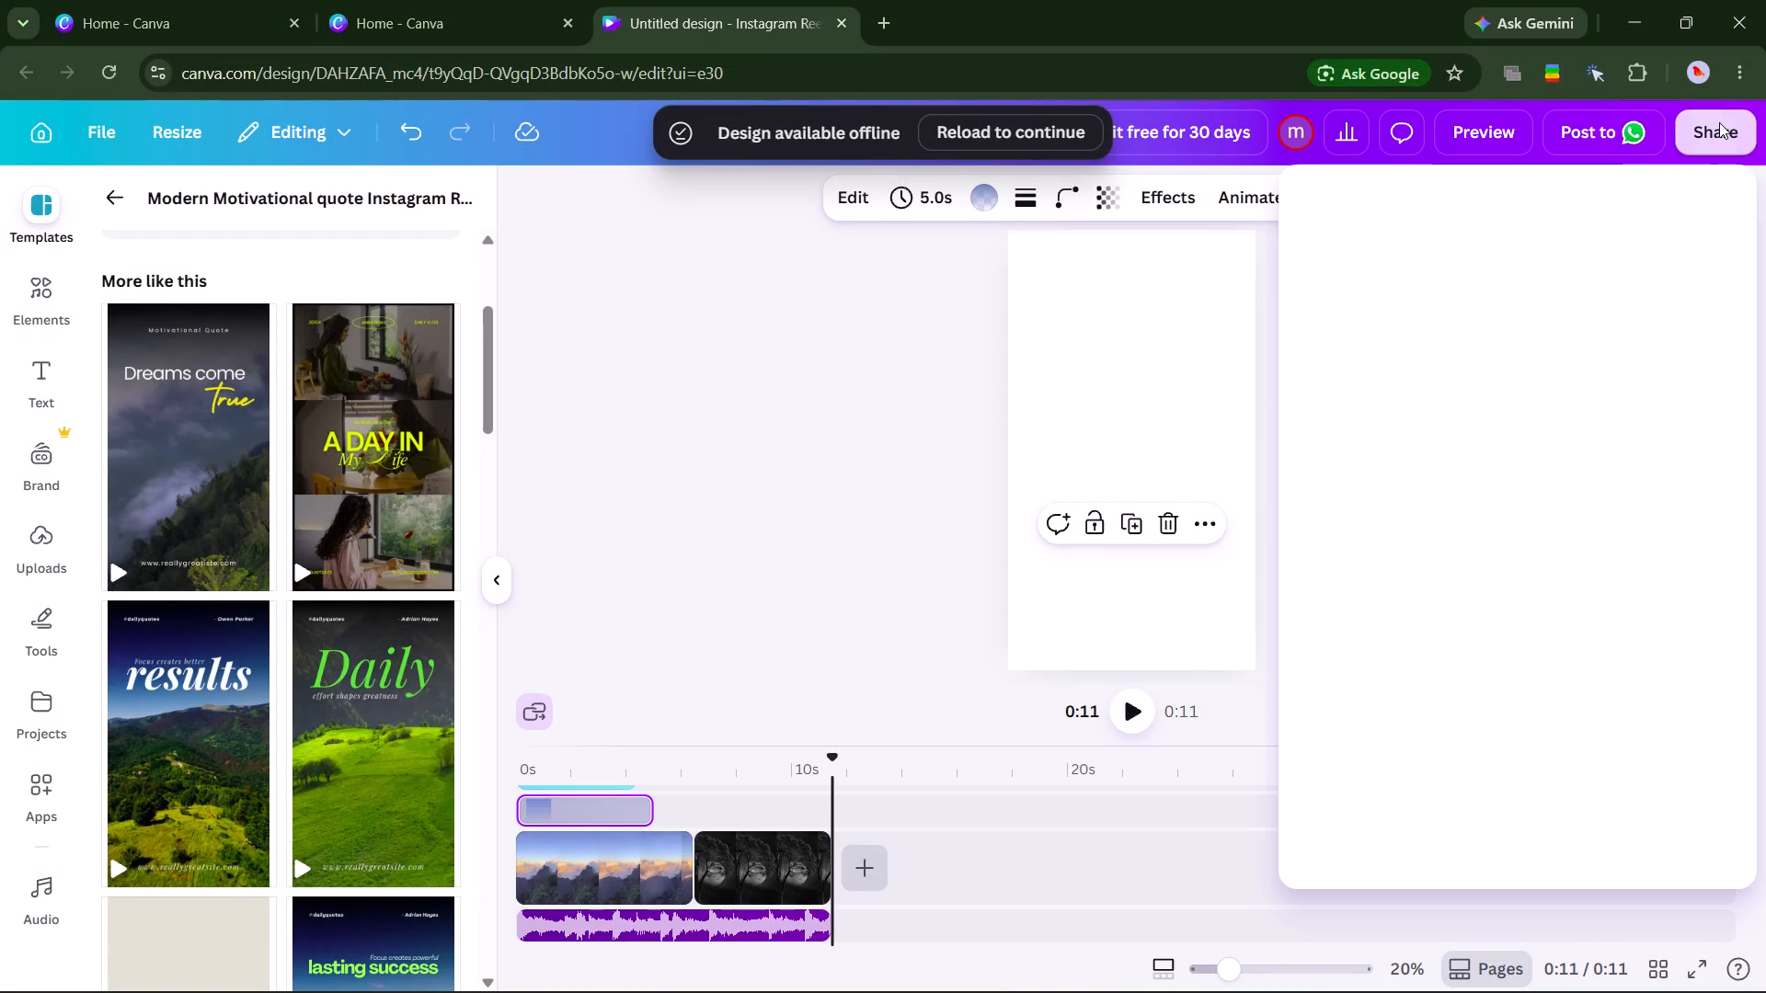
Download the reel again as an MP4 video at 1080p quality.
{"action": "left_click", "coordinate": [1356, 668]}
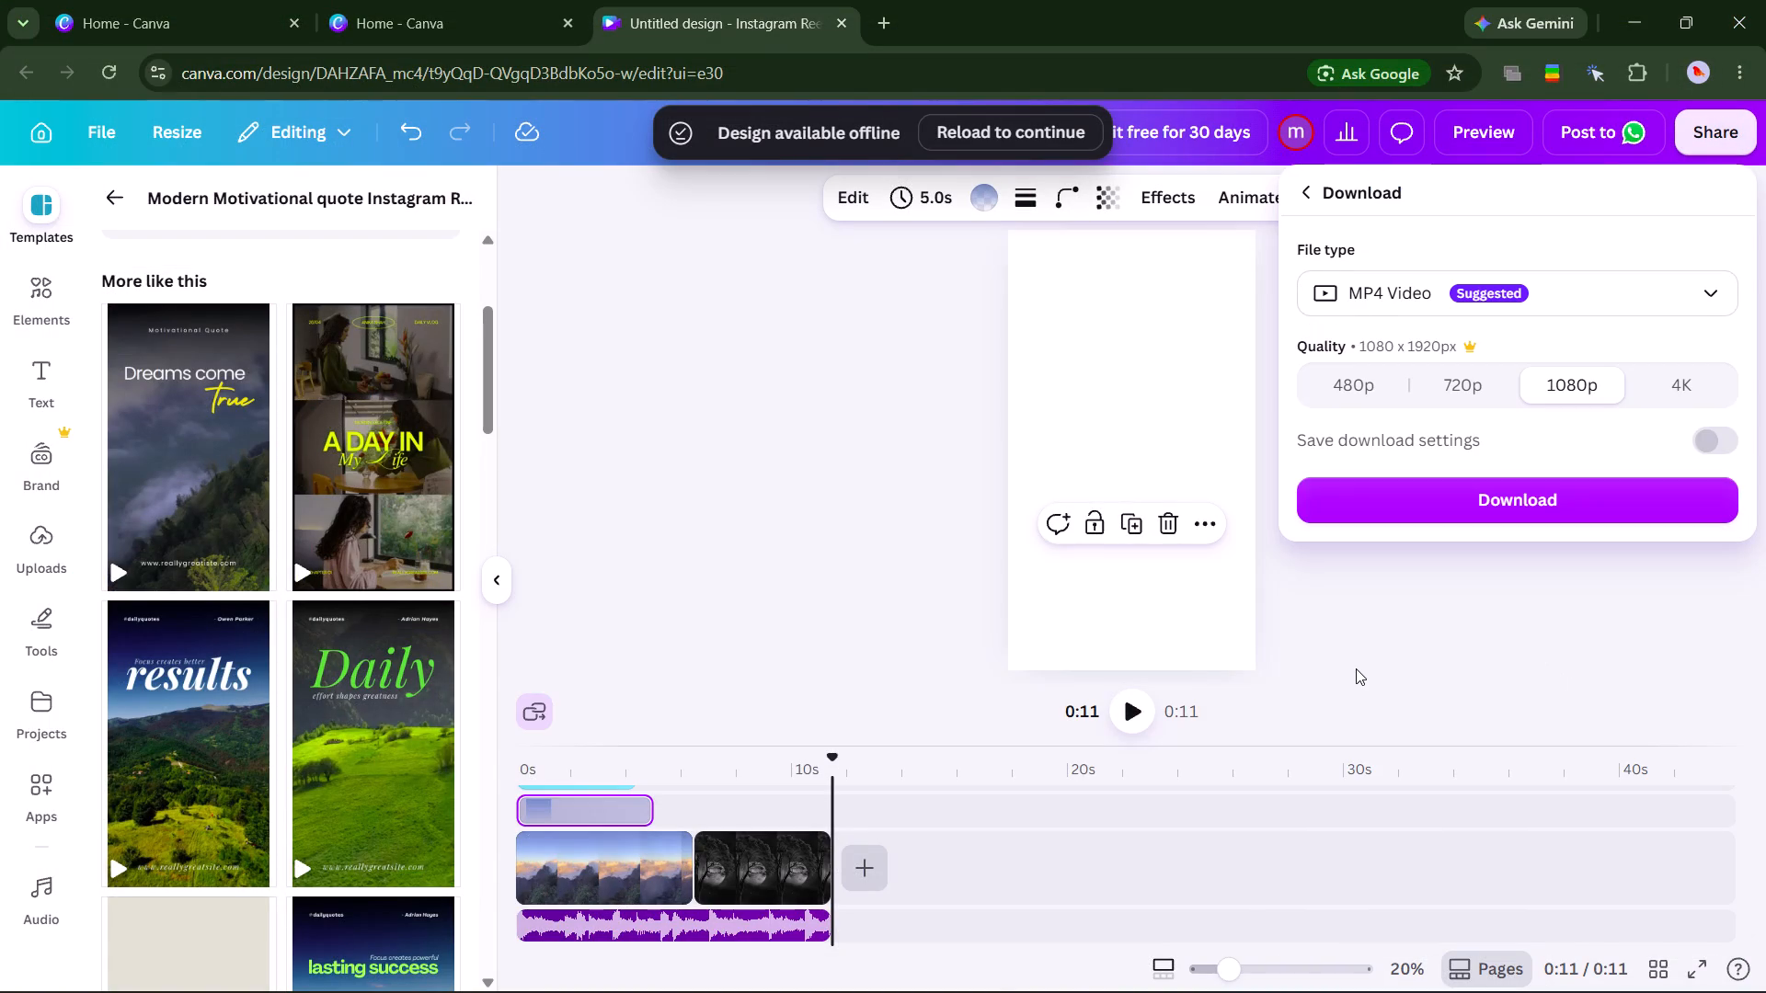
{"action": "left_click", "coordinate": [1494, 504]}
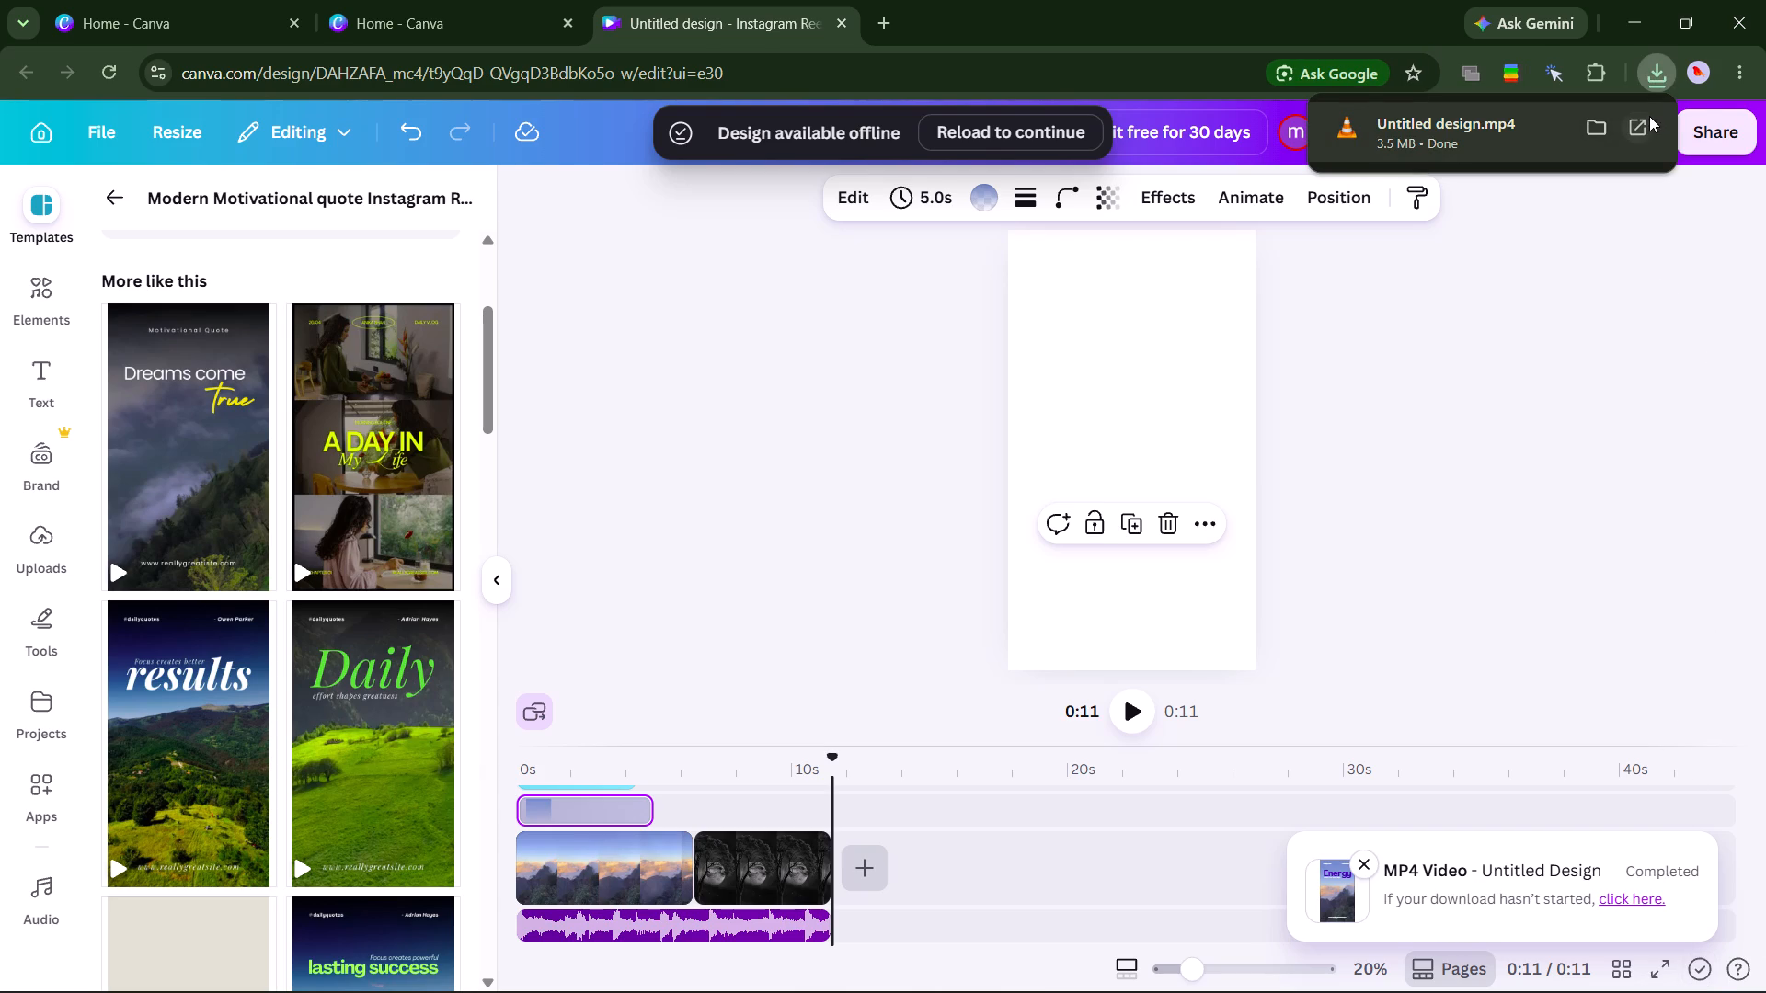
Open the downloaded Untitled design.mp4 in VLC media player, watch it and close the player.
{"action": "left_click", "coordinate": [1646, 119]}
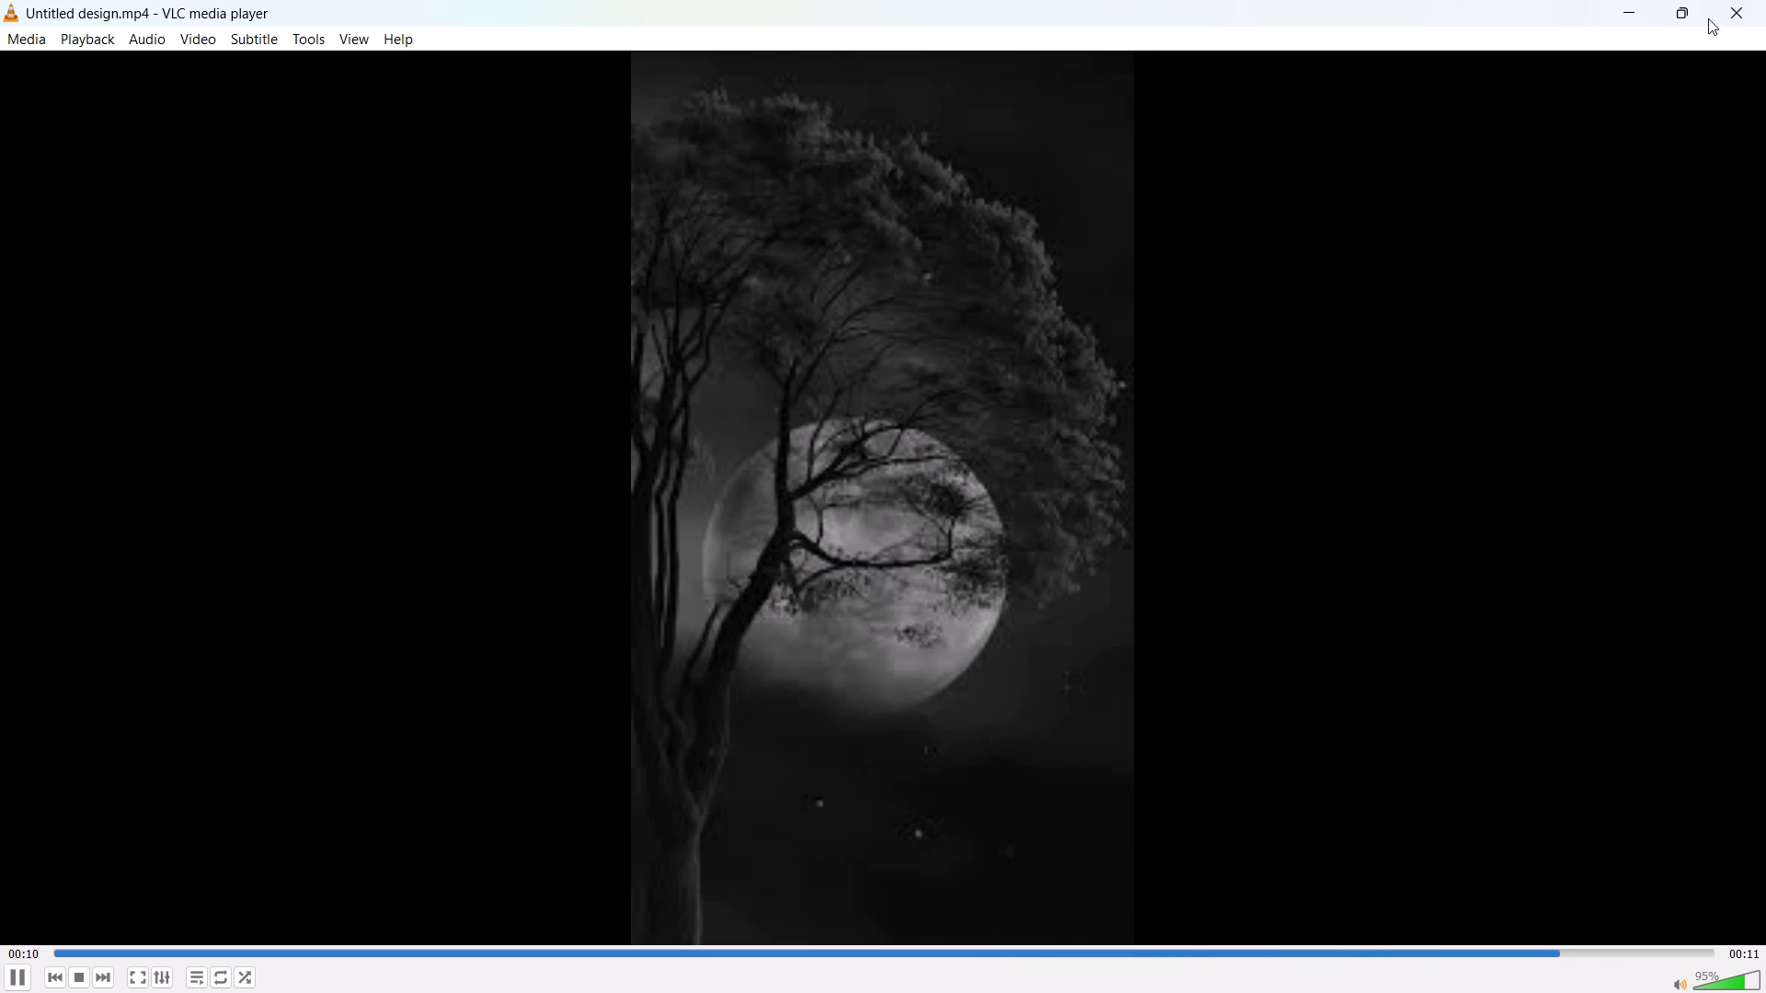
{"action": "left_click", "coordinate": [1737, 9]}
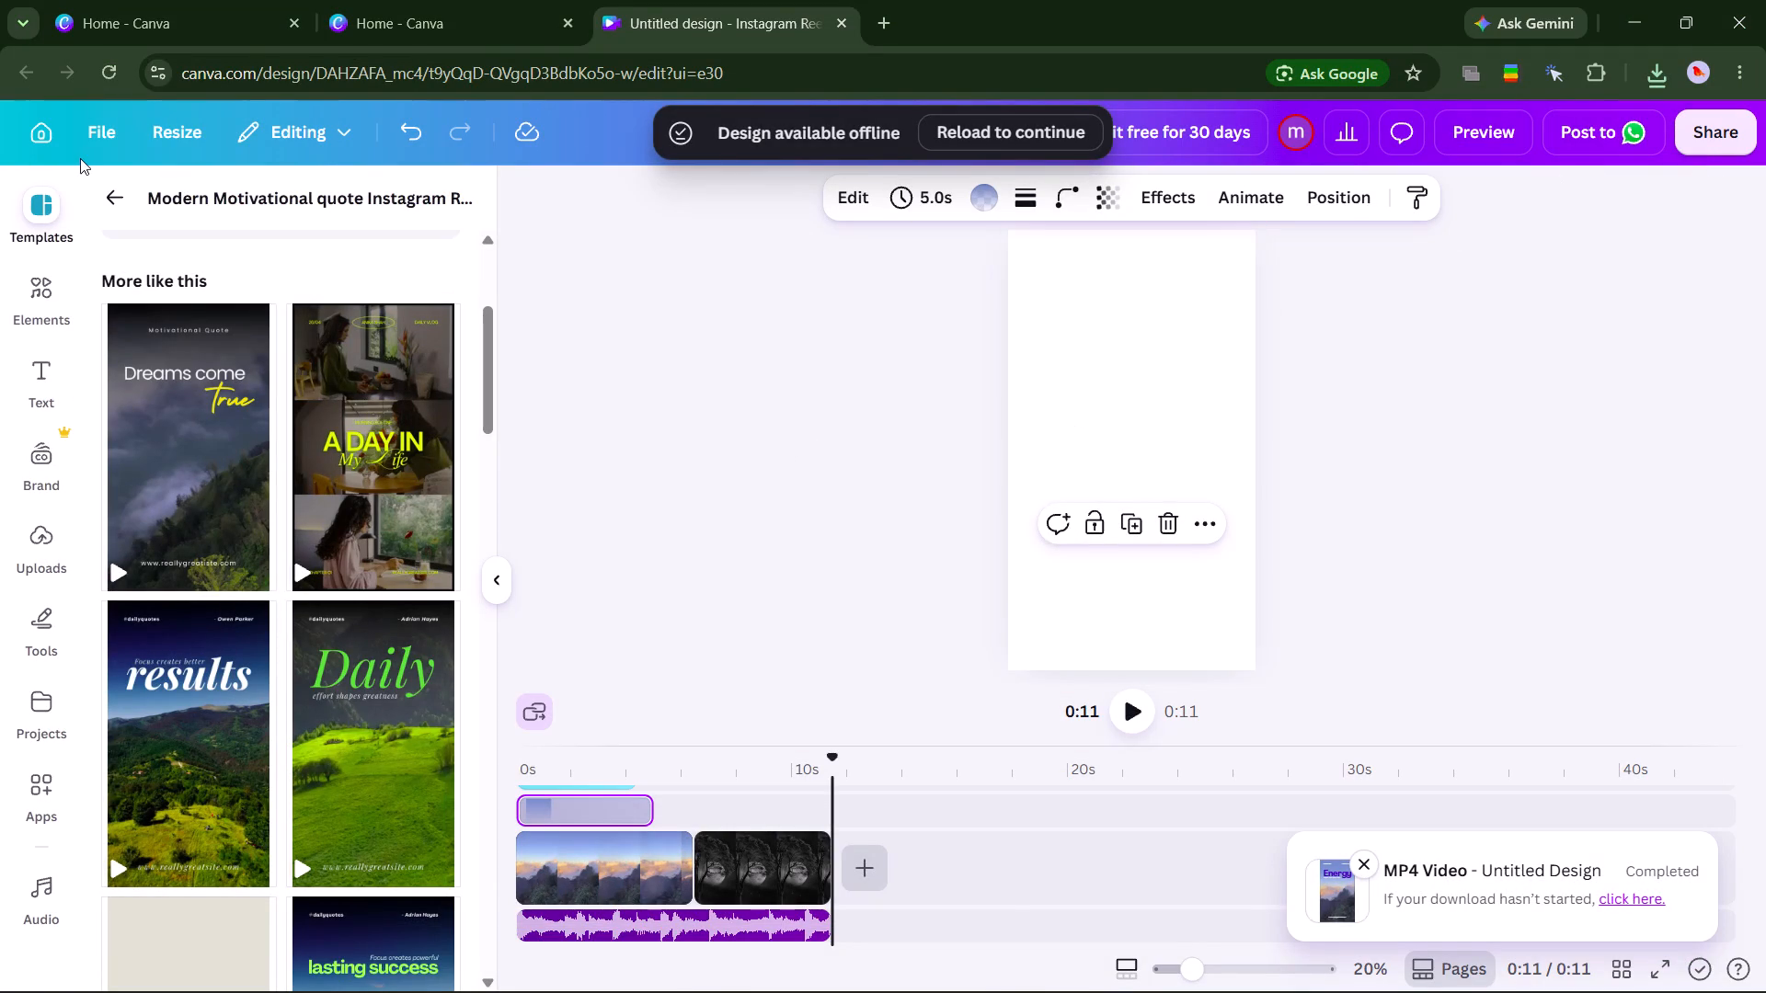
Return to the Canva home page and open the Playful Scrapbook Birthday Photo Collage template from the Happy birthday section for editing.
{"action": "left_click", "coordinate": [33, 125]}
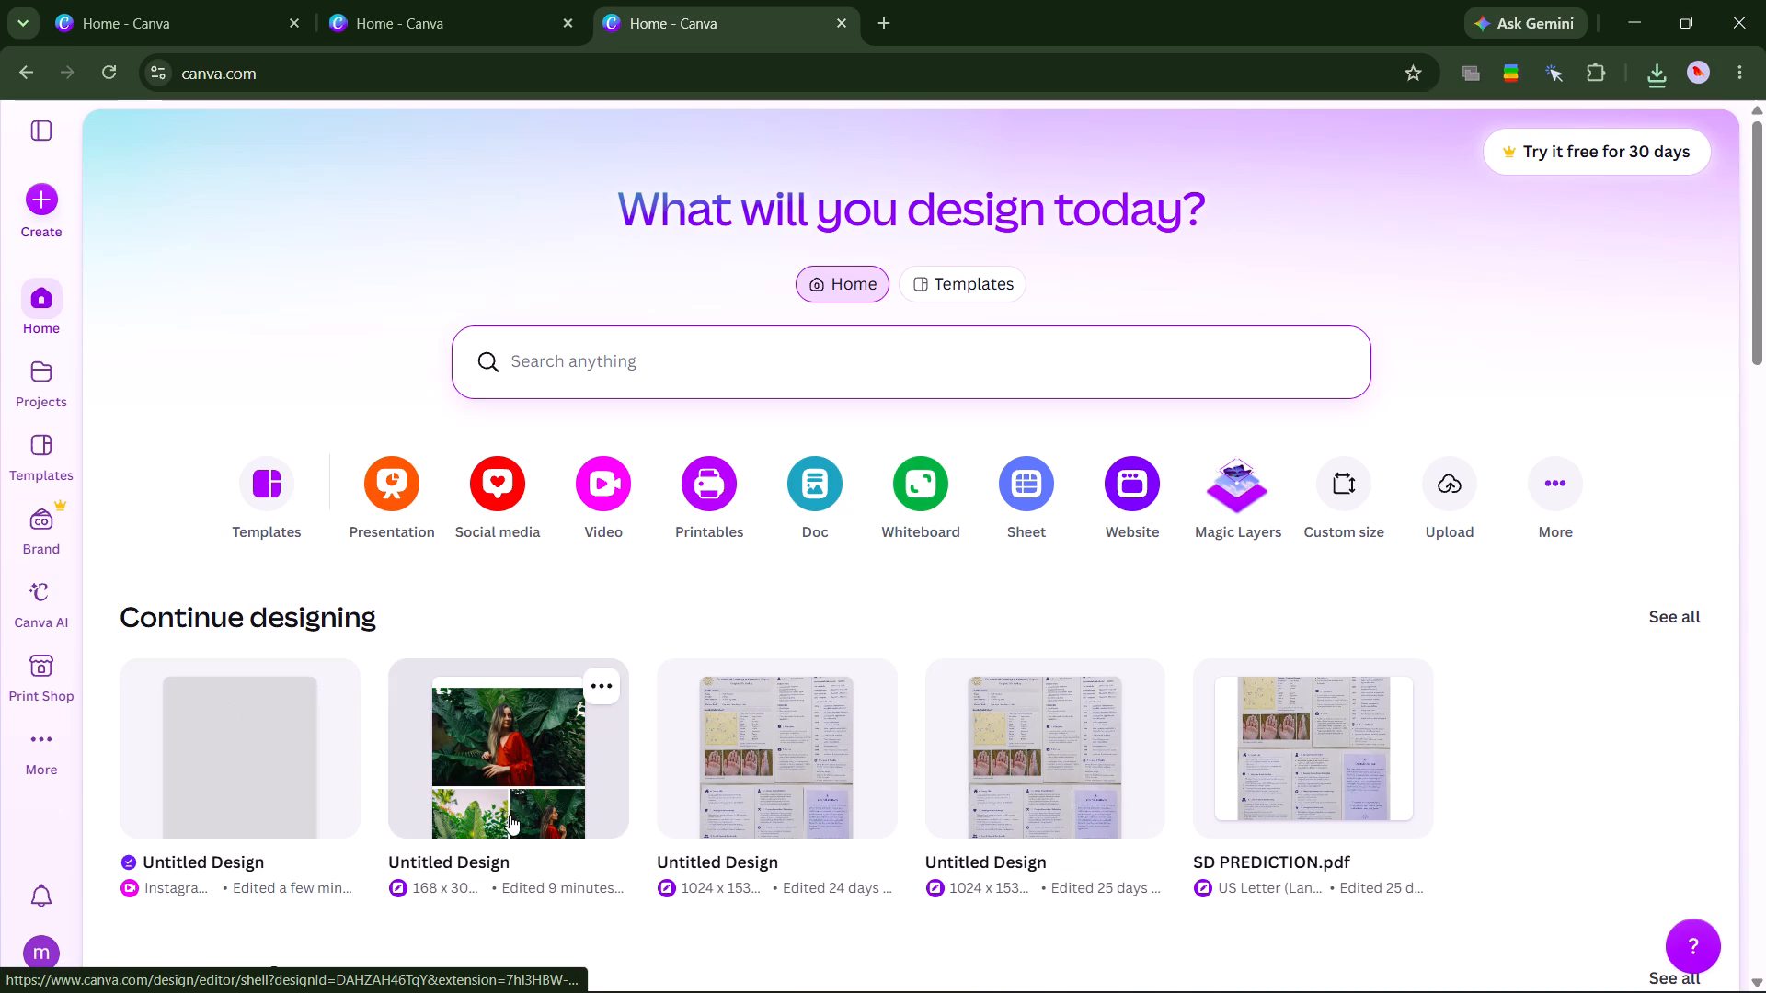
{"action": "scroll", "coordinate": [512, 821], "scroll_direction": "down", "scroll_amount": 3}
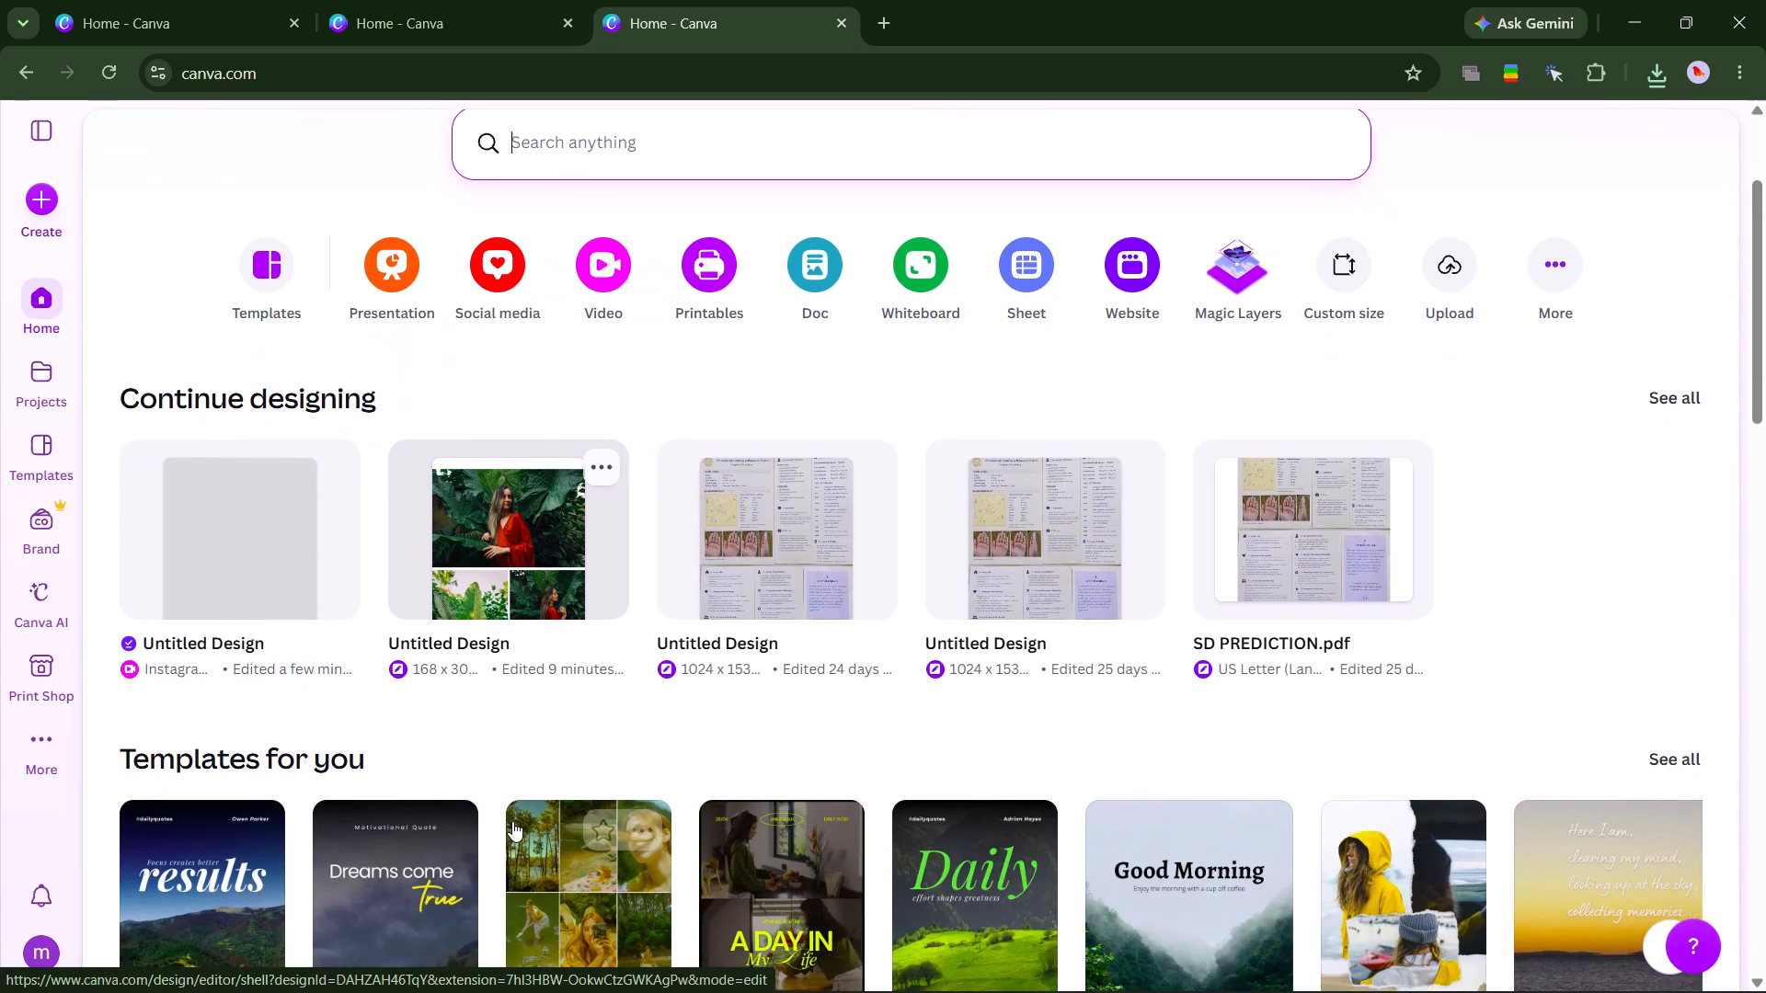
{"action": "scroll", "coordinate": [512, 821], "scroll_direction": "down", "scroll_amount": 4}
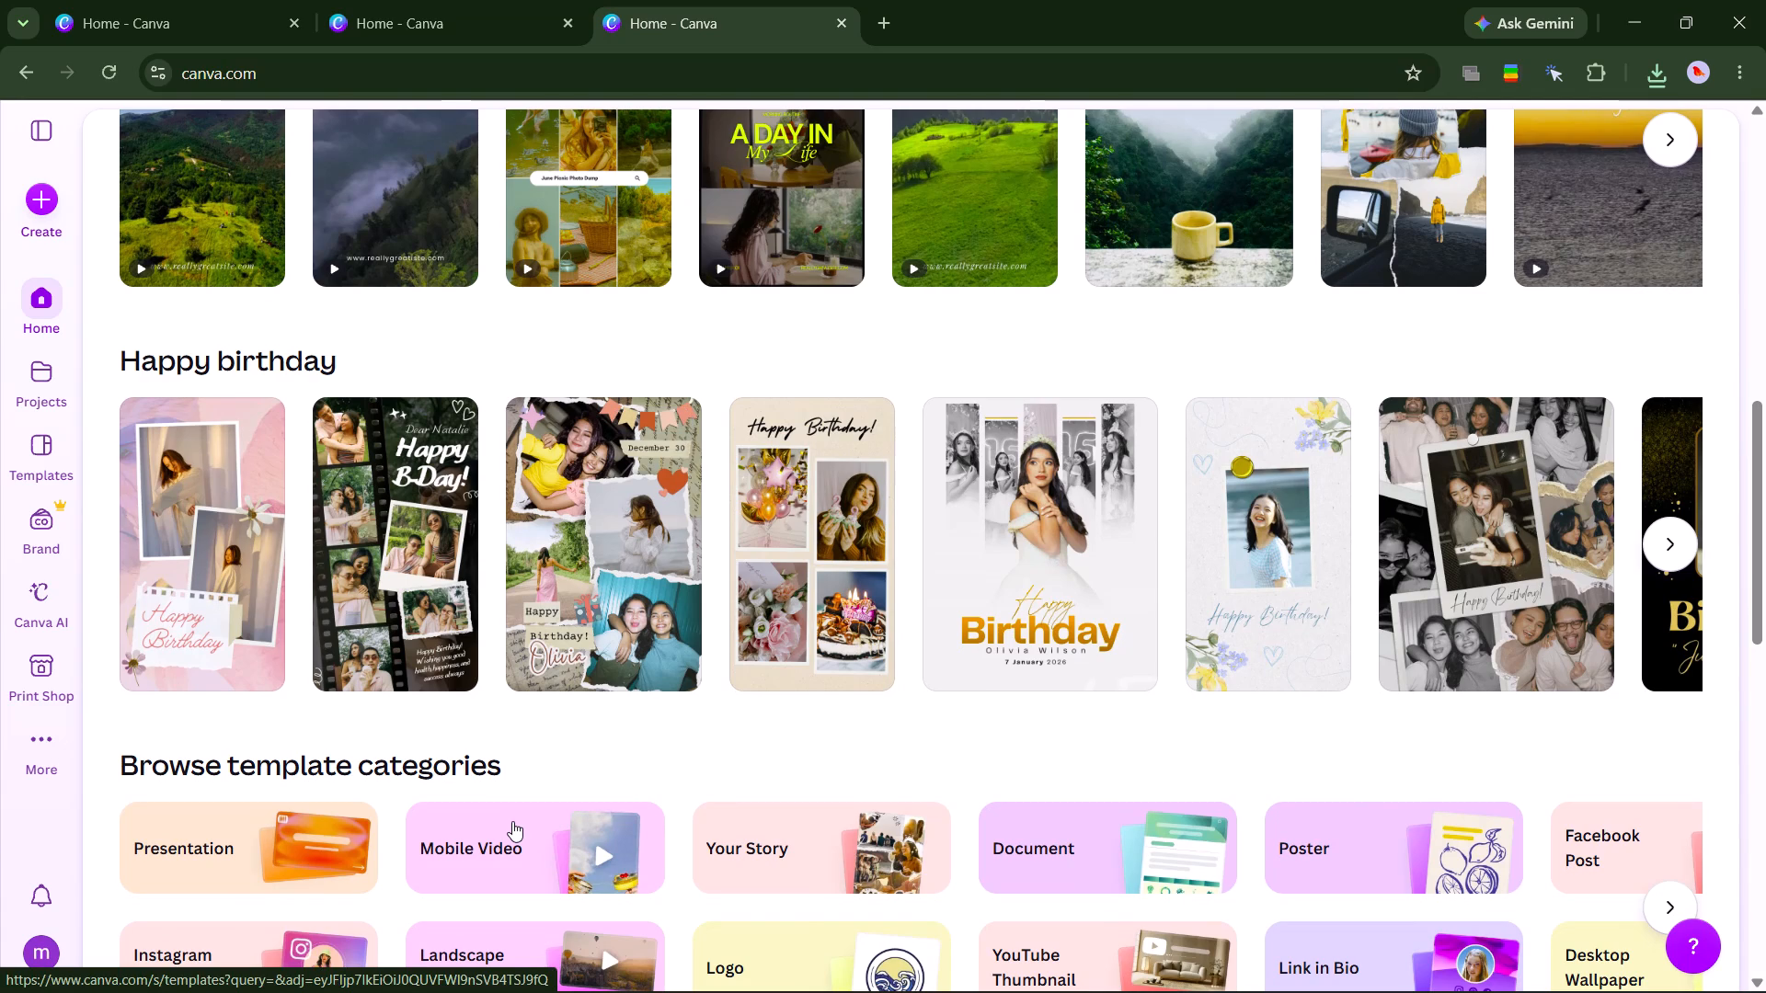
{"action": "left_click", "coordinate": [603, 656]}
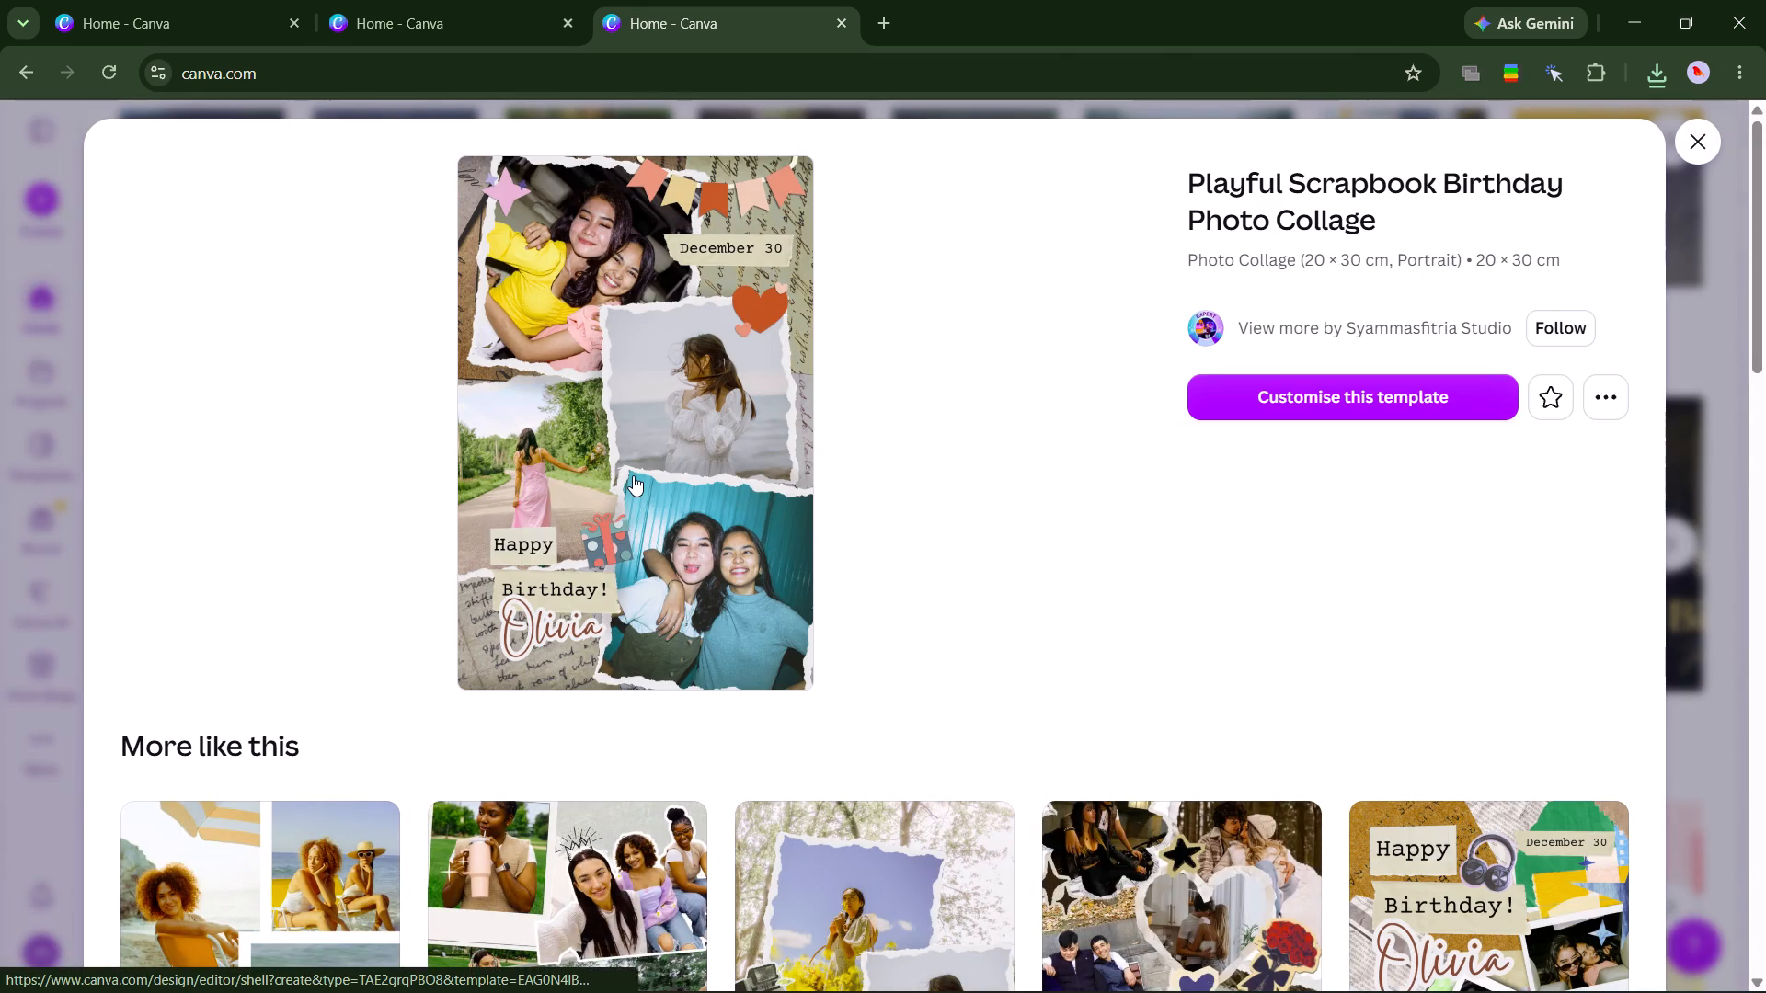
{"action": "left_click", "coordinate": [633, 475]}
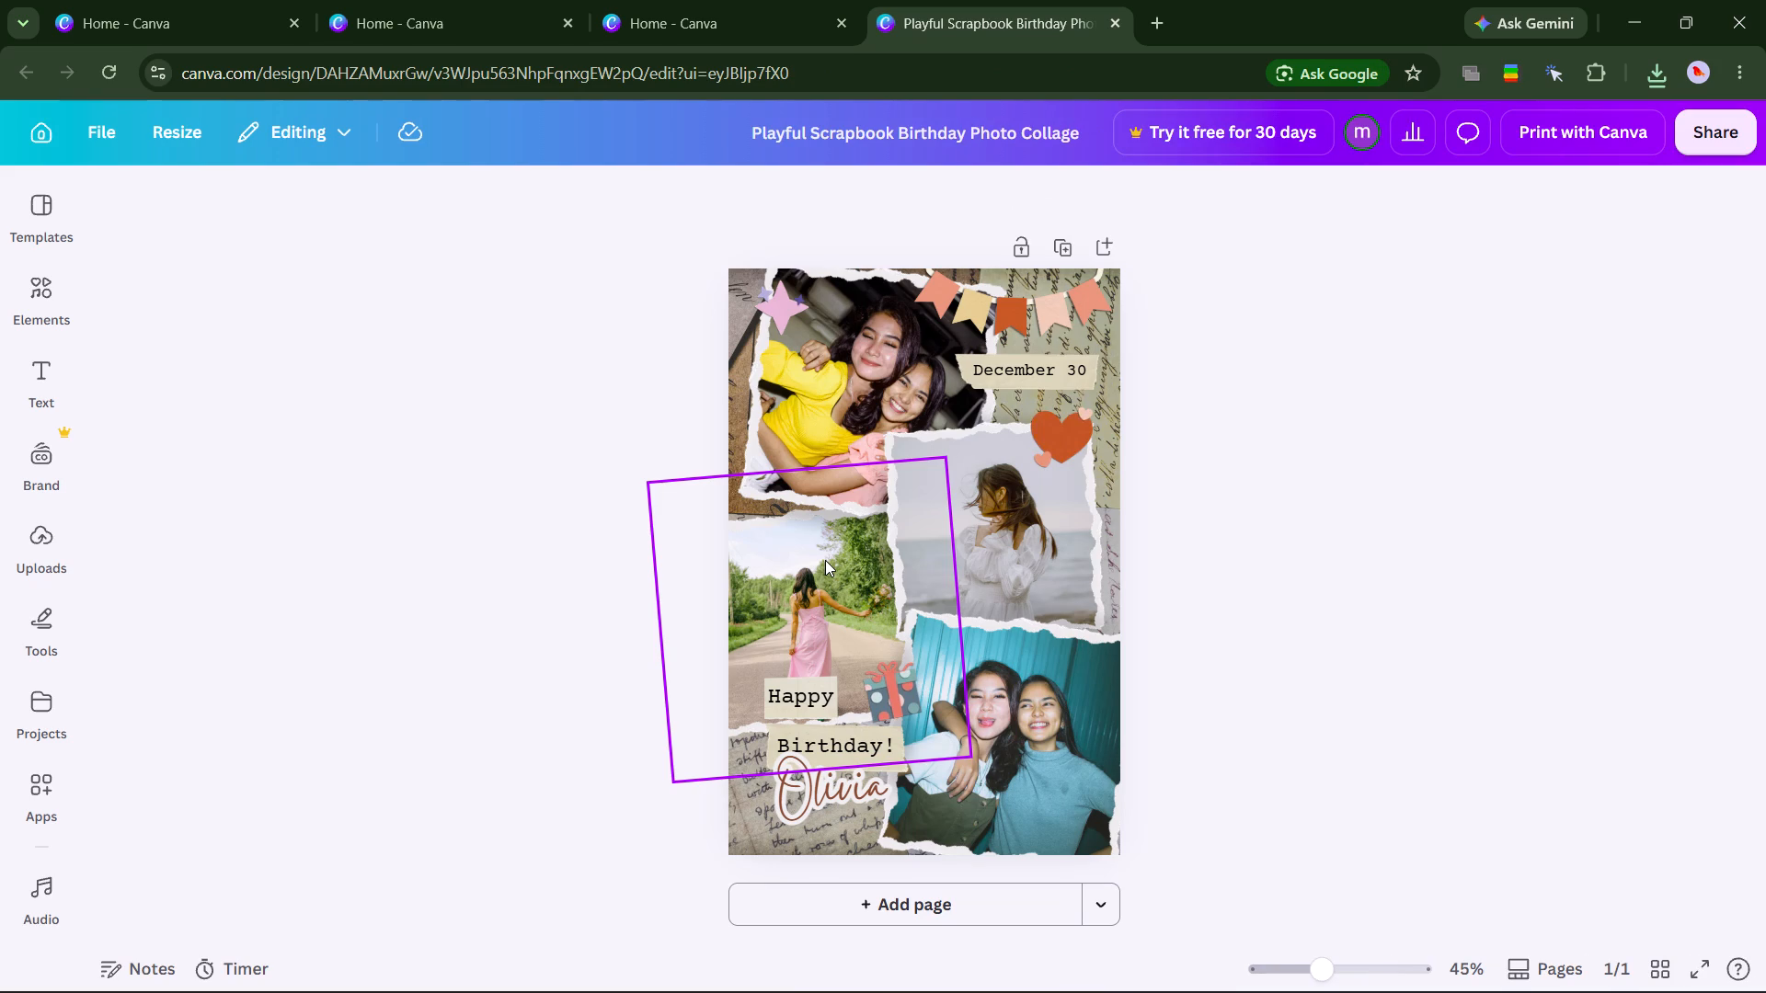
Shift the photo of the two friends in the collage's lower-right torn-paper frame slightly down and to the right.
{"action": "left_click", "coordinate": [986, 707]}
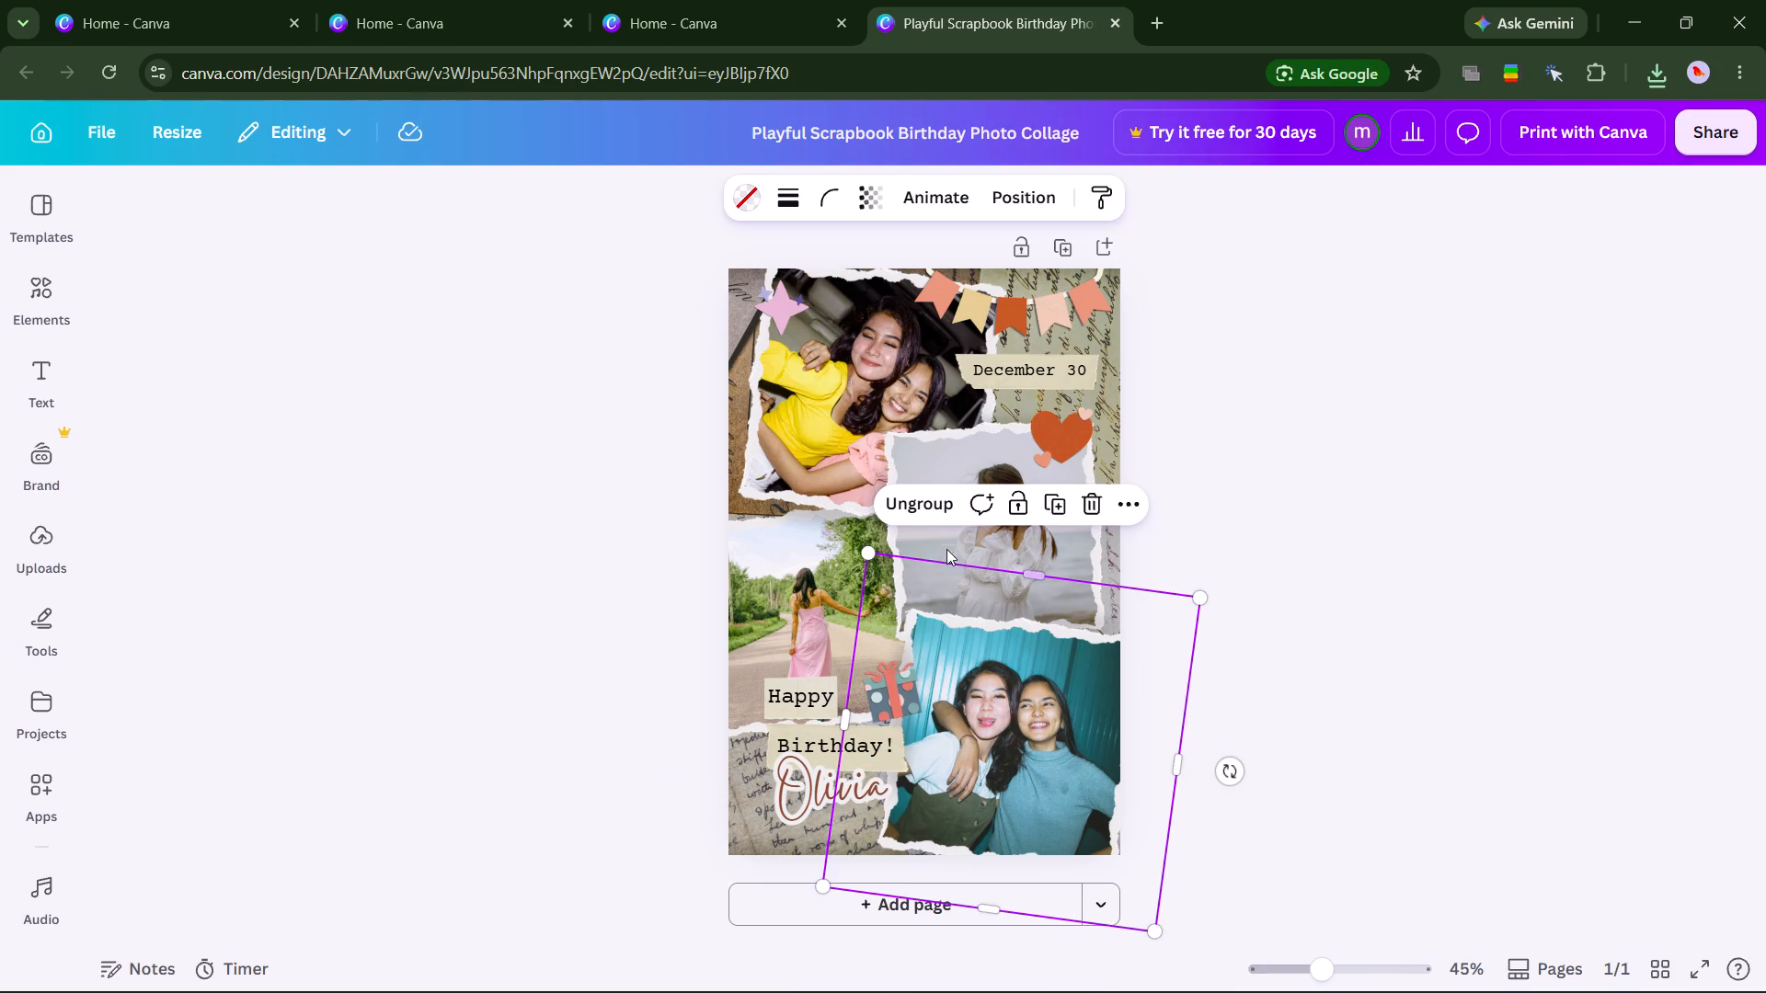
{"action": "left_click", "coordinate": [1122, 496]}
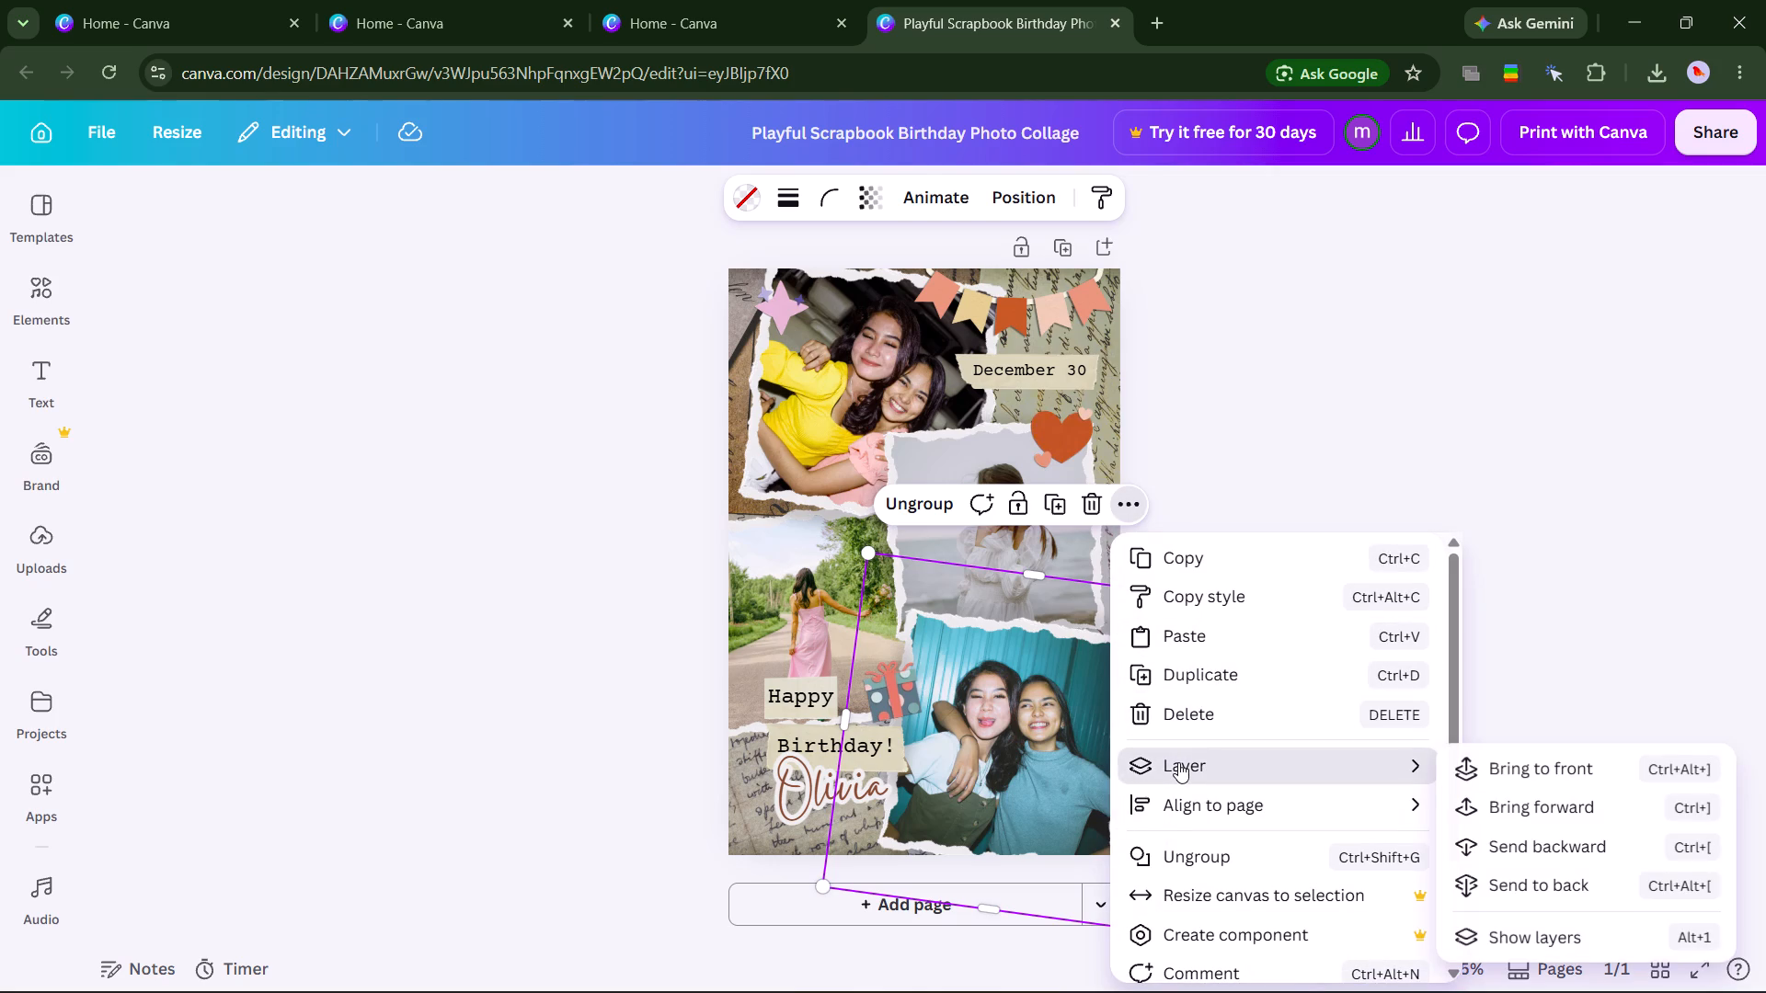
{"action": "left_click", "coordinate": [1013, 684]}
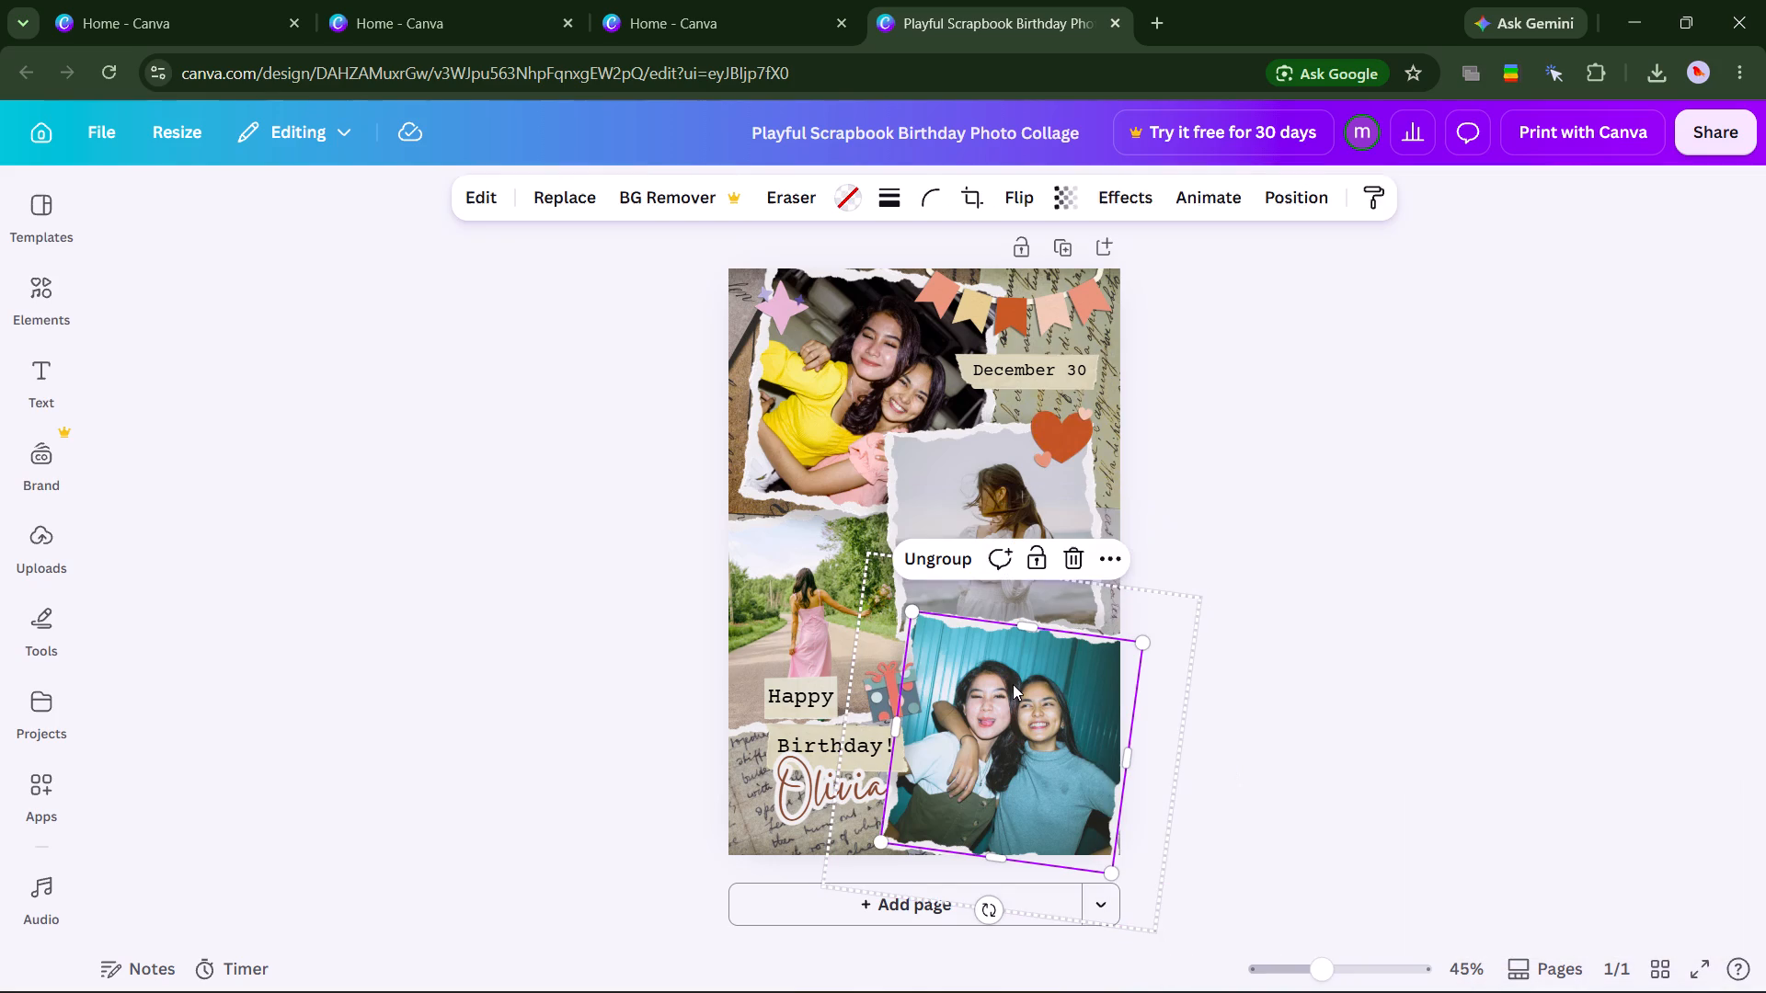
{"action": "left_click_drag", "start_coordinate": [1013, 684], "coordinate": [1045, 736]}
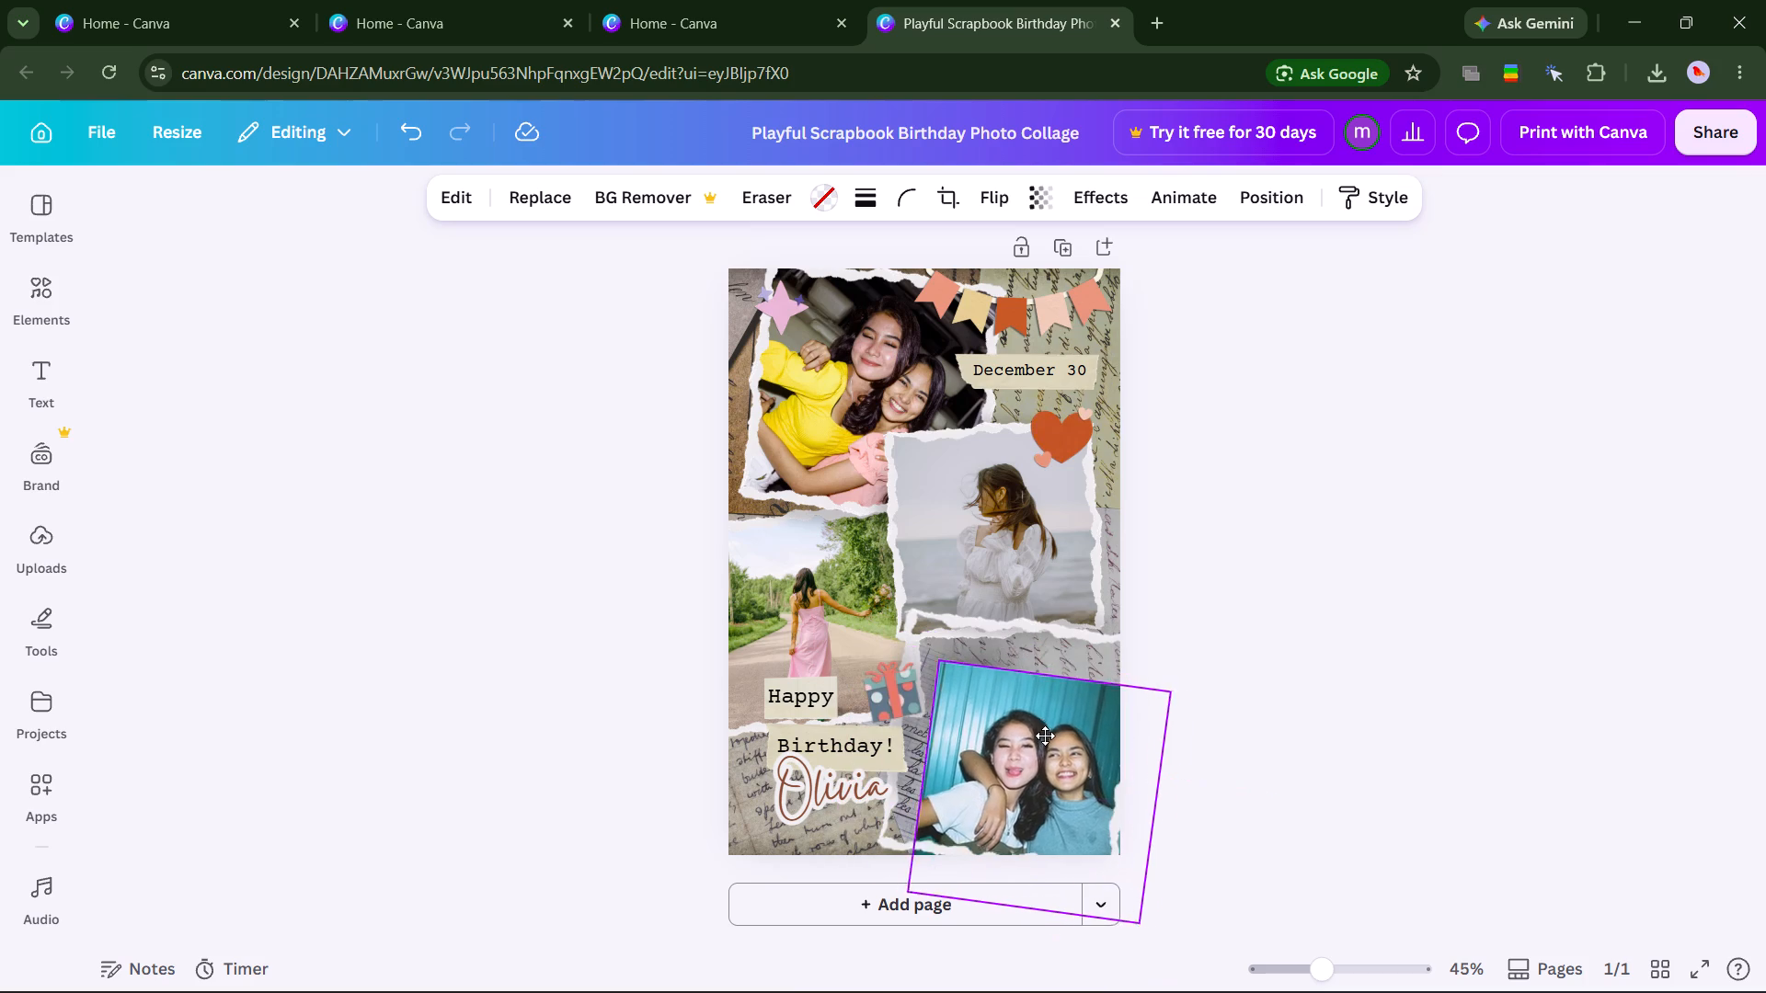
{"action": "left_click_drag", "start_coordinate": [1045, 736], "coordinate": [1022, 709]}
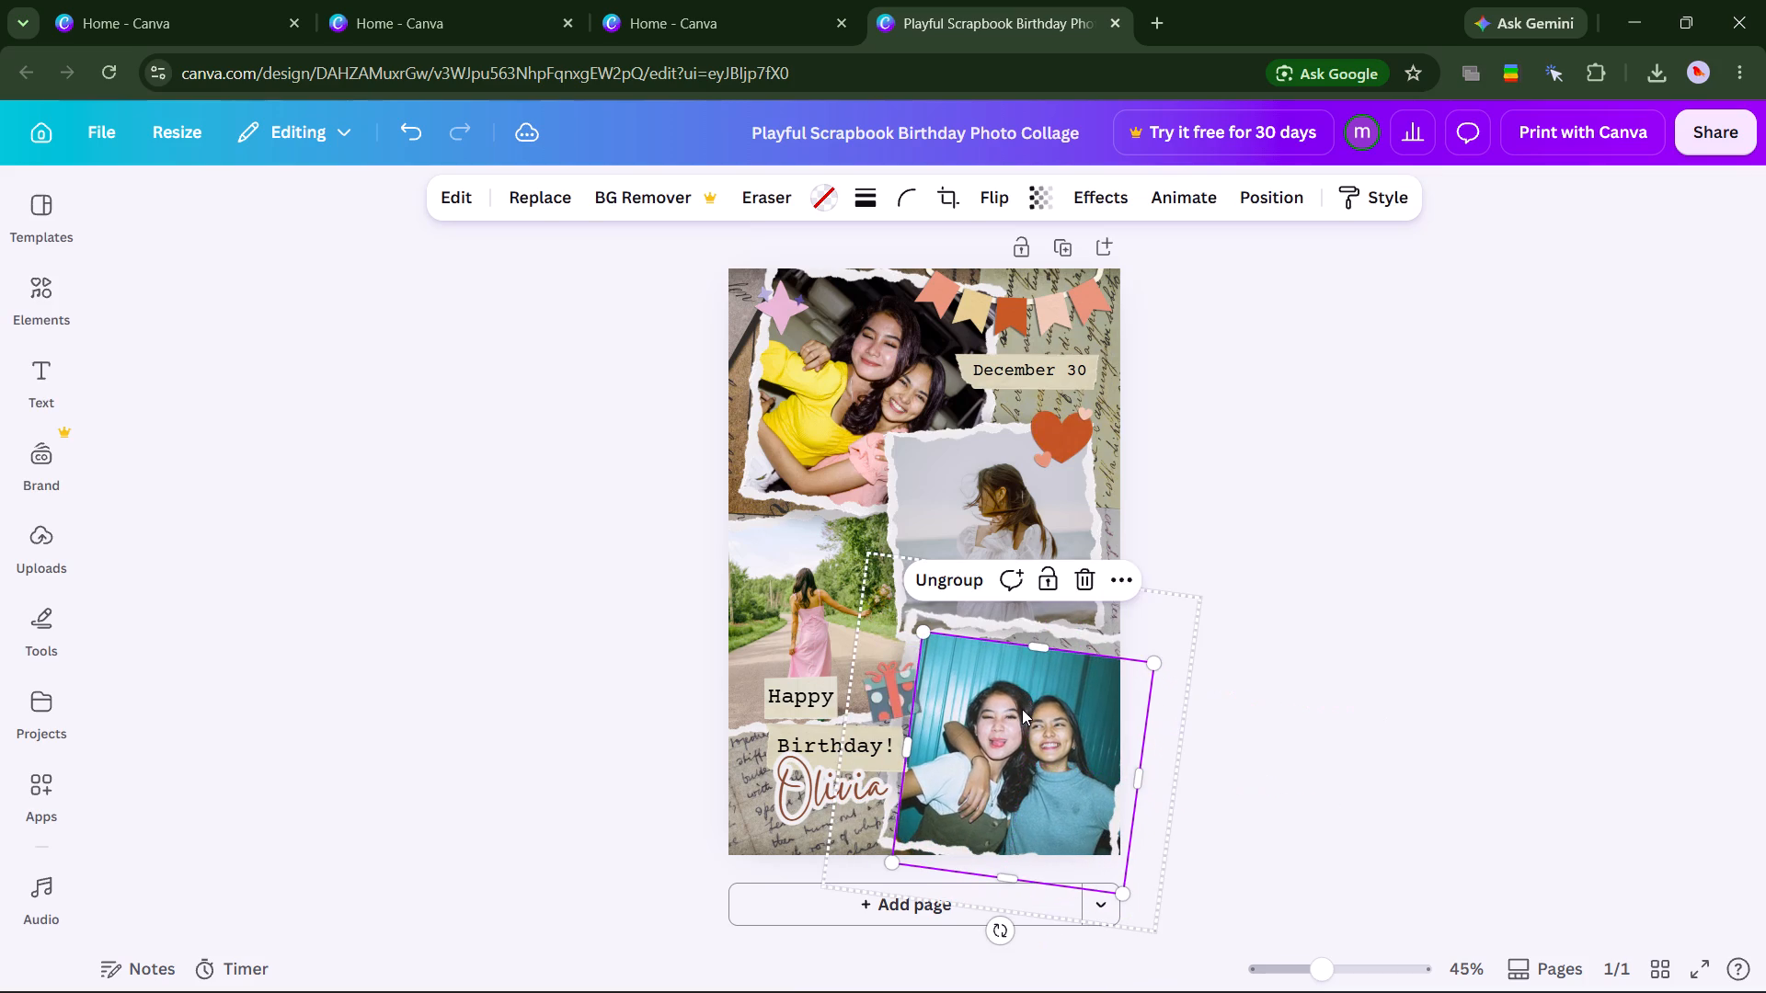
Add the uploaded portrait photo to the collage and place it in the lower-right frame, replacing the picture of the two friends.
{"action": "left_click", "coordinate": [985, 477]}
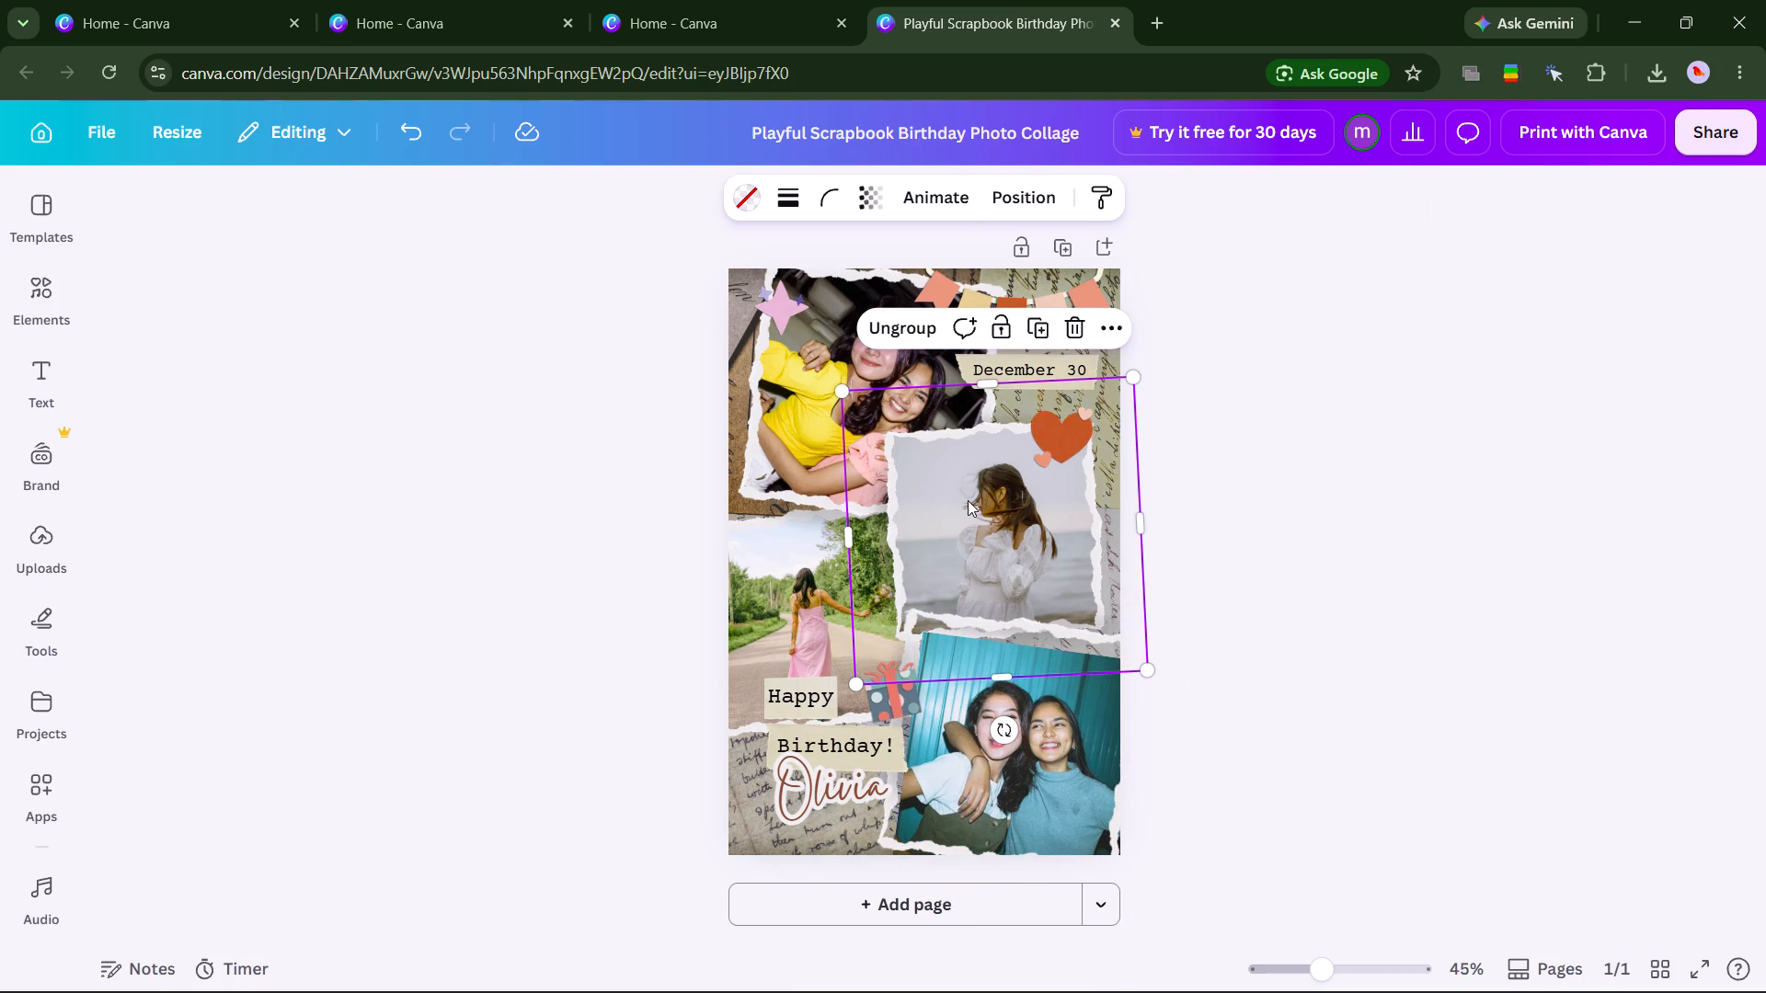
{"action": "left_click", "coordinate": [933, 518]}
{"action": "left_click", "coordinate": [912, 522]}
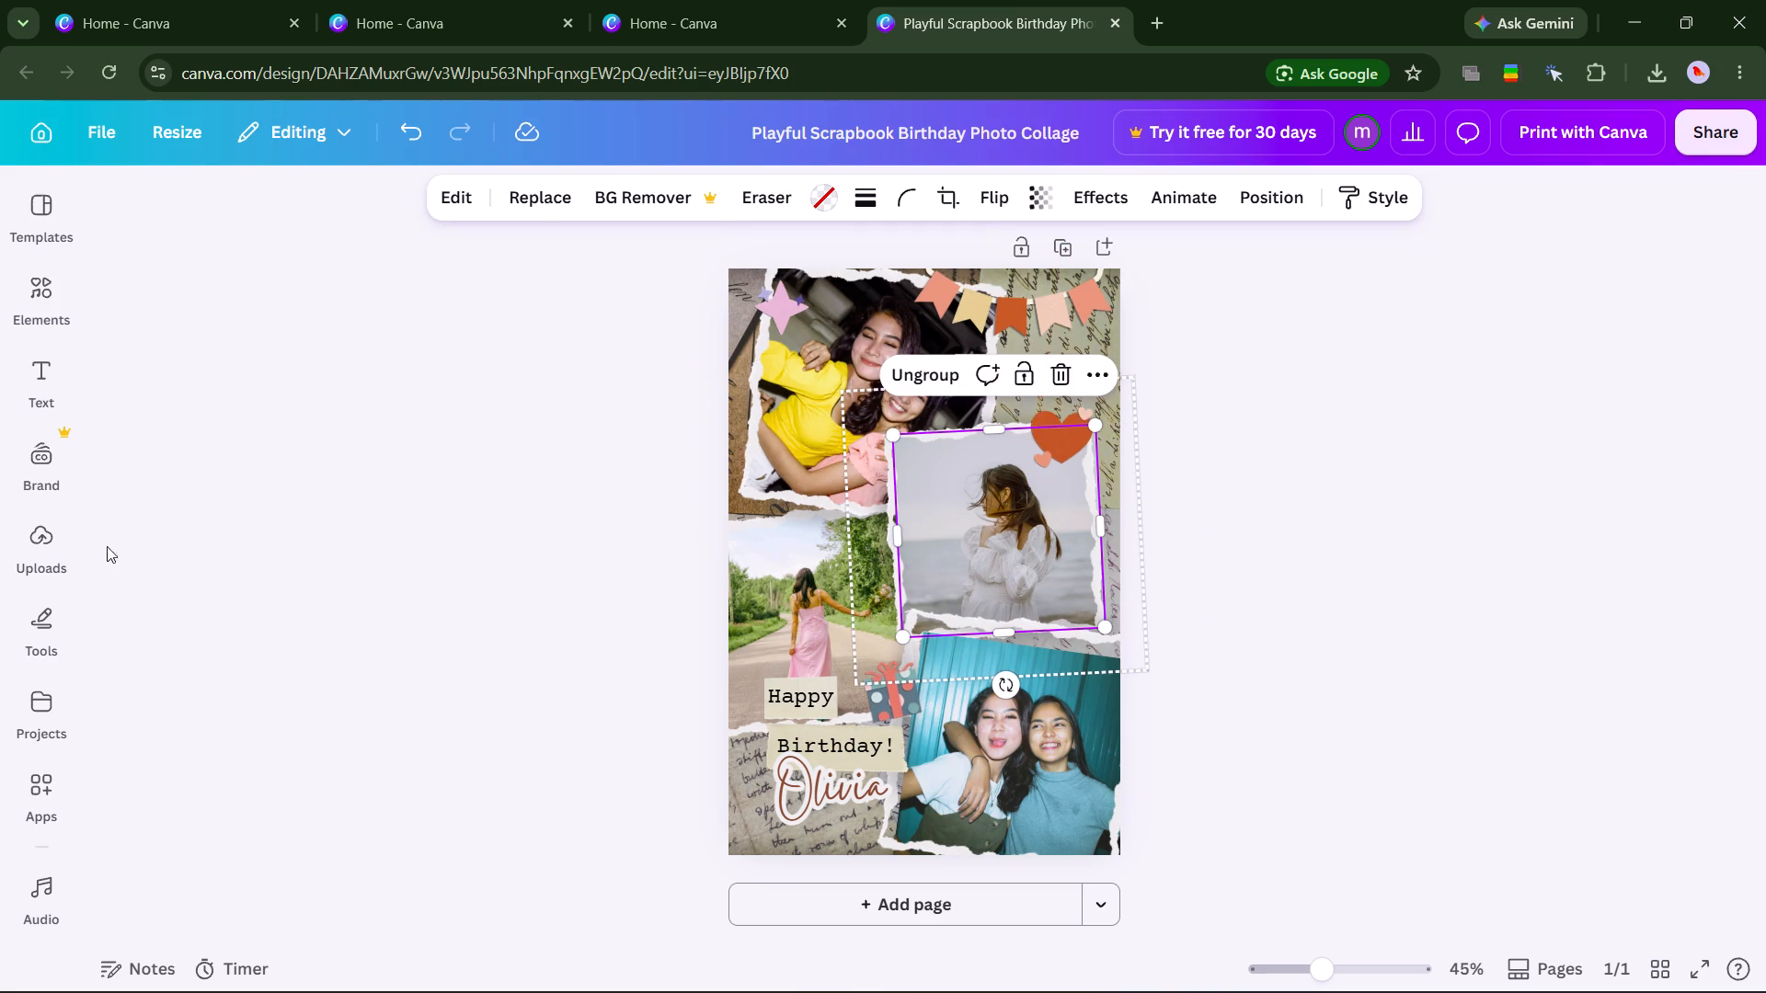
{"action": "left_click", "coordinate": [48, 542]}
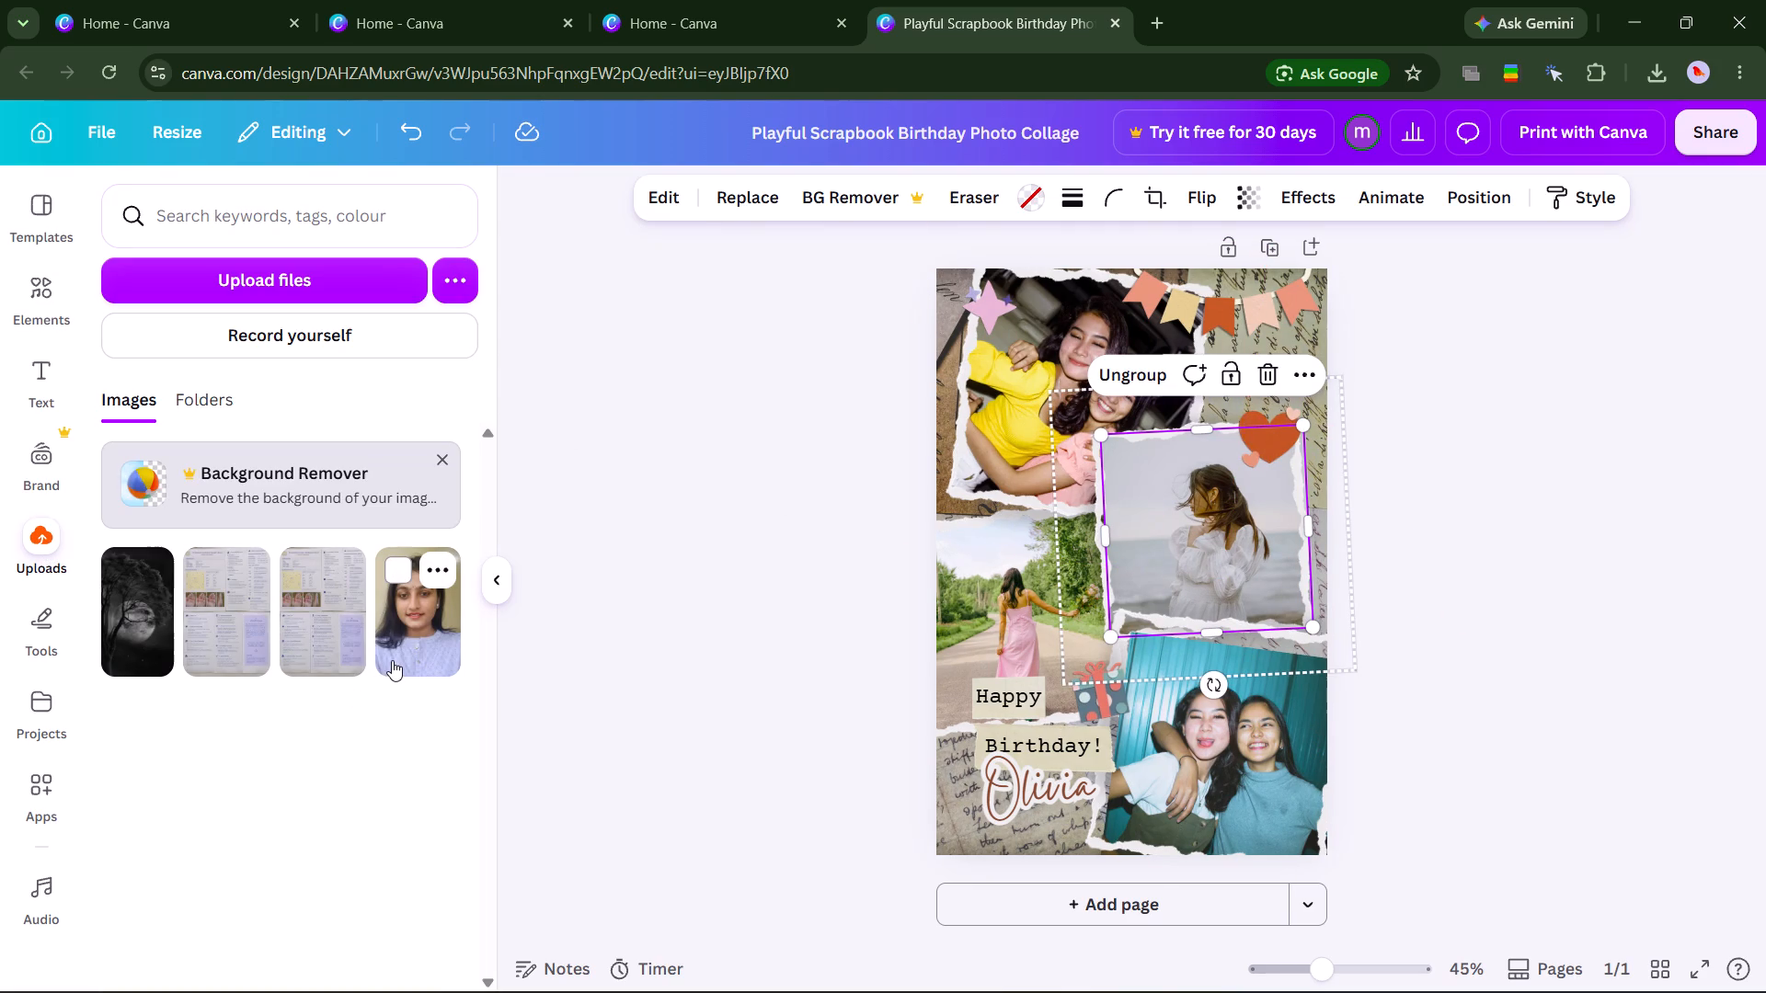
{"action": "left_click", "coordinate": [392, 660]}
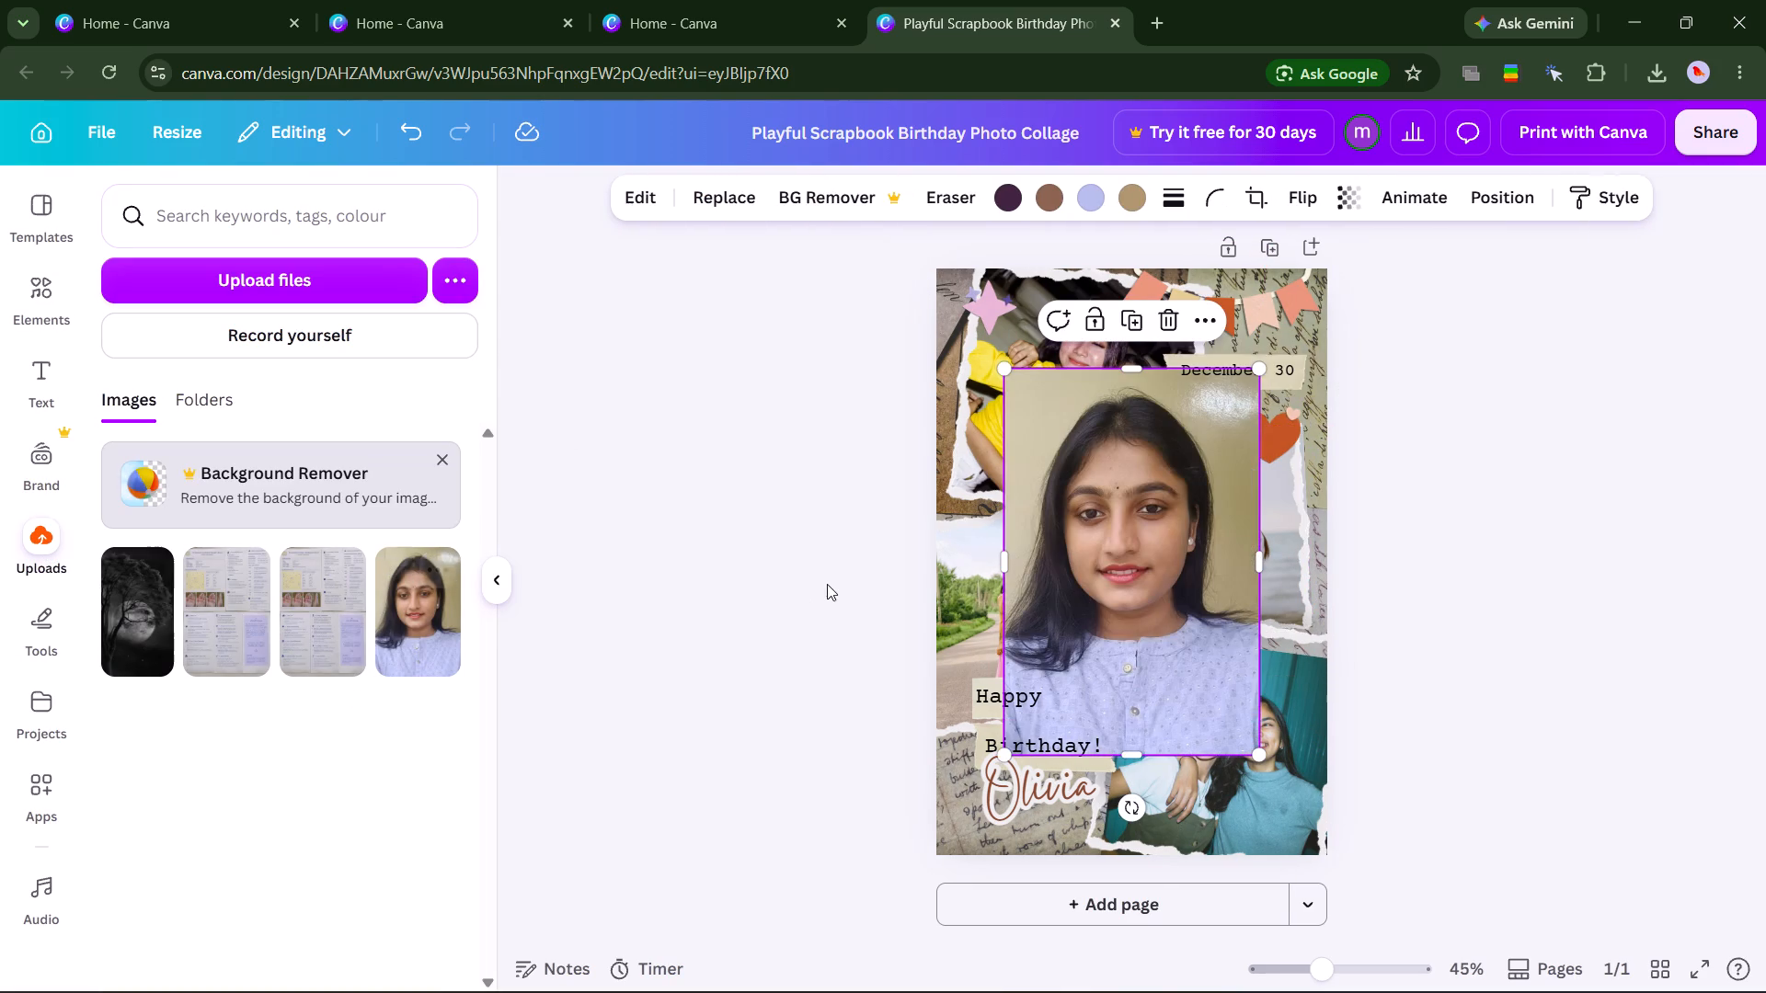
{"action": "left_click", "coordinate": [1050, 559]}
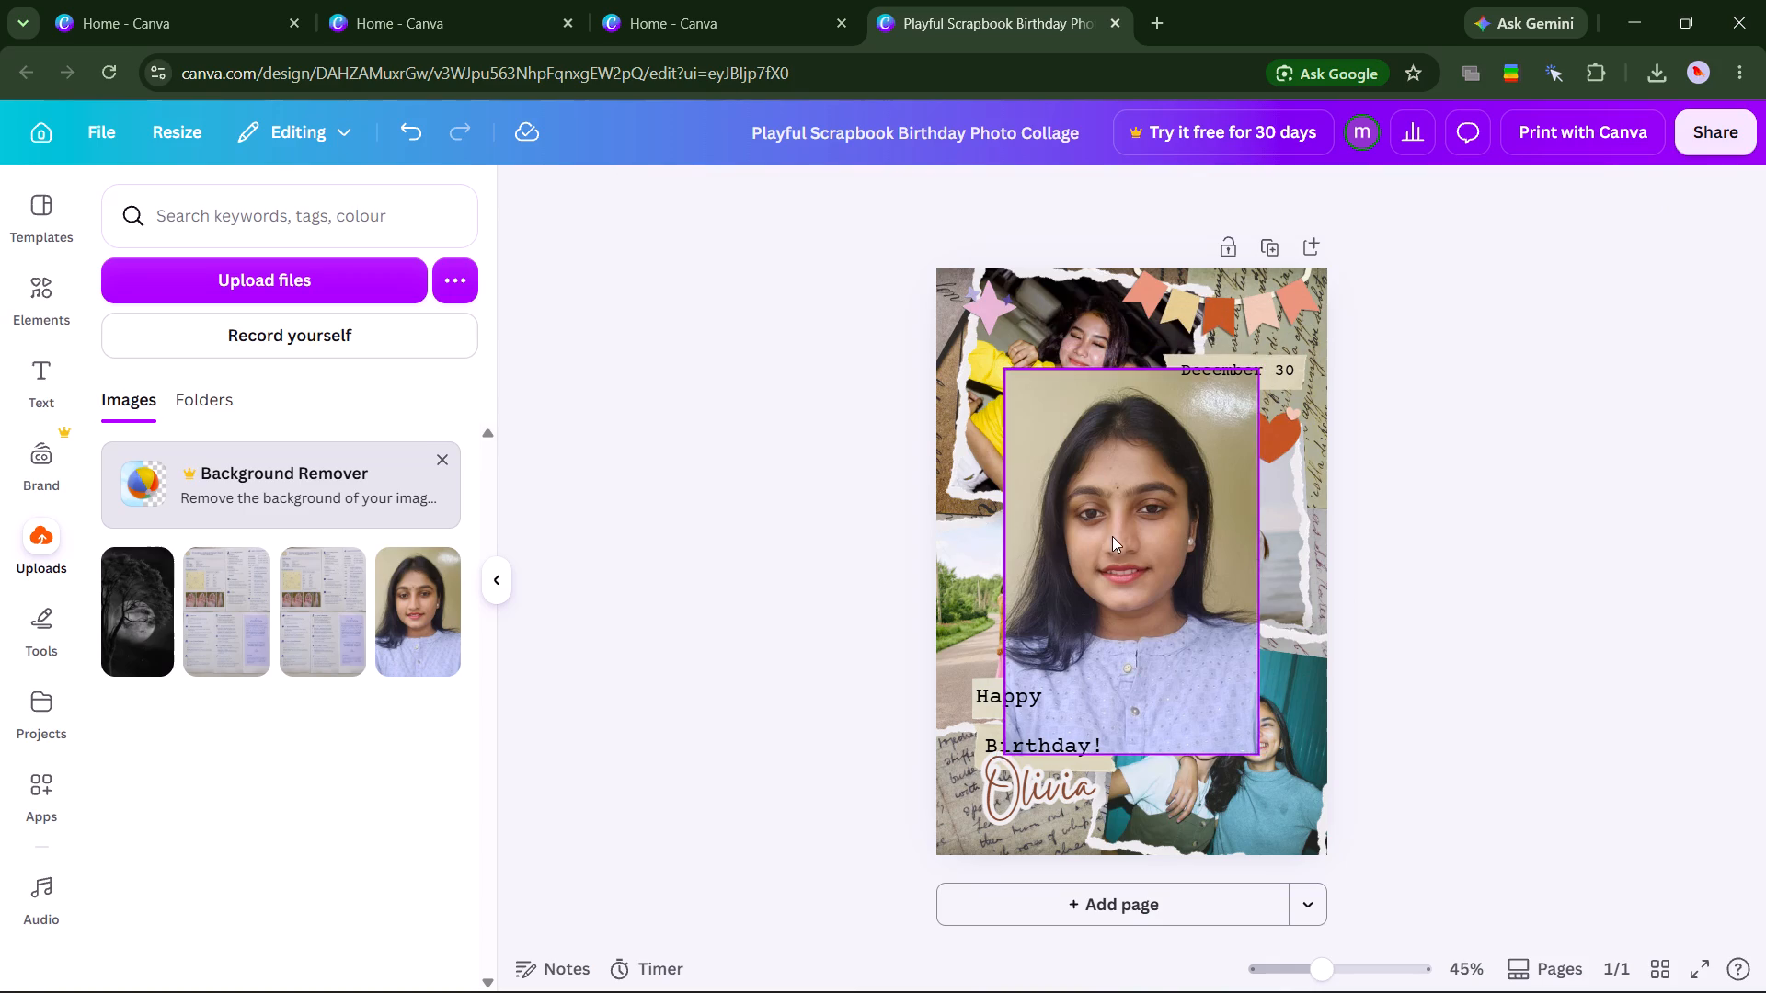
{"action": "left_click_drag", "start_coordinate": [1111, 535], "coordinate": [1217, 685]}
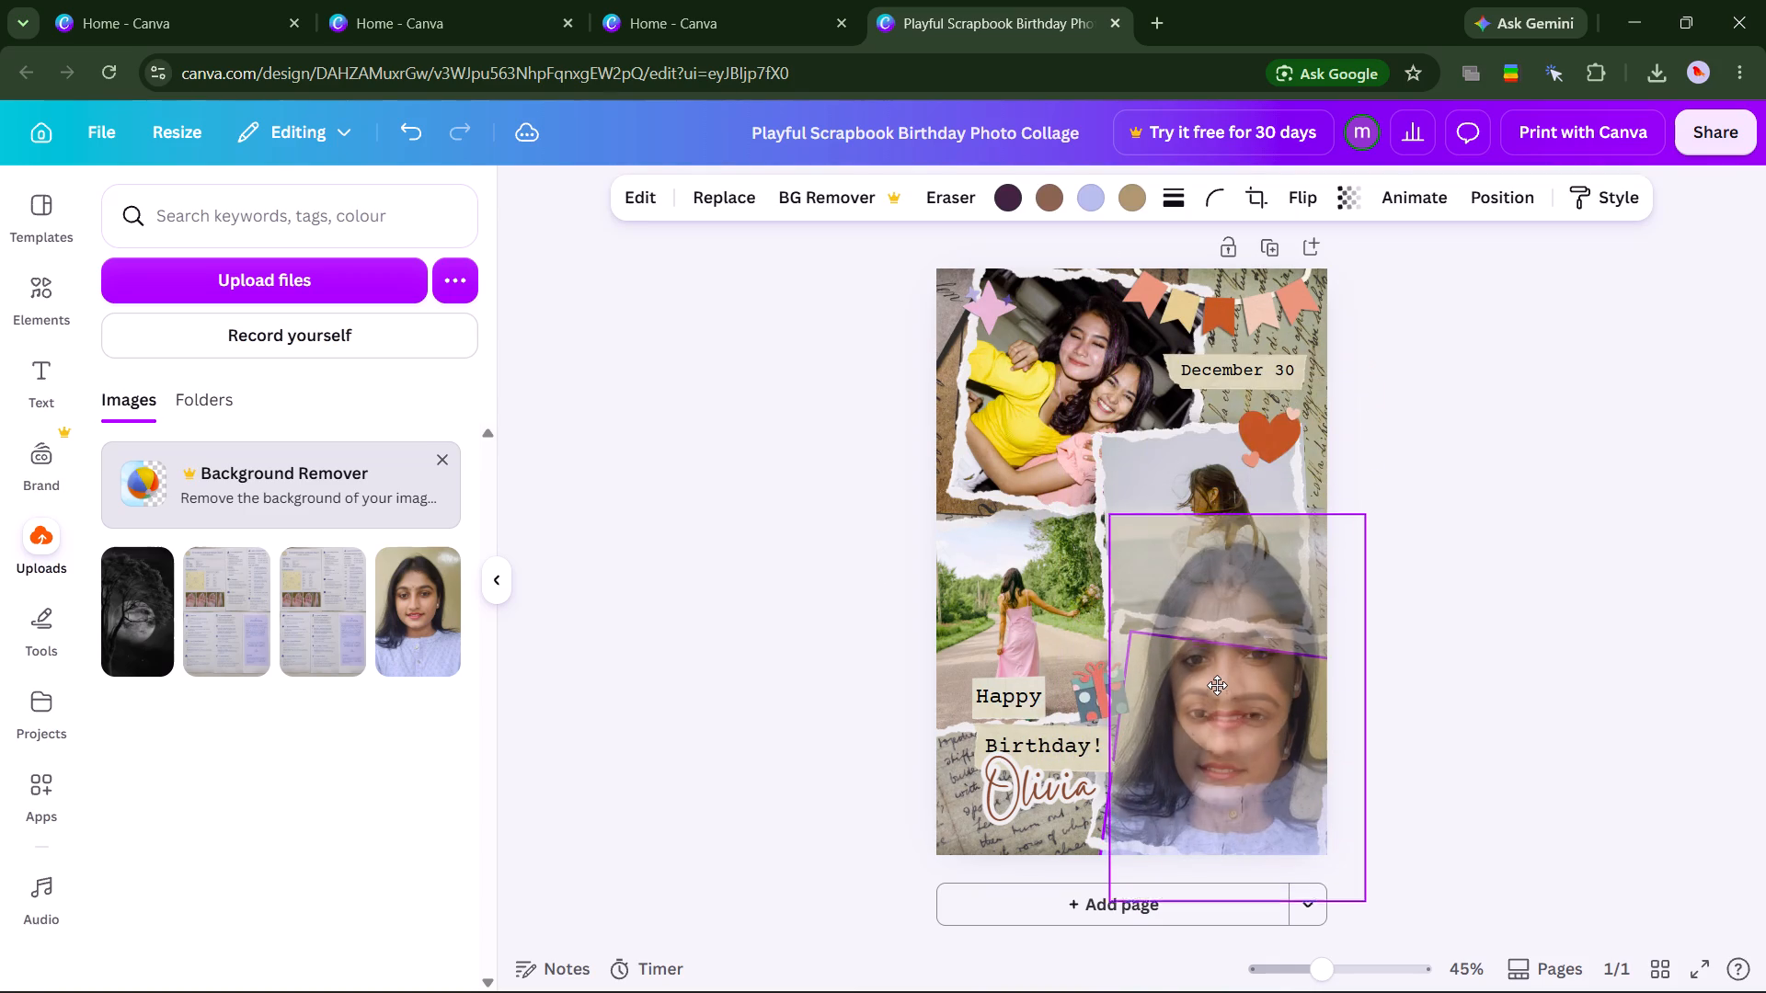
{"action": "left_click_drag", "start_coordinate": [1217, 685], "coordinate": [1217, 687]}
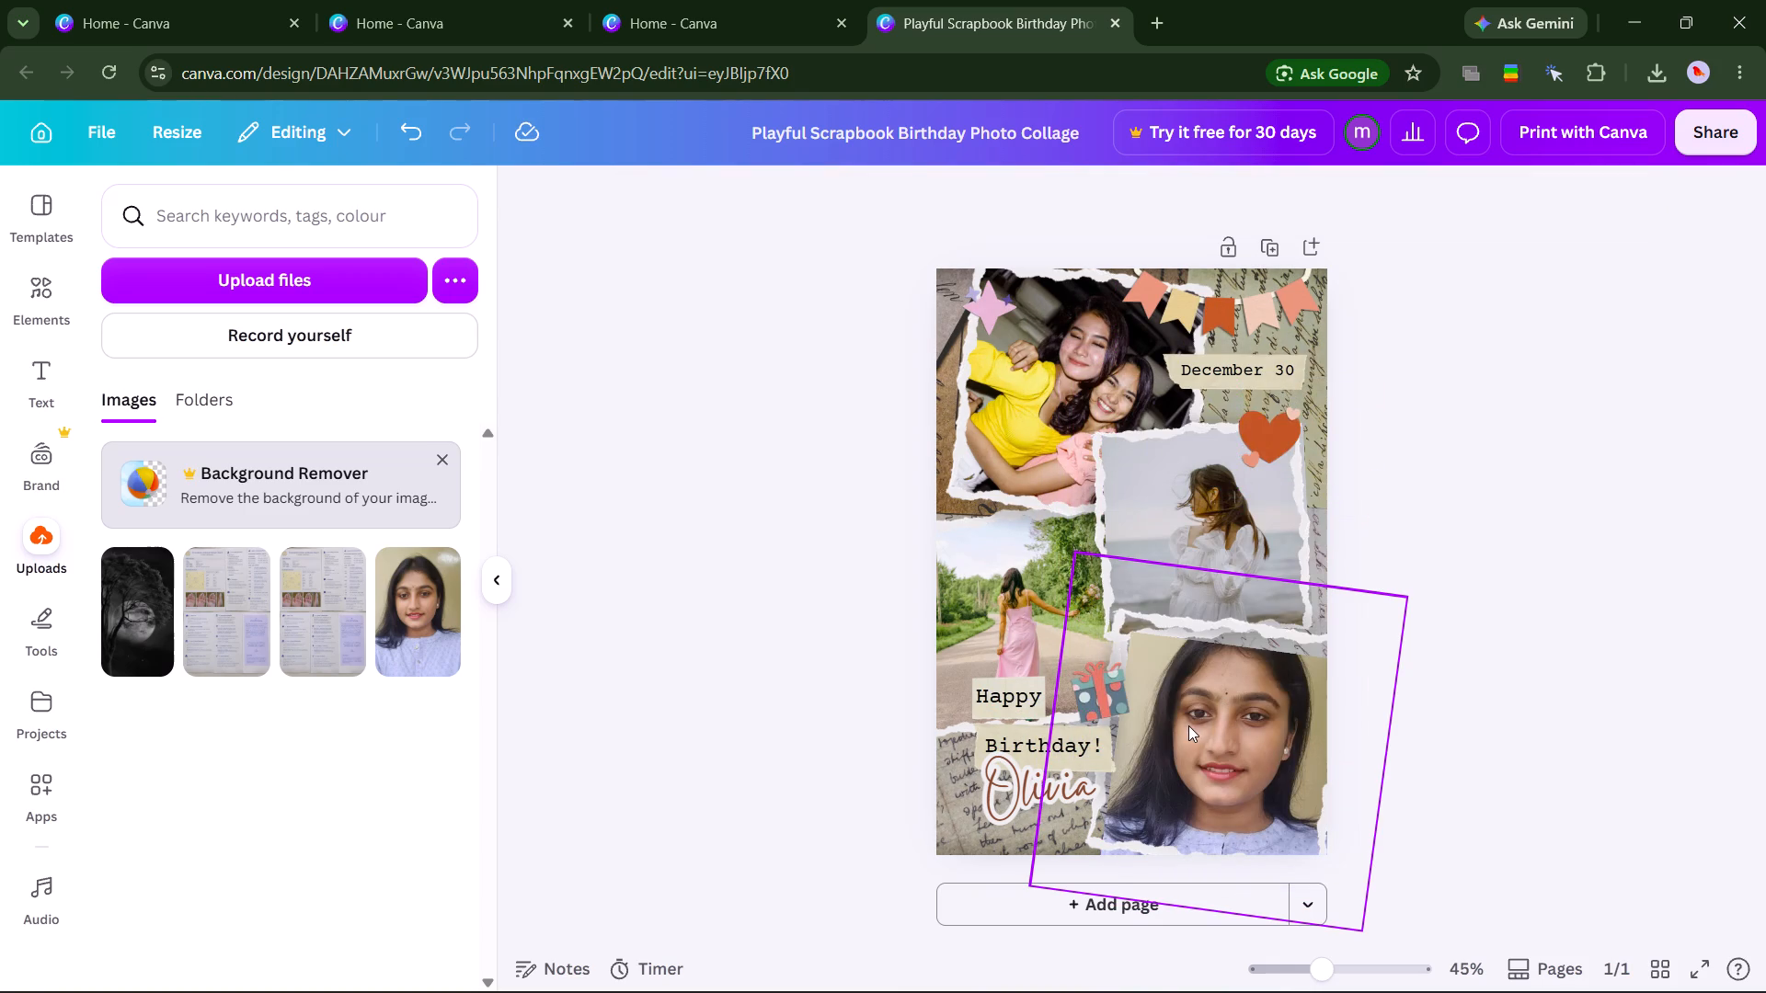
{"action": "left_click", "coordinate": [1187, 725]}
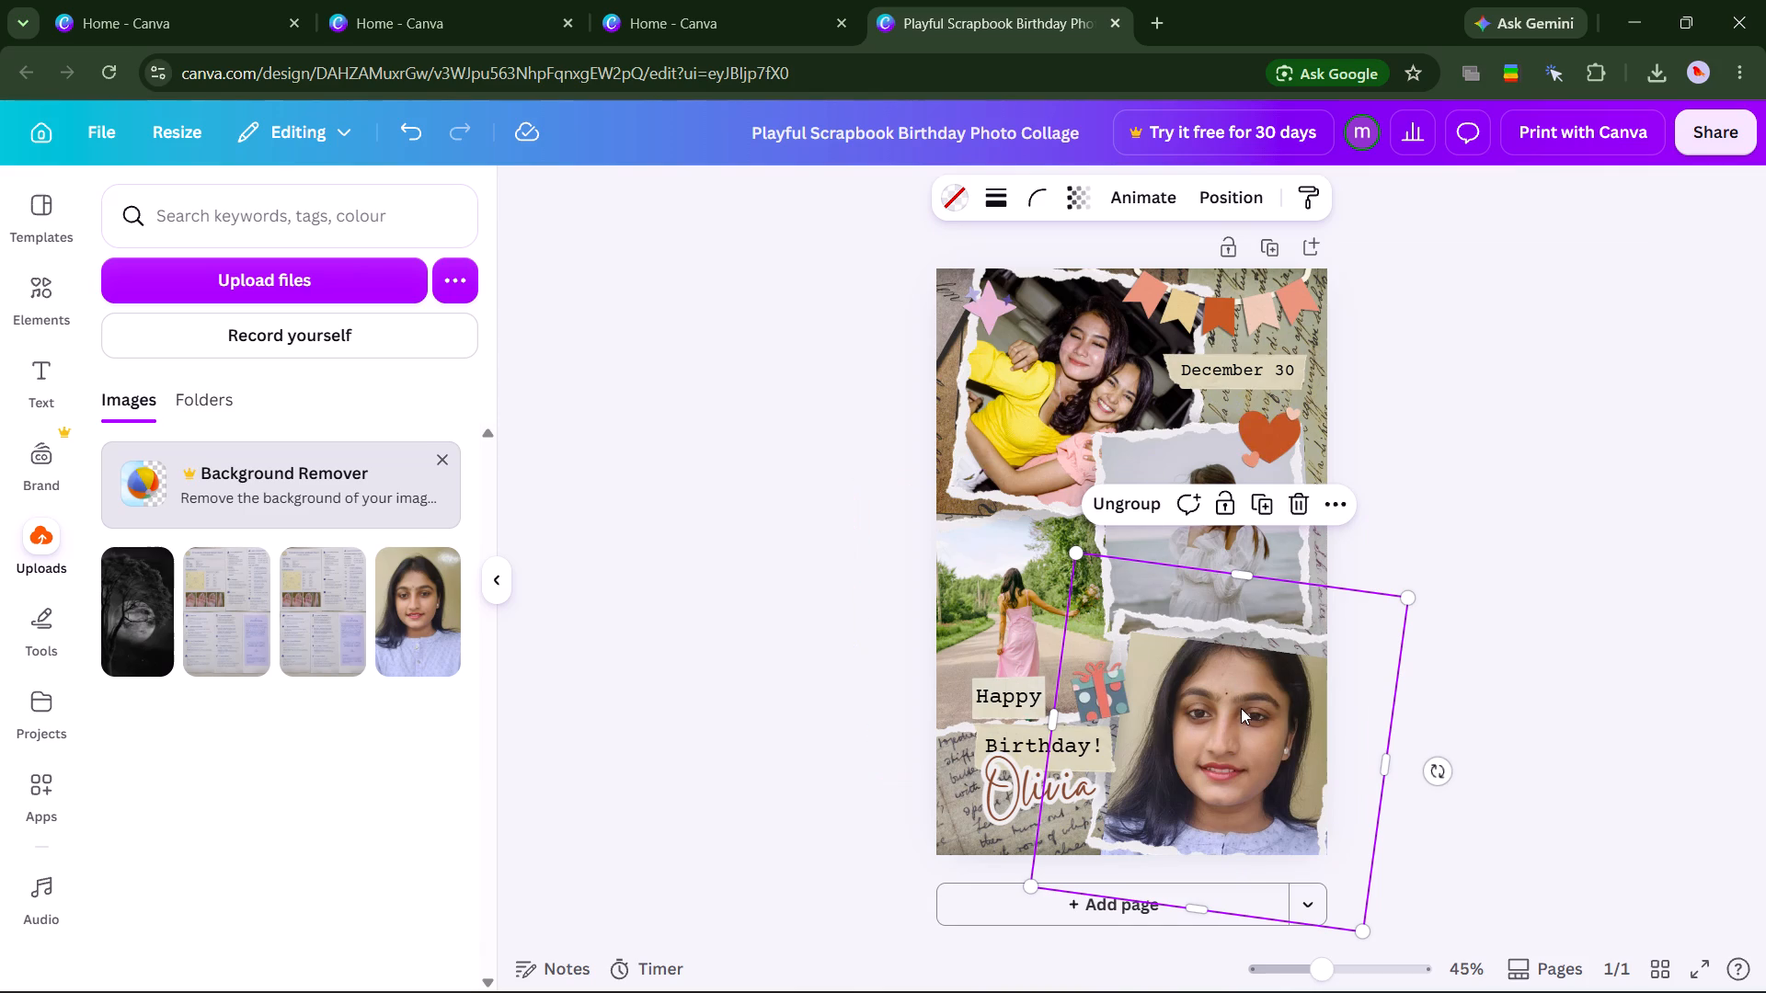
{"action": "left_click", "coordinate": [1365, 530]}
Place the uploaded portrait in the collage's lower-left frame, replacing the photo of the woman in the pink dress.
{"action": "left_click", "coordinate": [410, 600]}
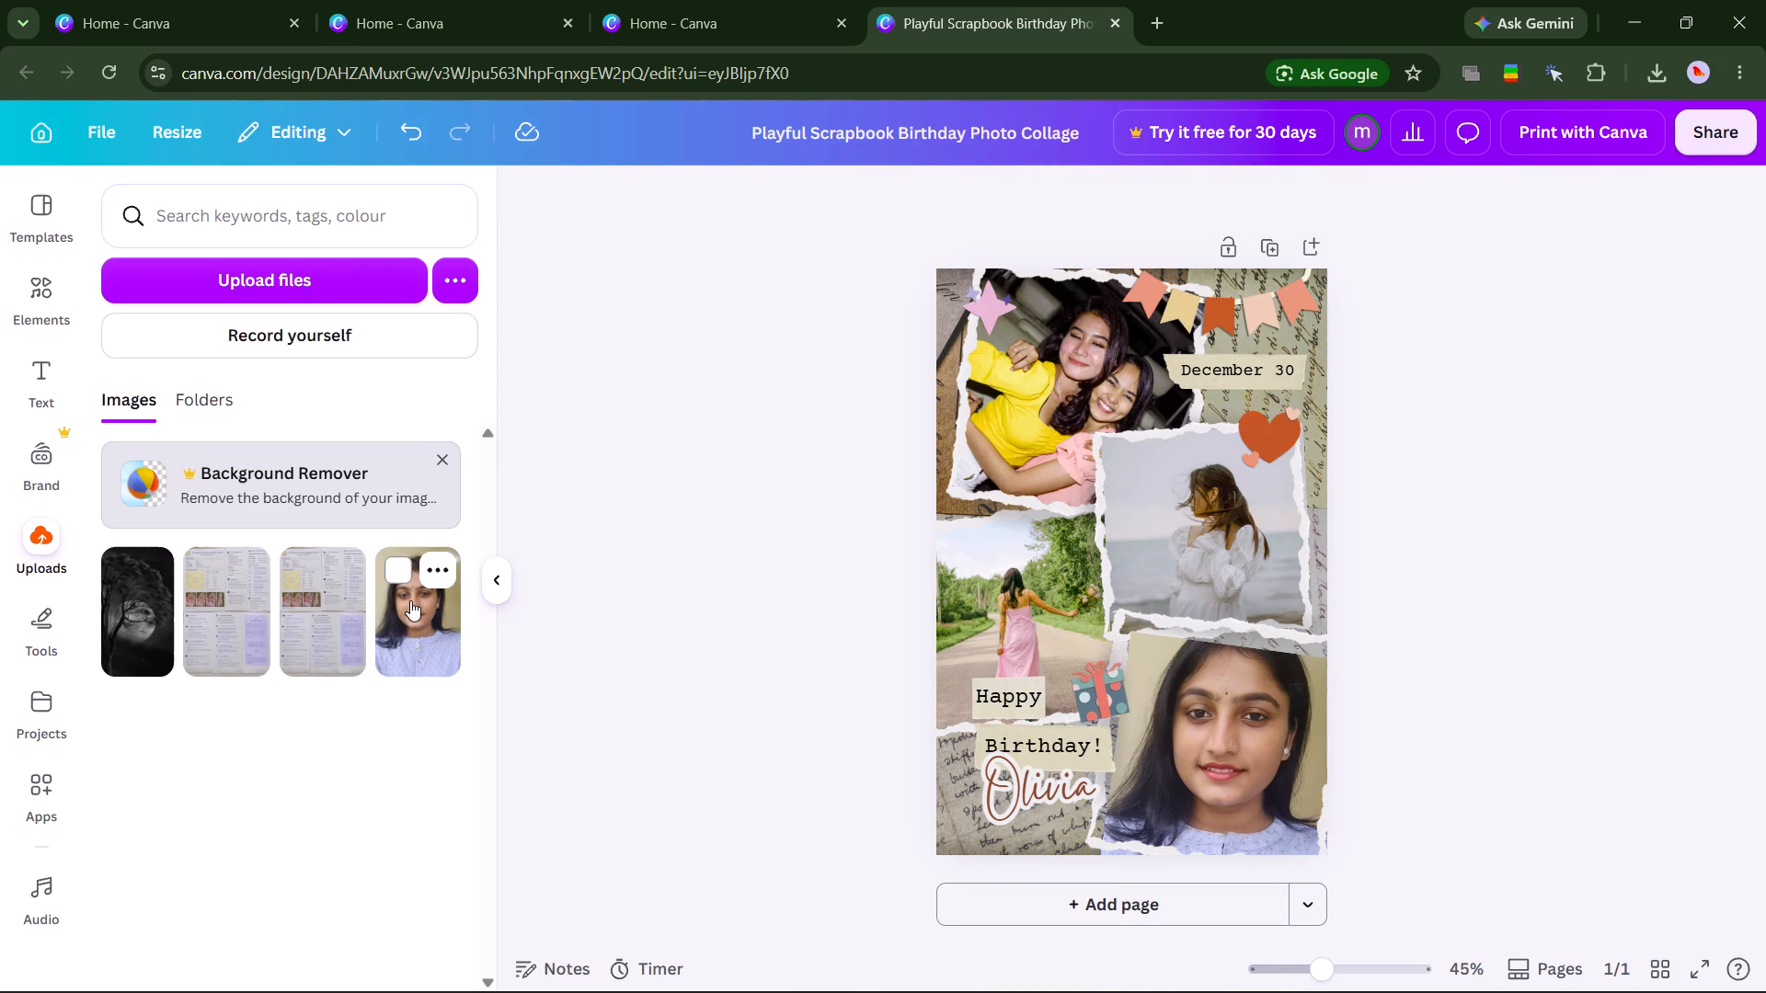
{"action": "left_click_drag", "start_coordinate": [1167, 560], "coordinate": [1156, 565]}
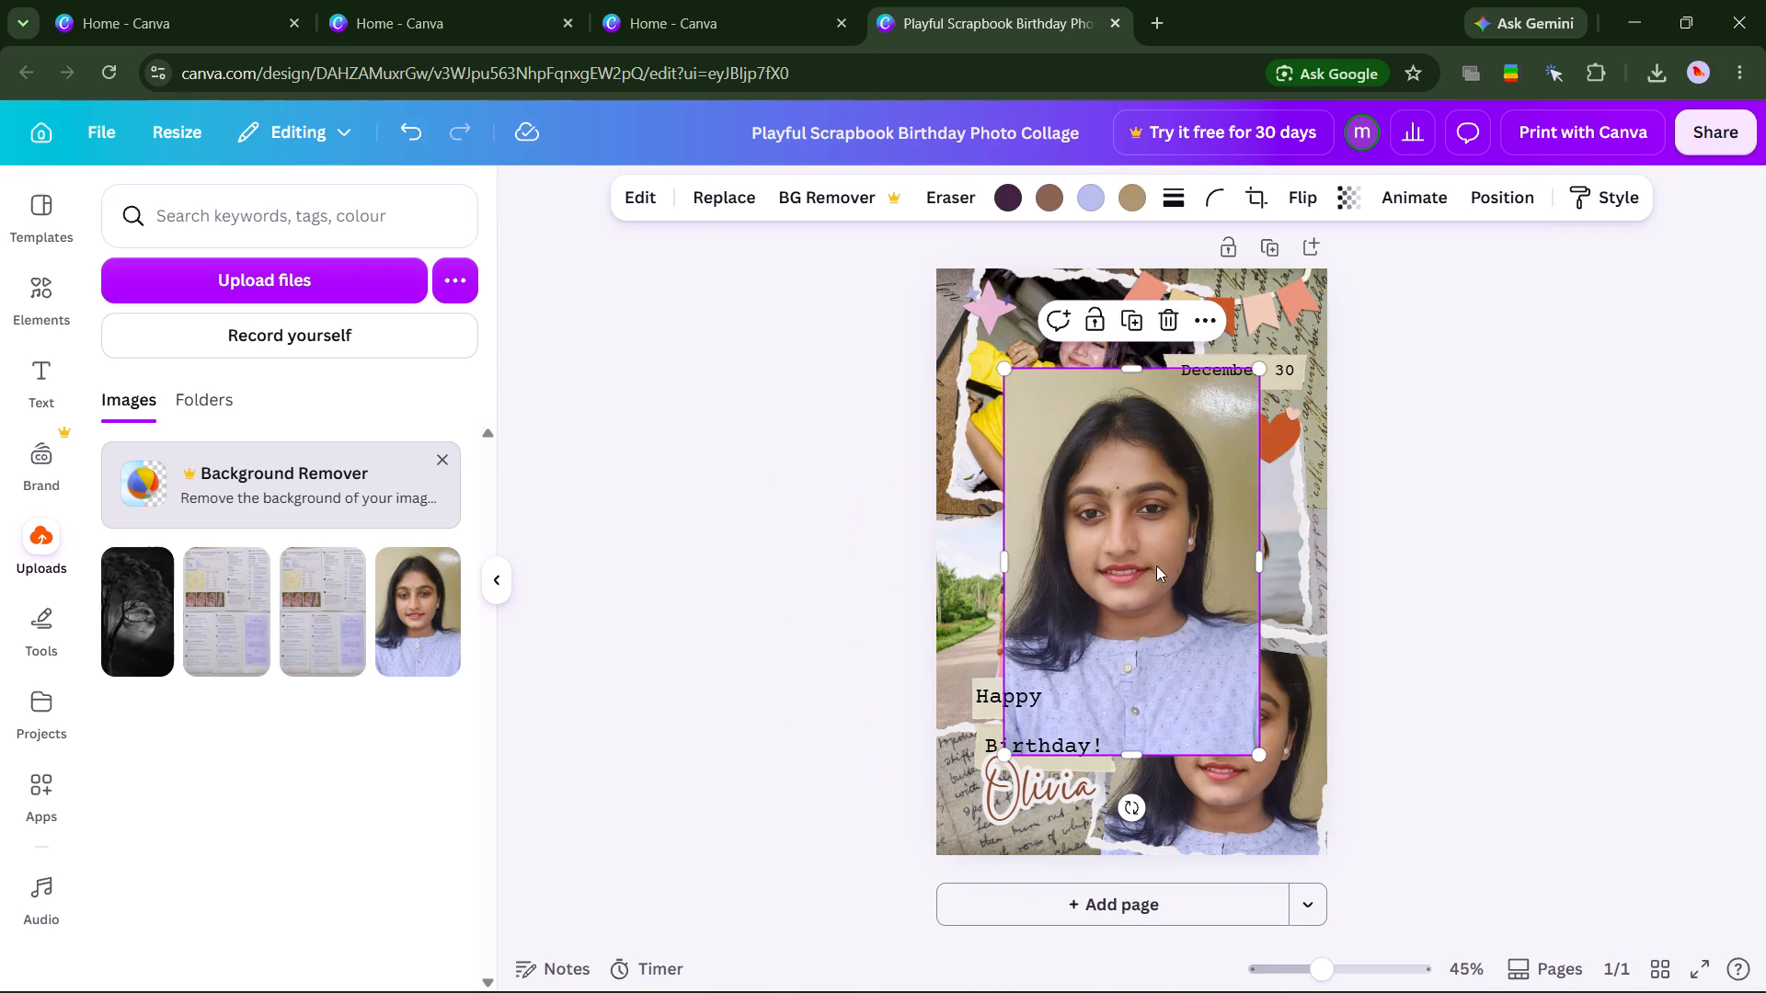
{"action": "left_click_drag", "start_coordinate": [1156, 565], "coordinate": [1072, 599]}
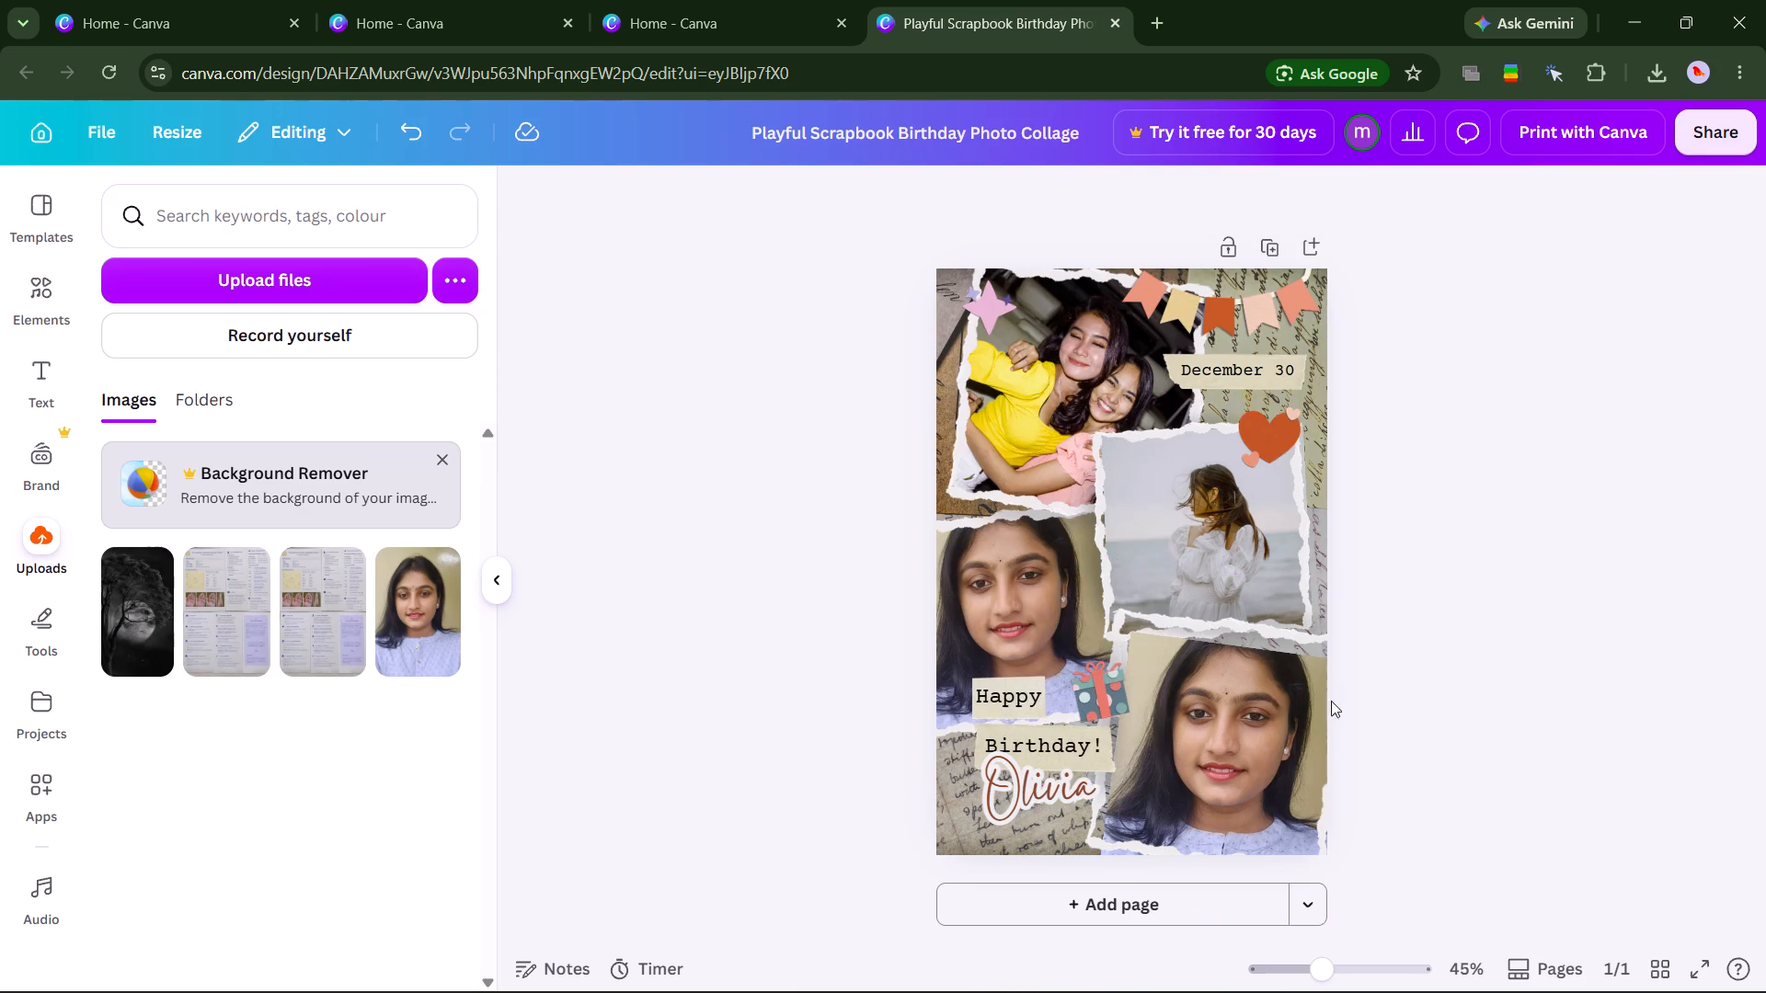
Place the uploaded portrait in the collage's middle-right frame, replacing the seaside photo.
{"action": "left_click", "coordinate": [456, 599]}
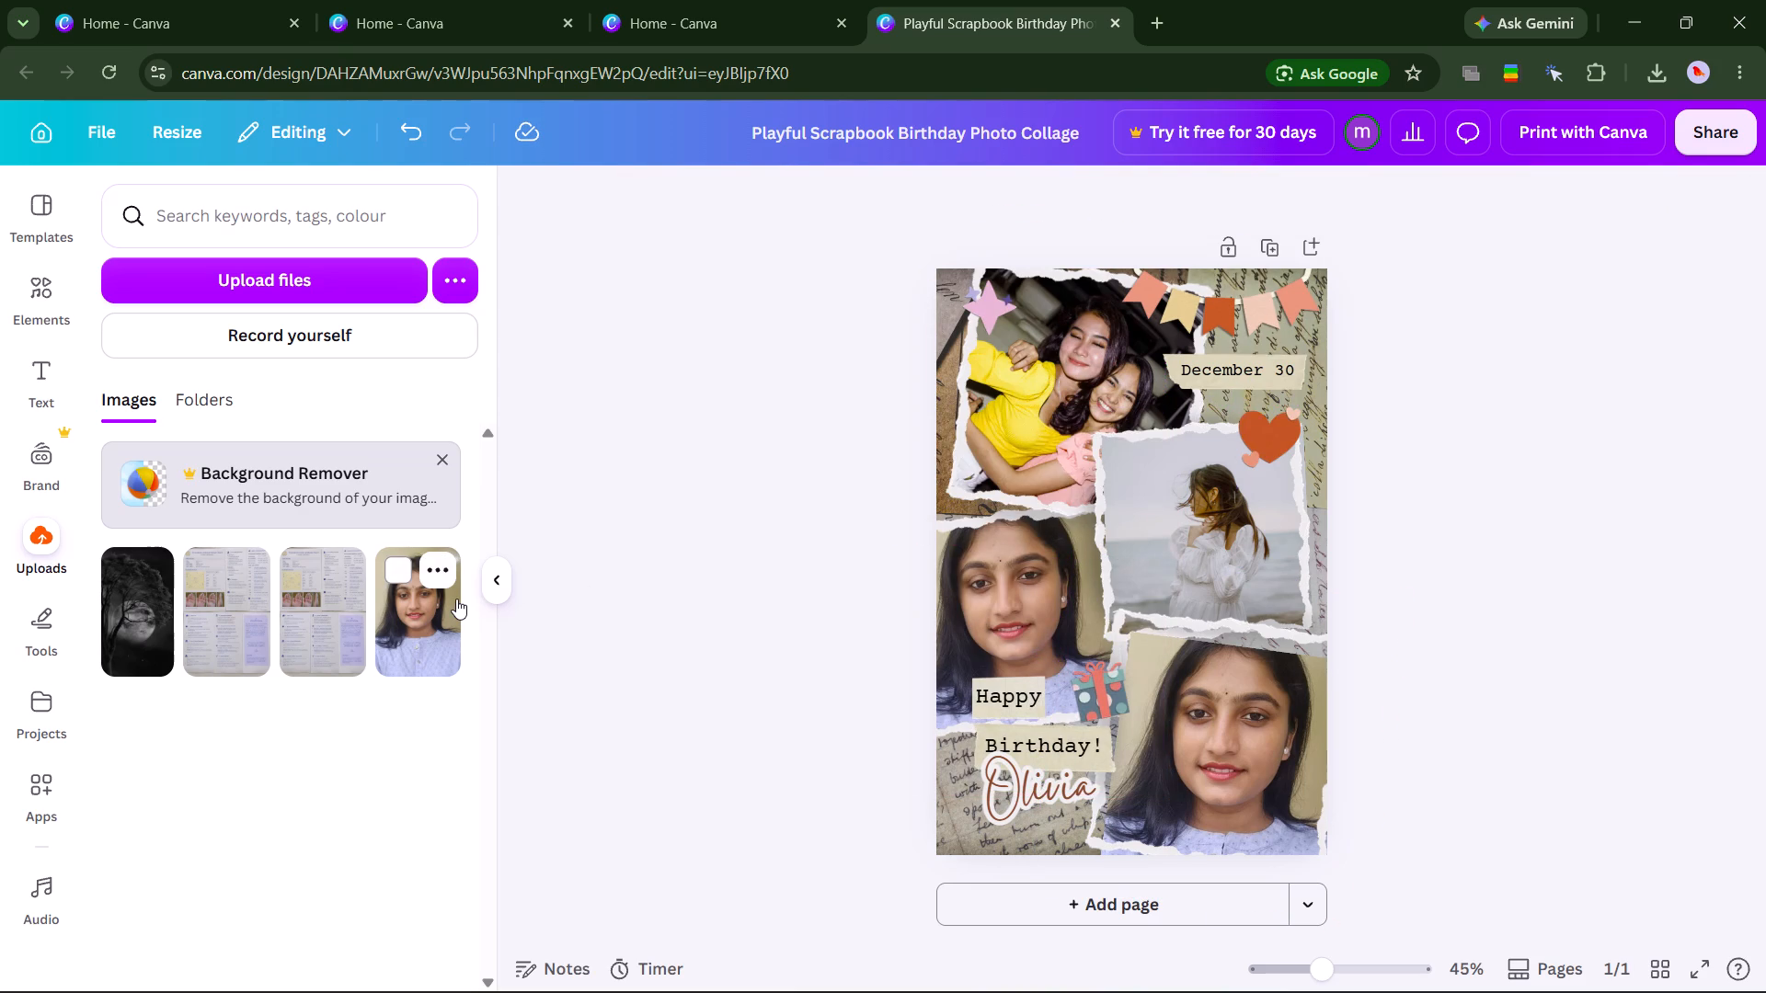
{"action": "left_click", "coordinate": [1193, 516]}
{"action": "left_click_drag", "start_coordinate": [1193, 516], "coordinate": [1266, 496]}
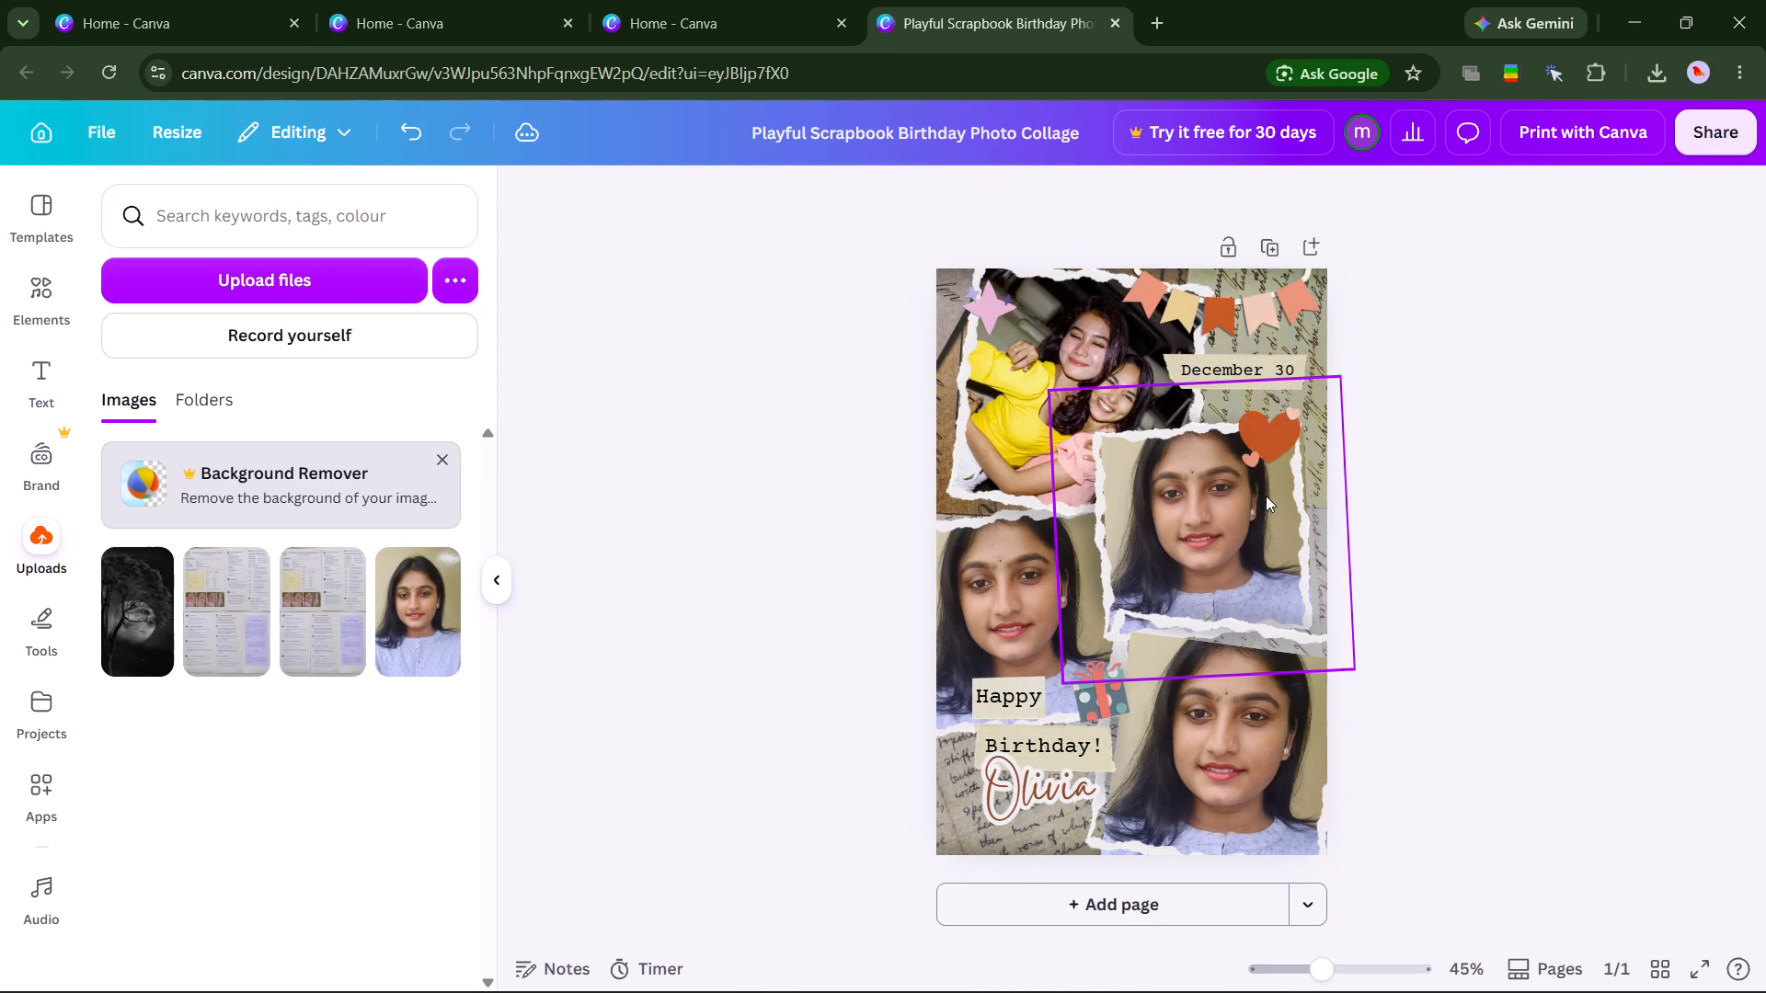
Place the uploaded portrait in the collage's upper-left frame, replacing the photo of the friends in yellow and pink.
{"action": "left_click", "coordinate": [441, 634]}
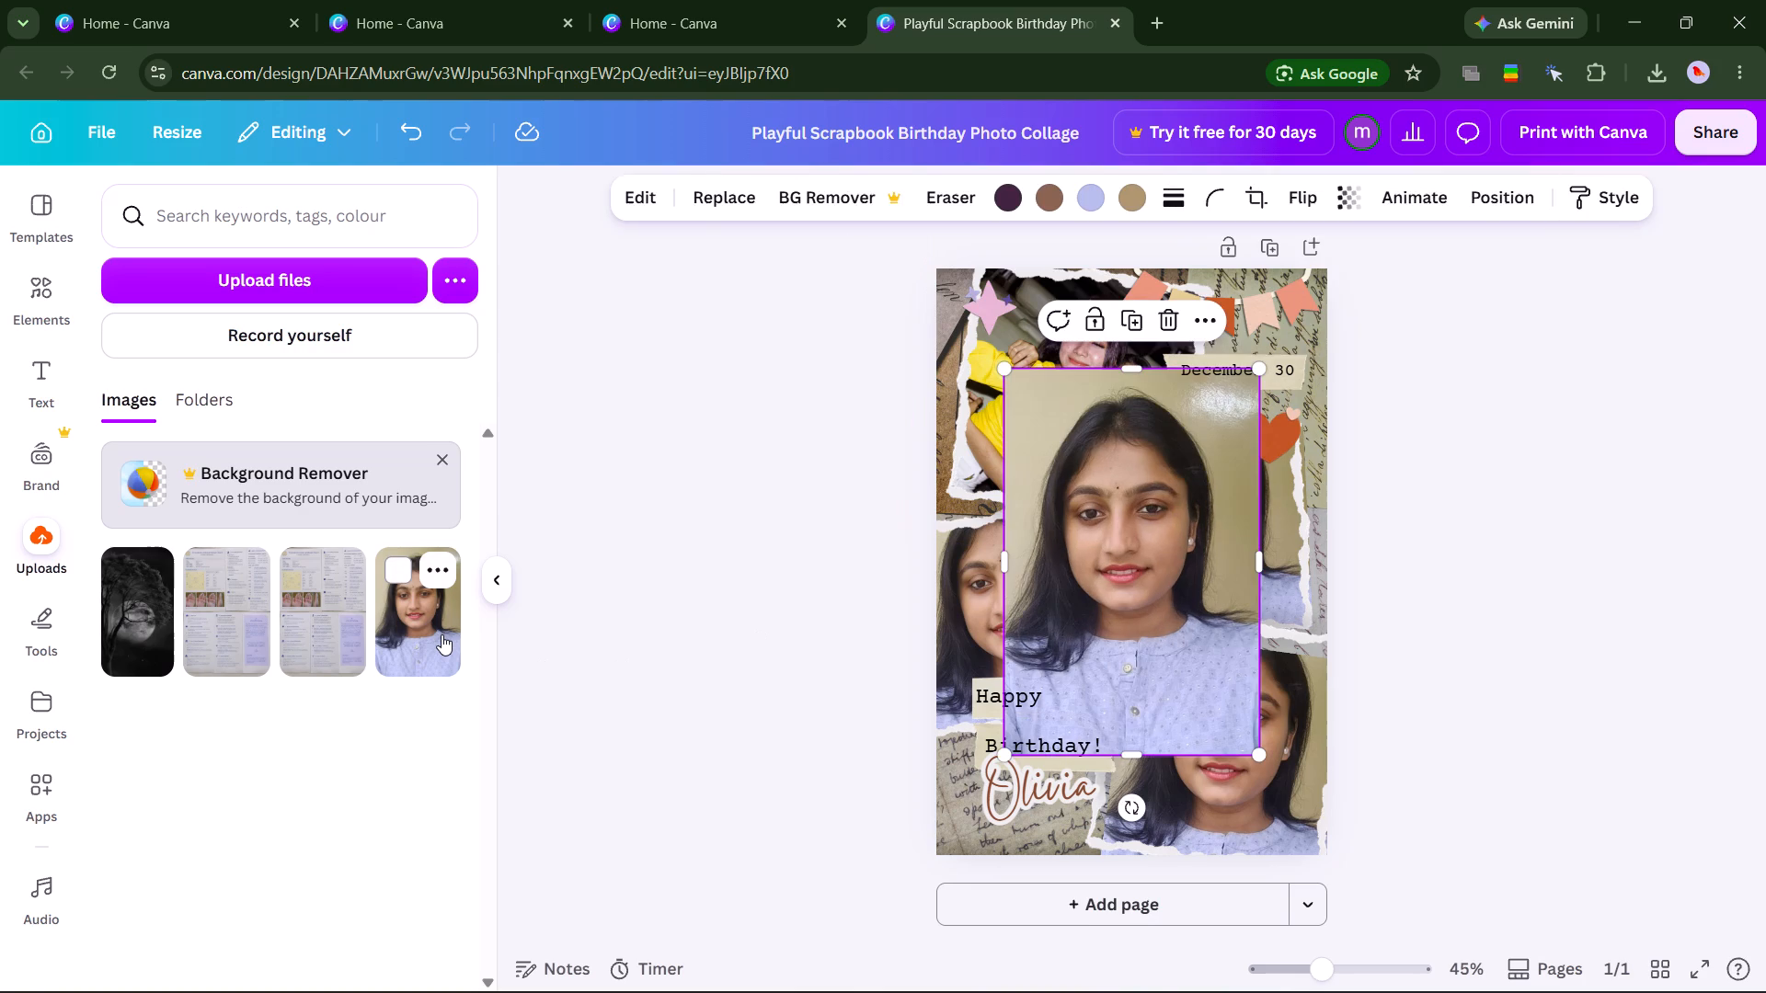
{"action": "left_click_drag", "start_coordinate": [1099, 516], "coordinate": [1090, 506]}
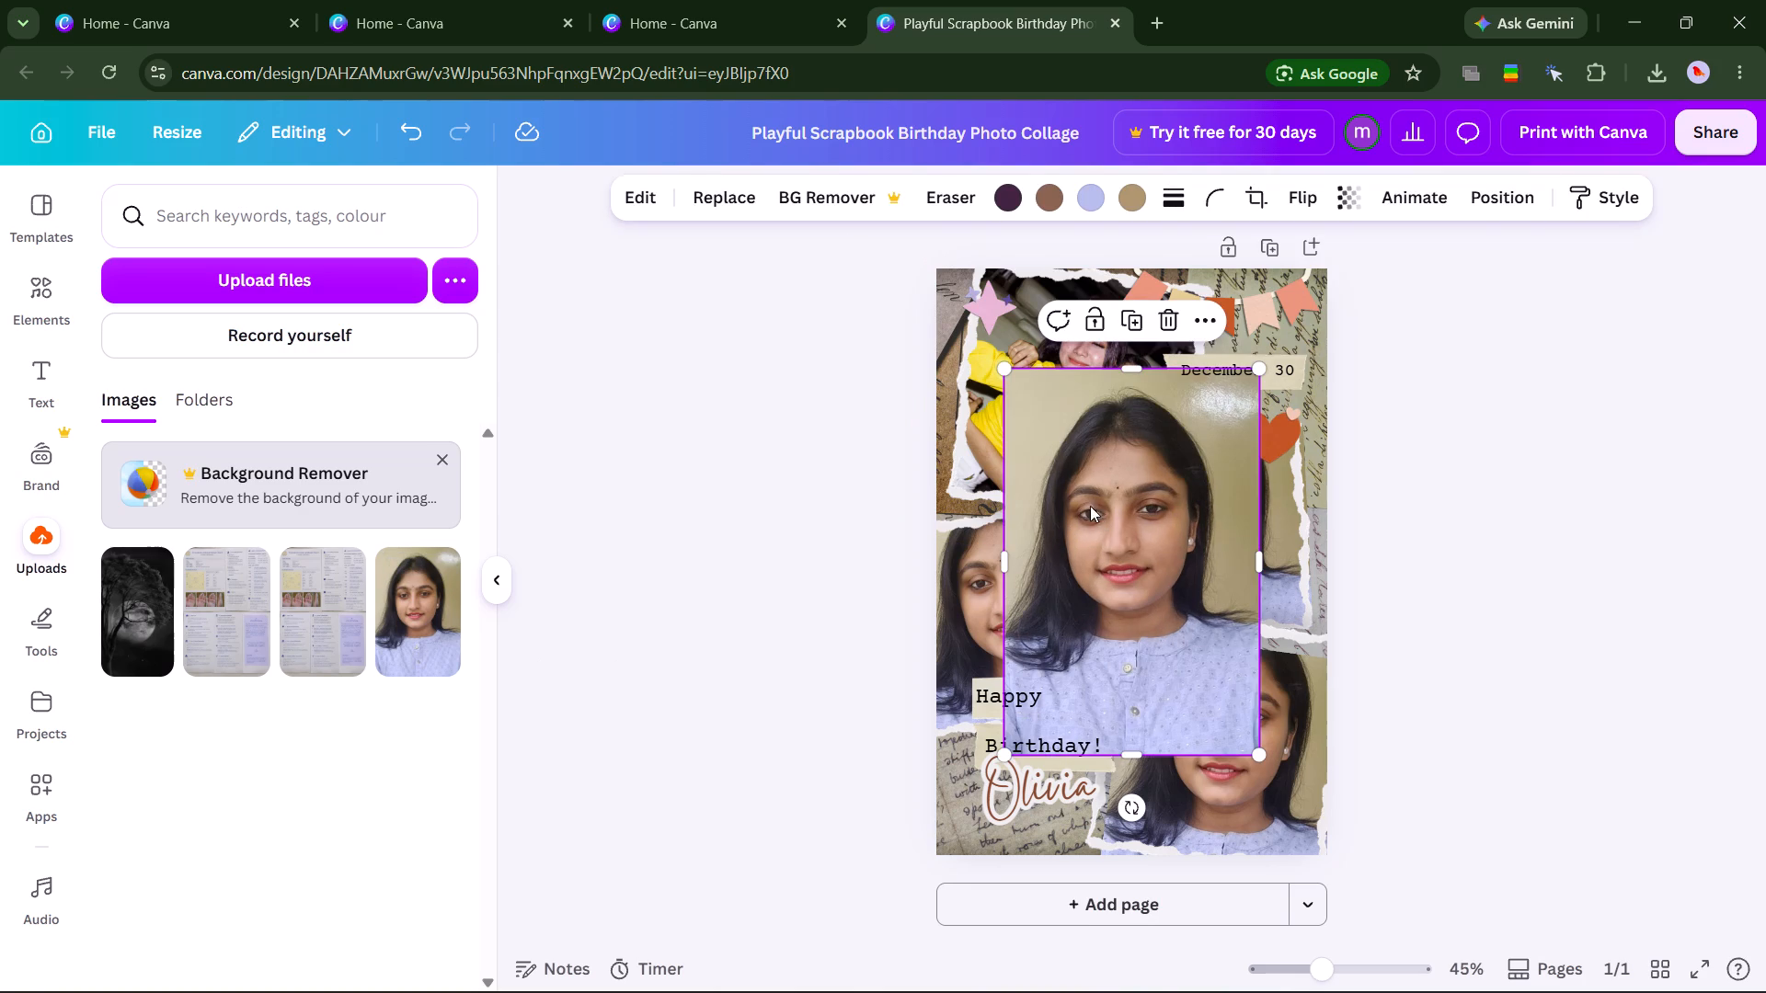
{"action": "left_click_drag", "start_coordinate": [1090, 506], "coordinate": [1022, 394]}
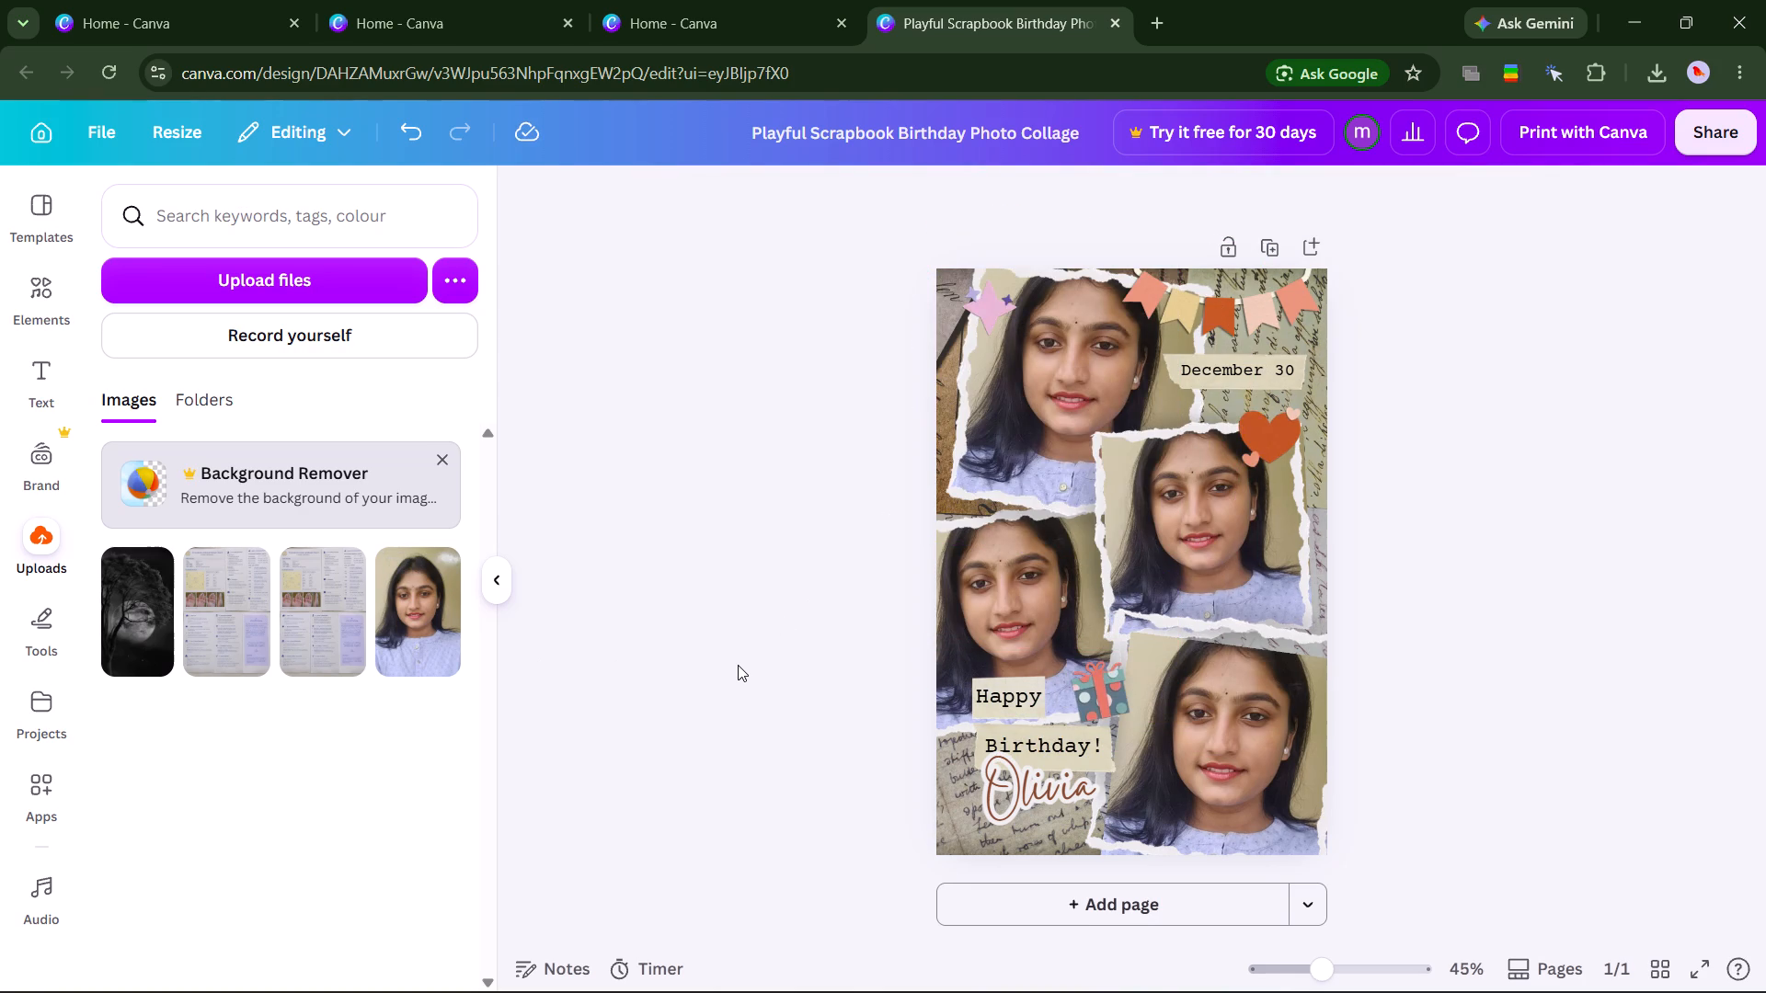
{"action": "left_click", "coordinate": [738, 665]}
Replace the date text on the collage's upper-right paper strip with "may 10".
{"action": "left_click", "coordinate": [1267, 374]}
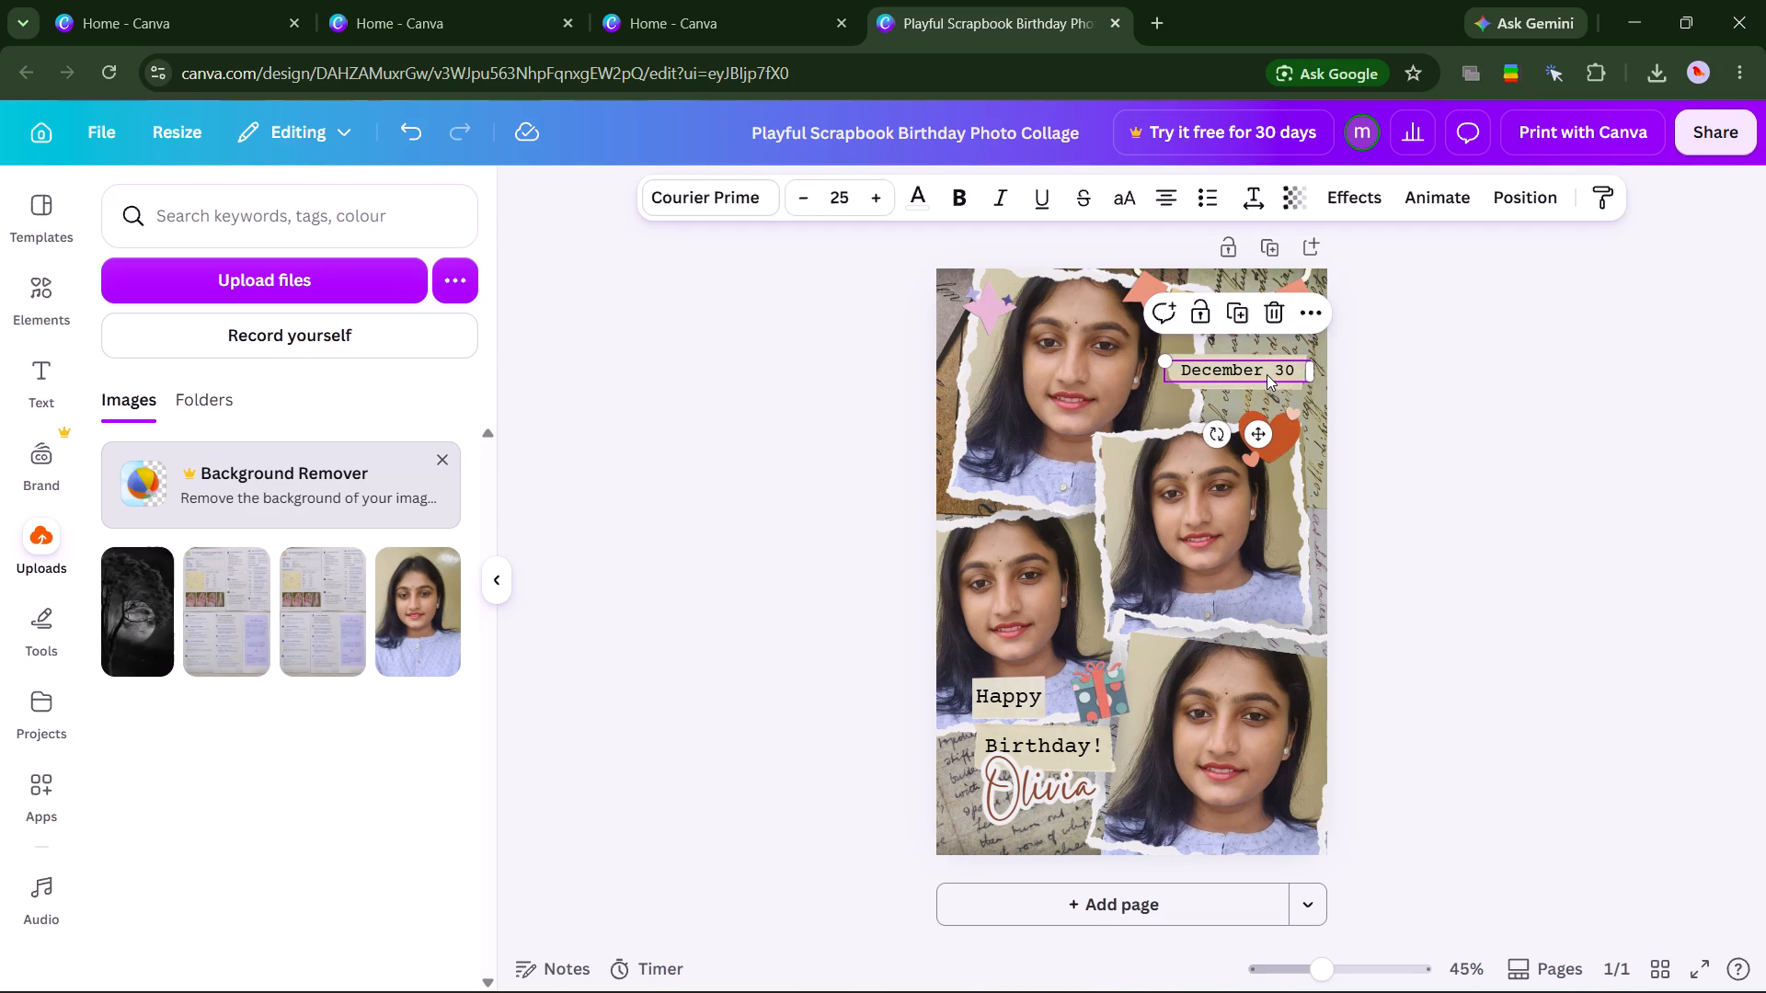
{"action": "left_click", "coordinate": [1291, 365]}
{"action": "key", "text": "BackSpace"}
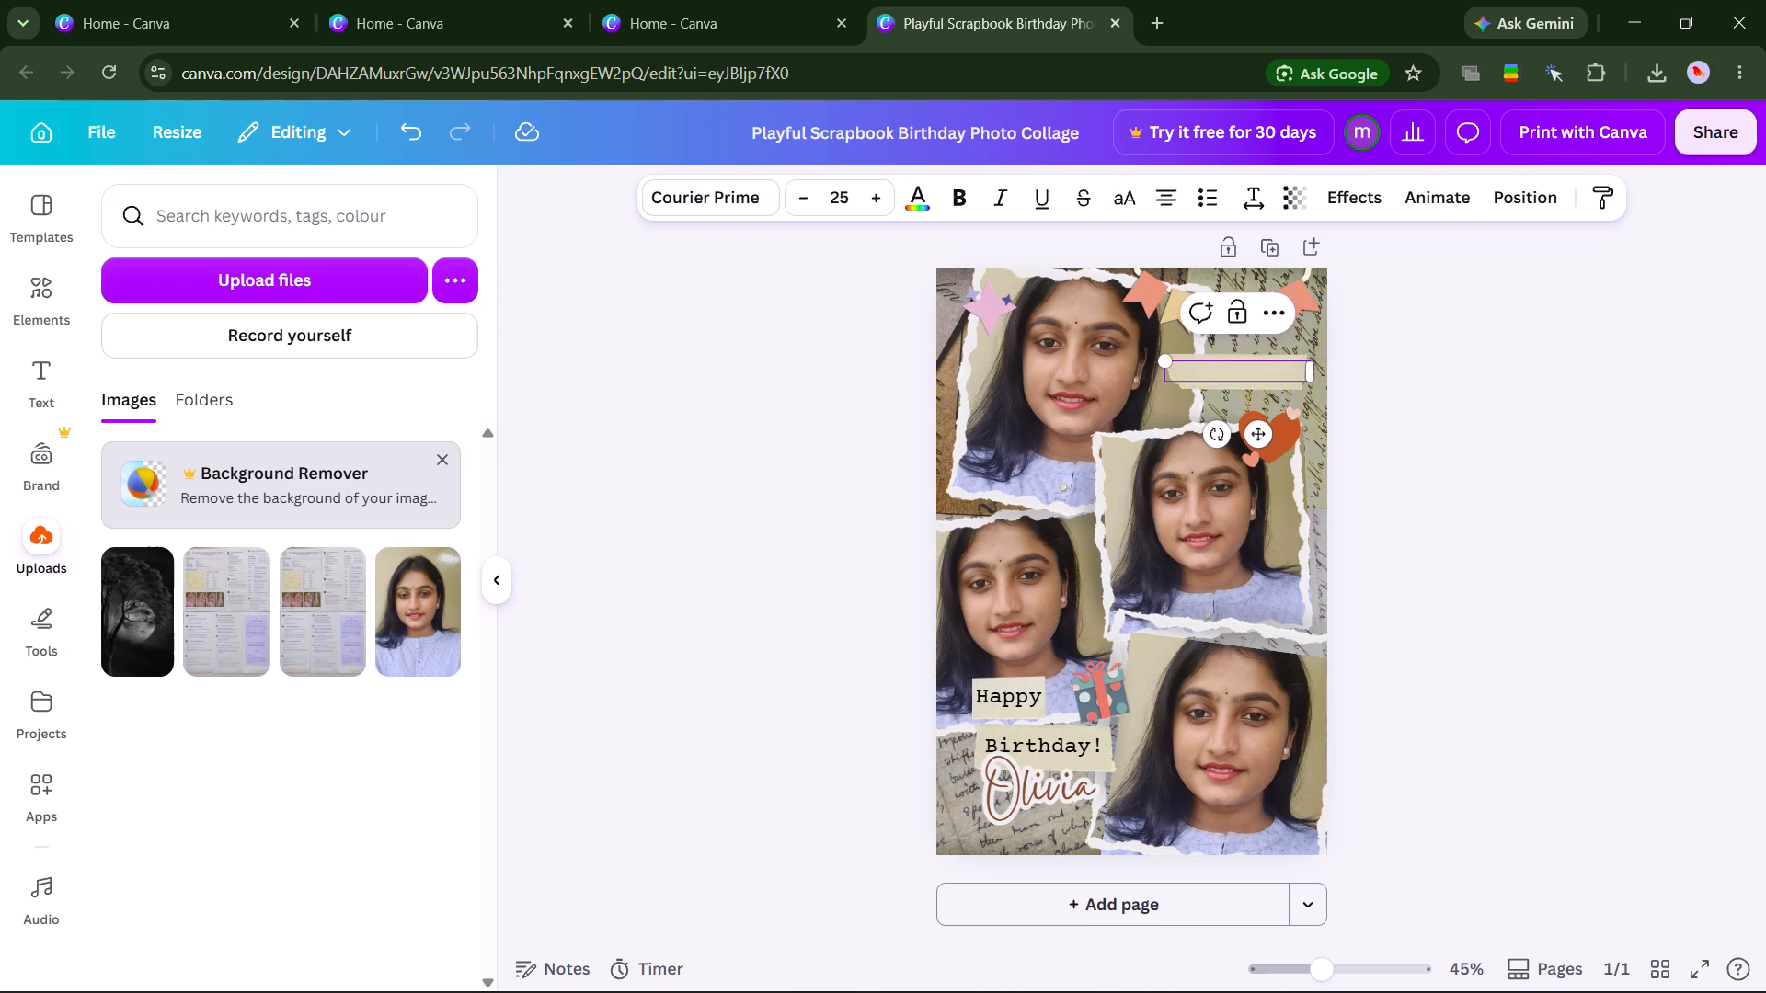
{"action": "type", "text": "ma"}
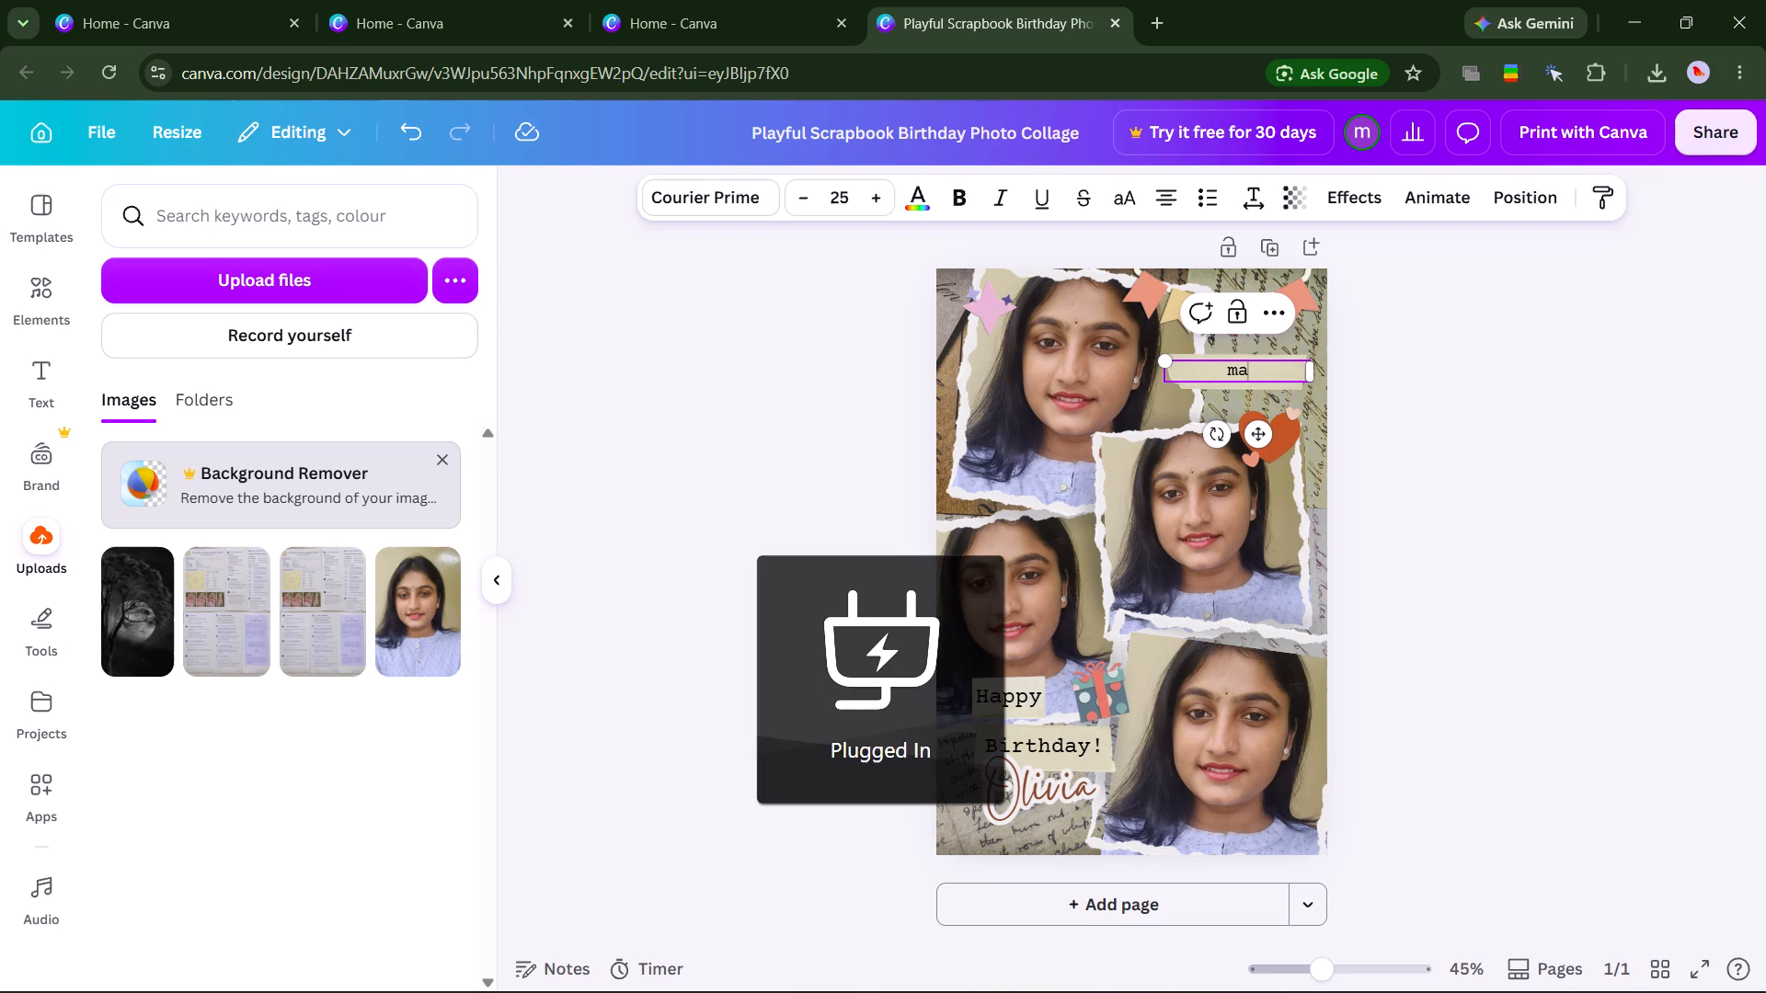
{"action": "type", "text": "y"}
{"action": "key", "text": "space"}
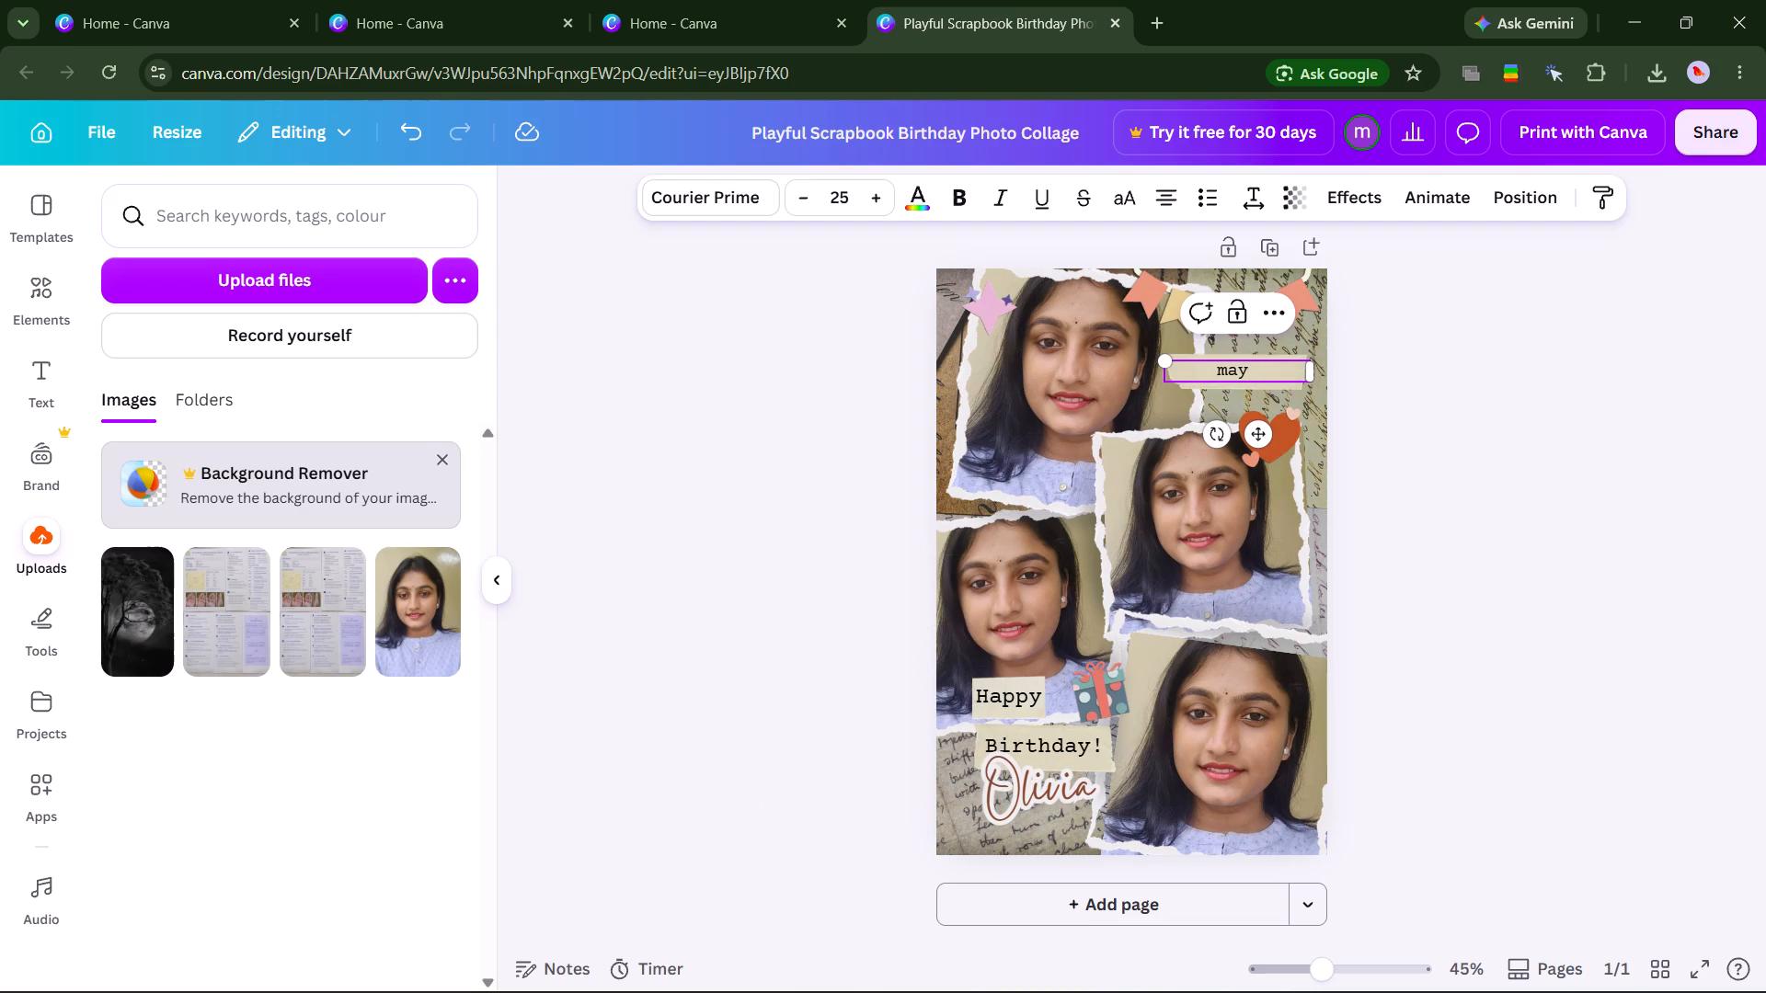
{"action": "type", "text": "10"}
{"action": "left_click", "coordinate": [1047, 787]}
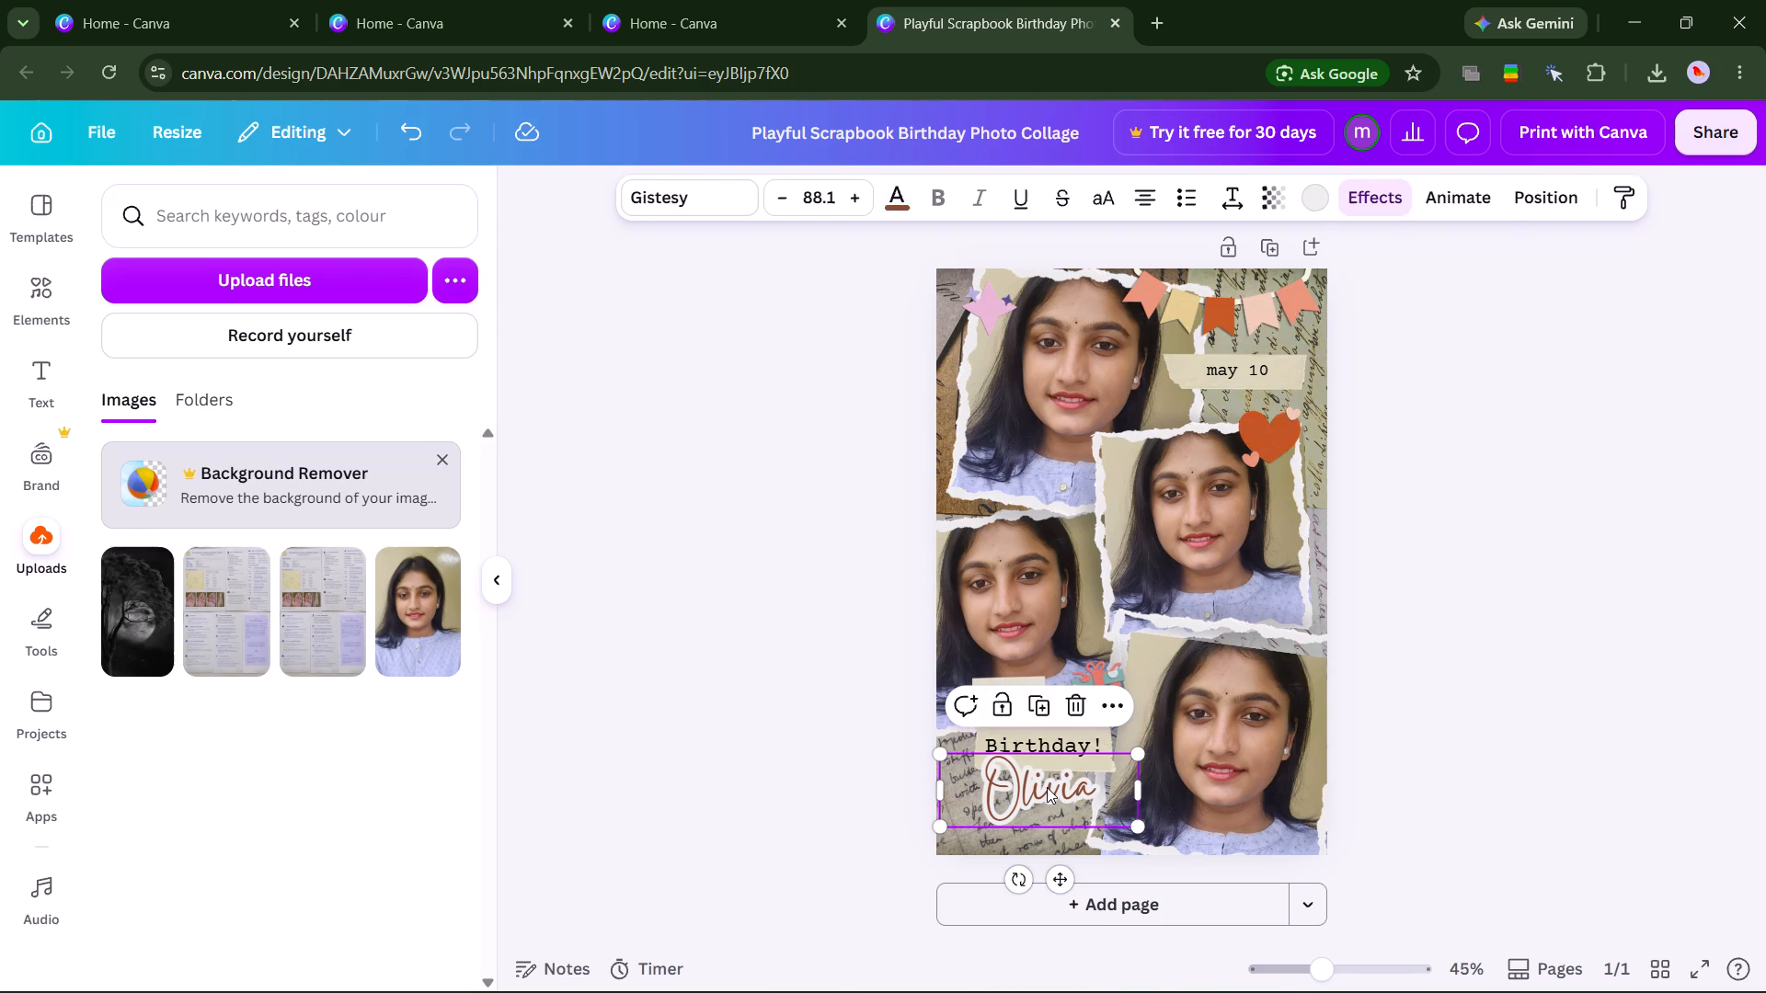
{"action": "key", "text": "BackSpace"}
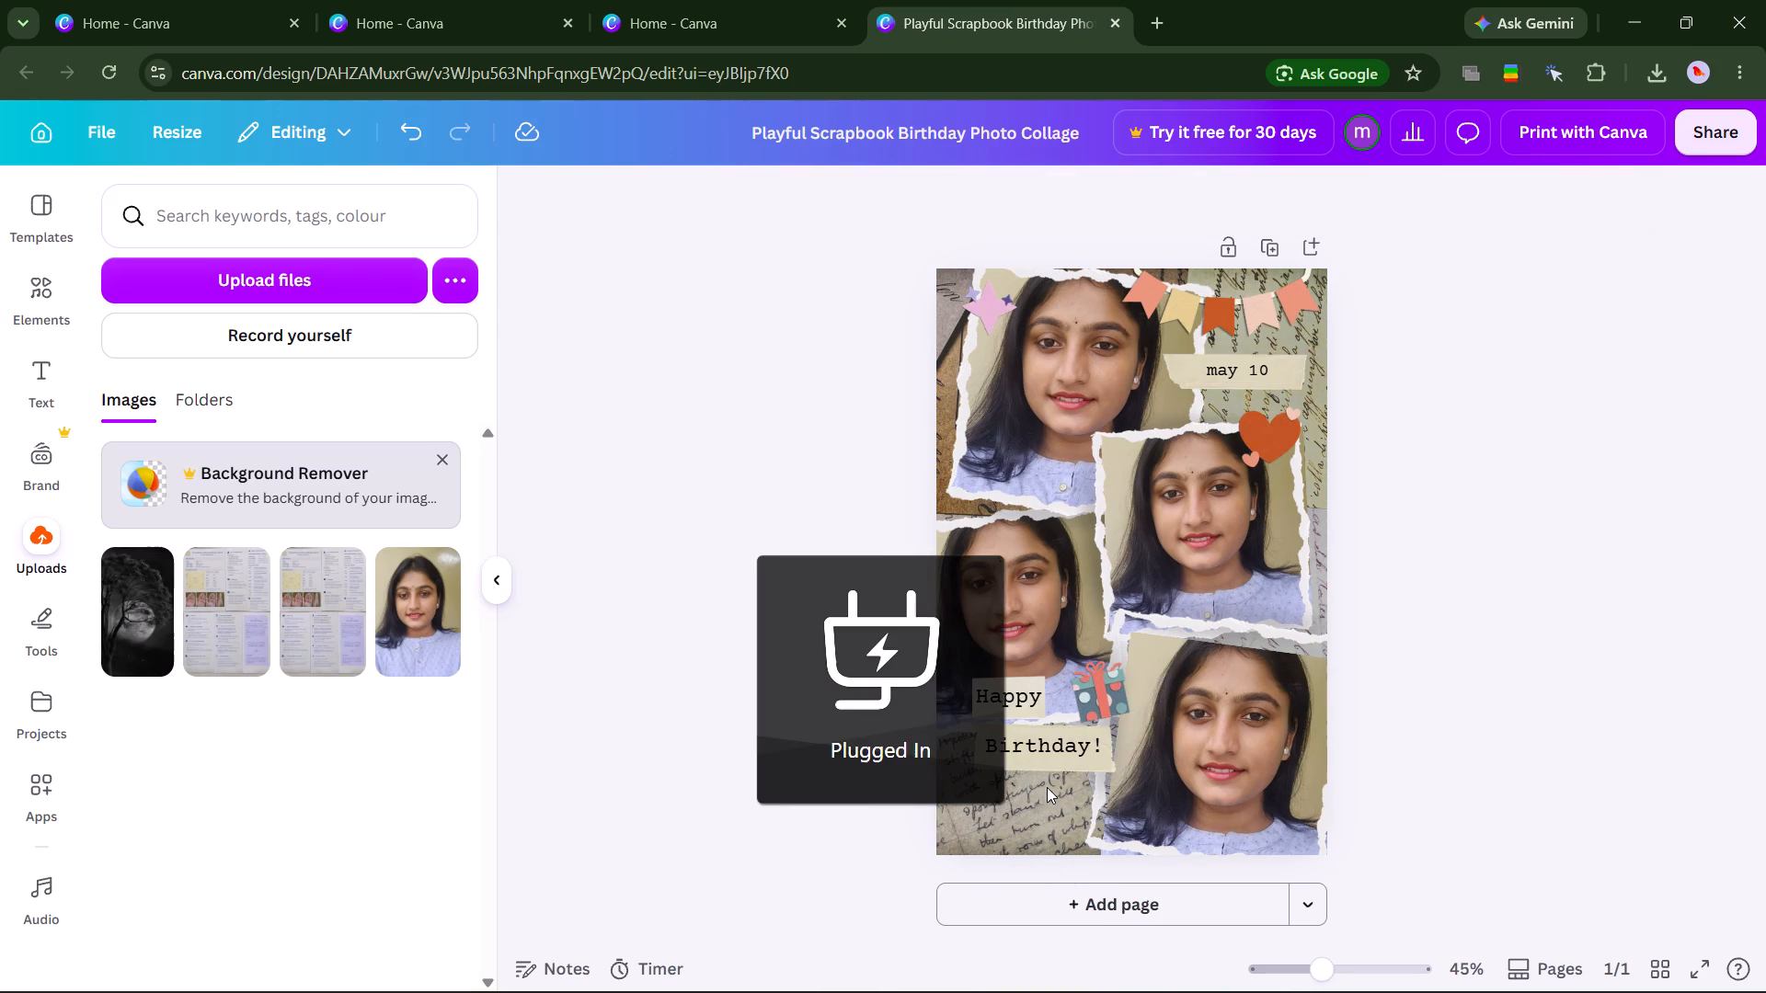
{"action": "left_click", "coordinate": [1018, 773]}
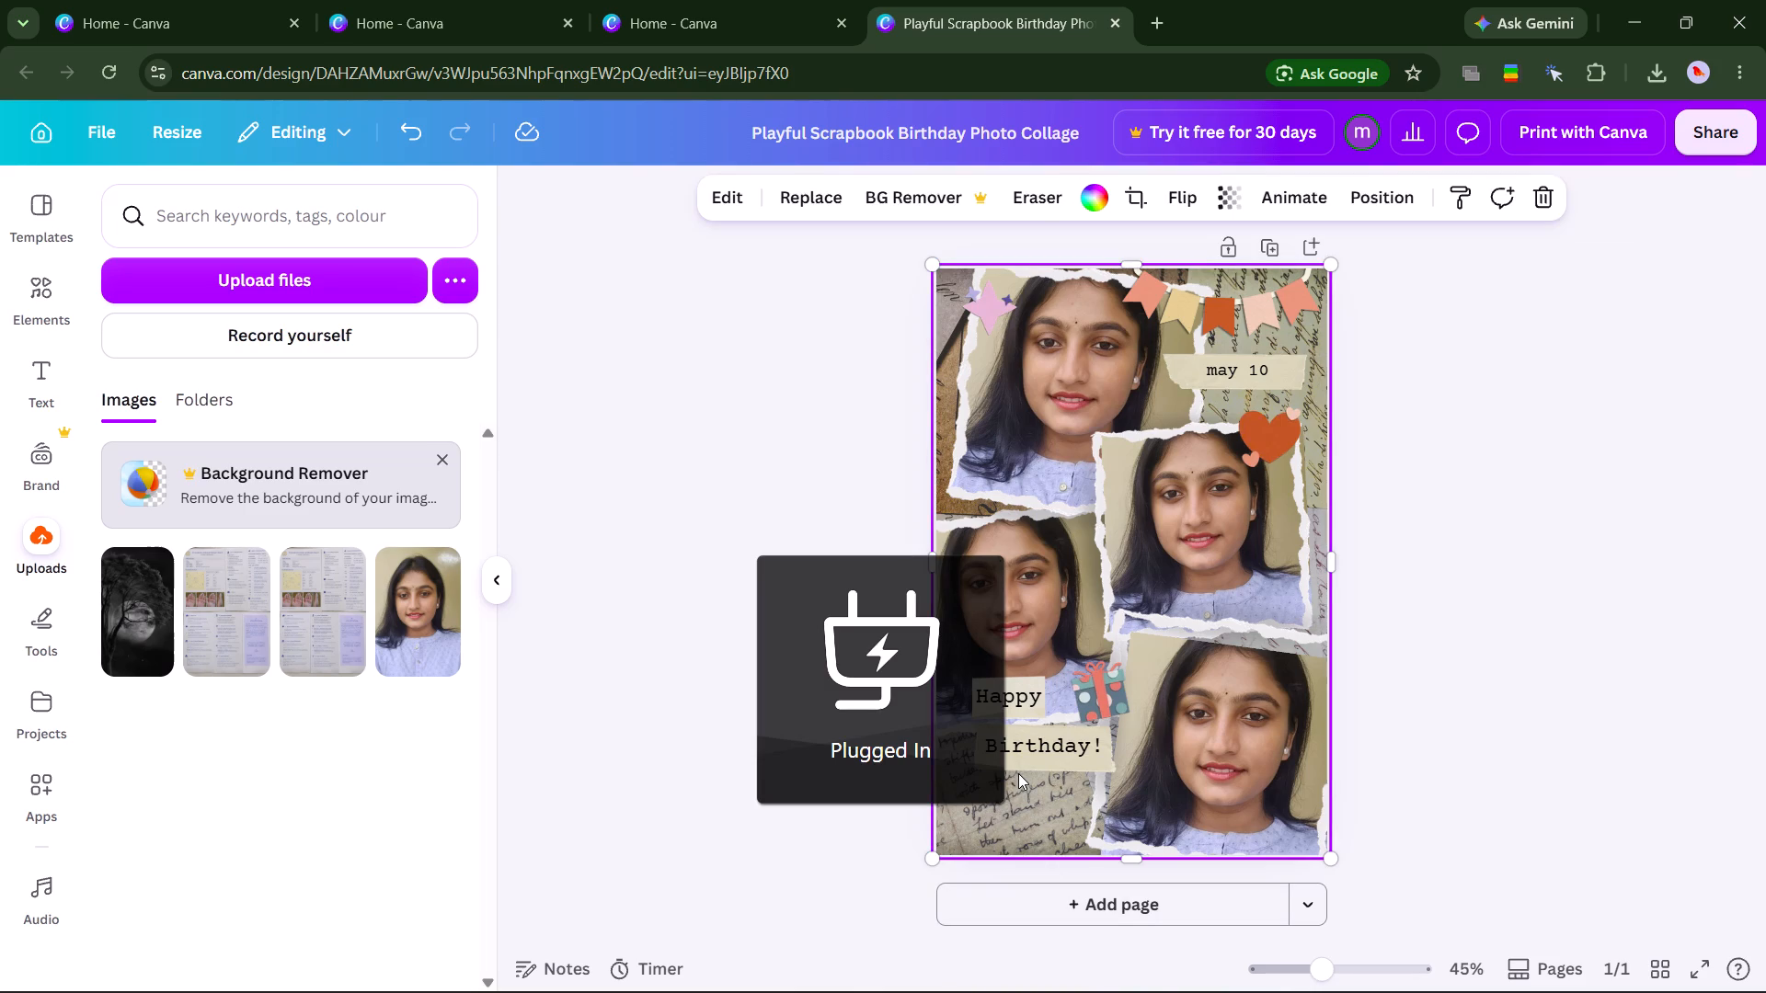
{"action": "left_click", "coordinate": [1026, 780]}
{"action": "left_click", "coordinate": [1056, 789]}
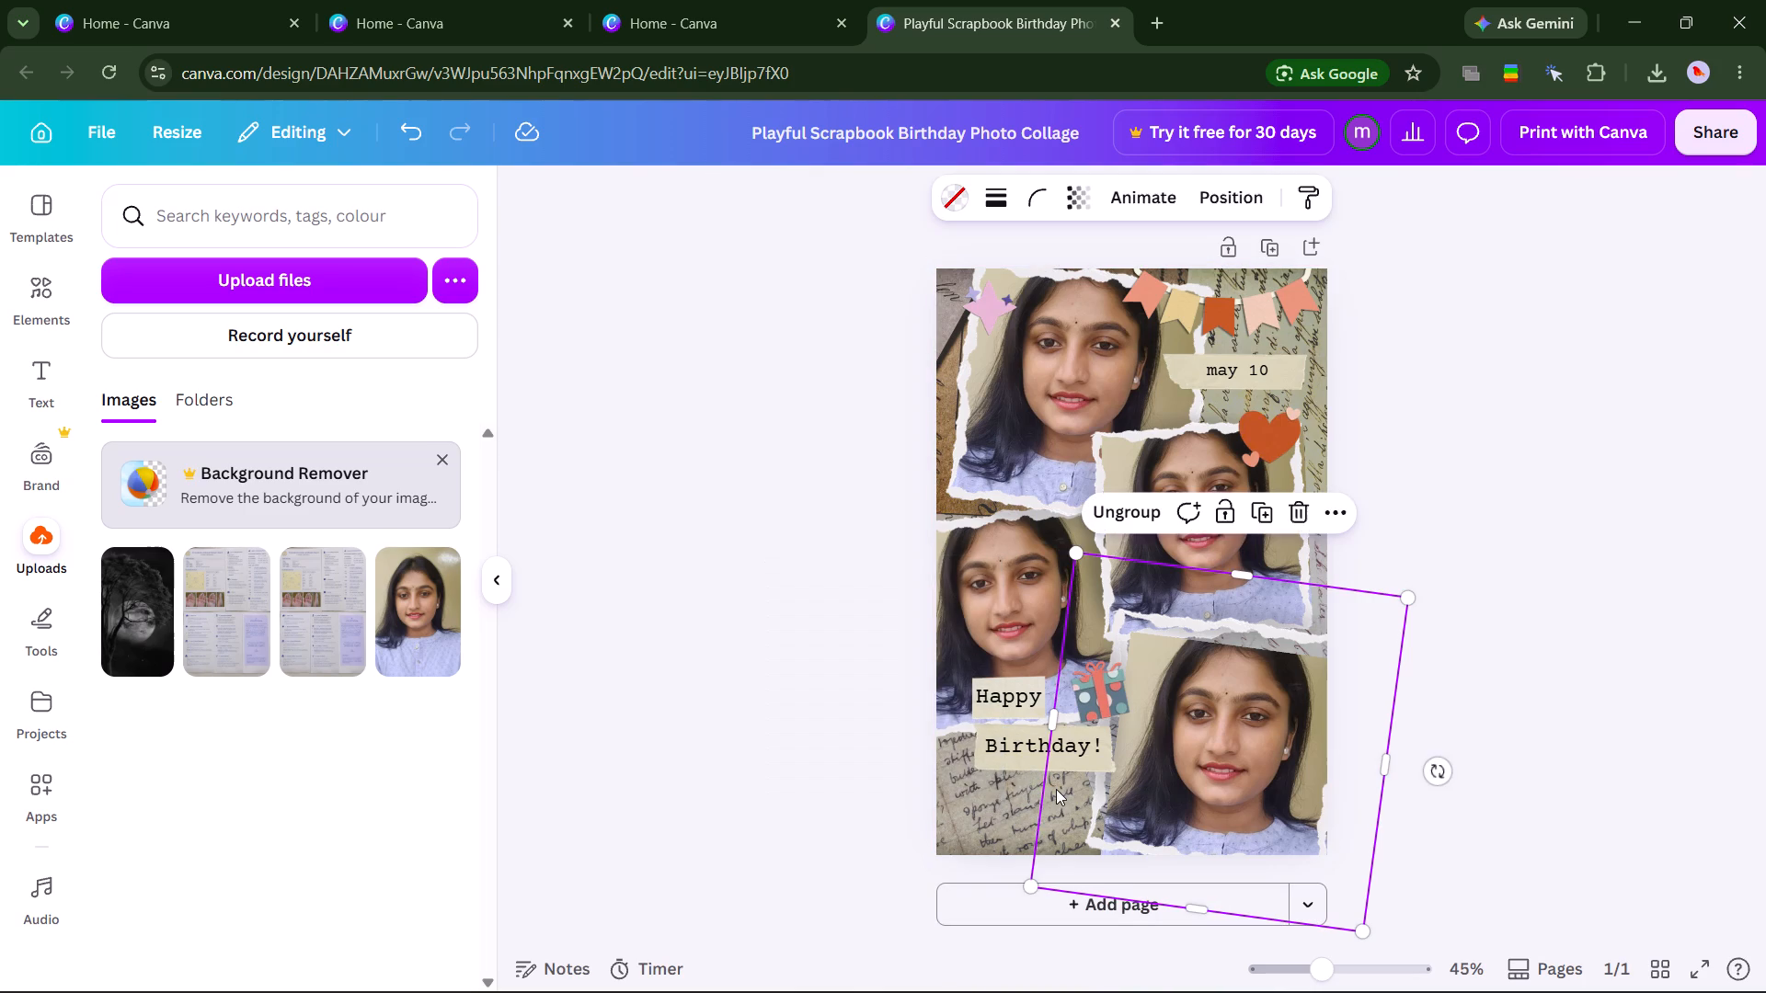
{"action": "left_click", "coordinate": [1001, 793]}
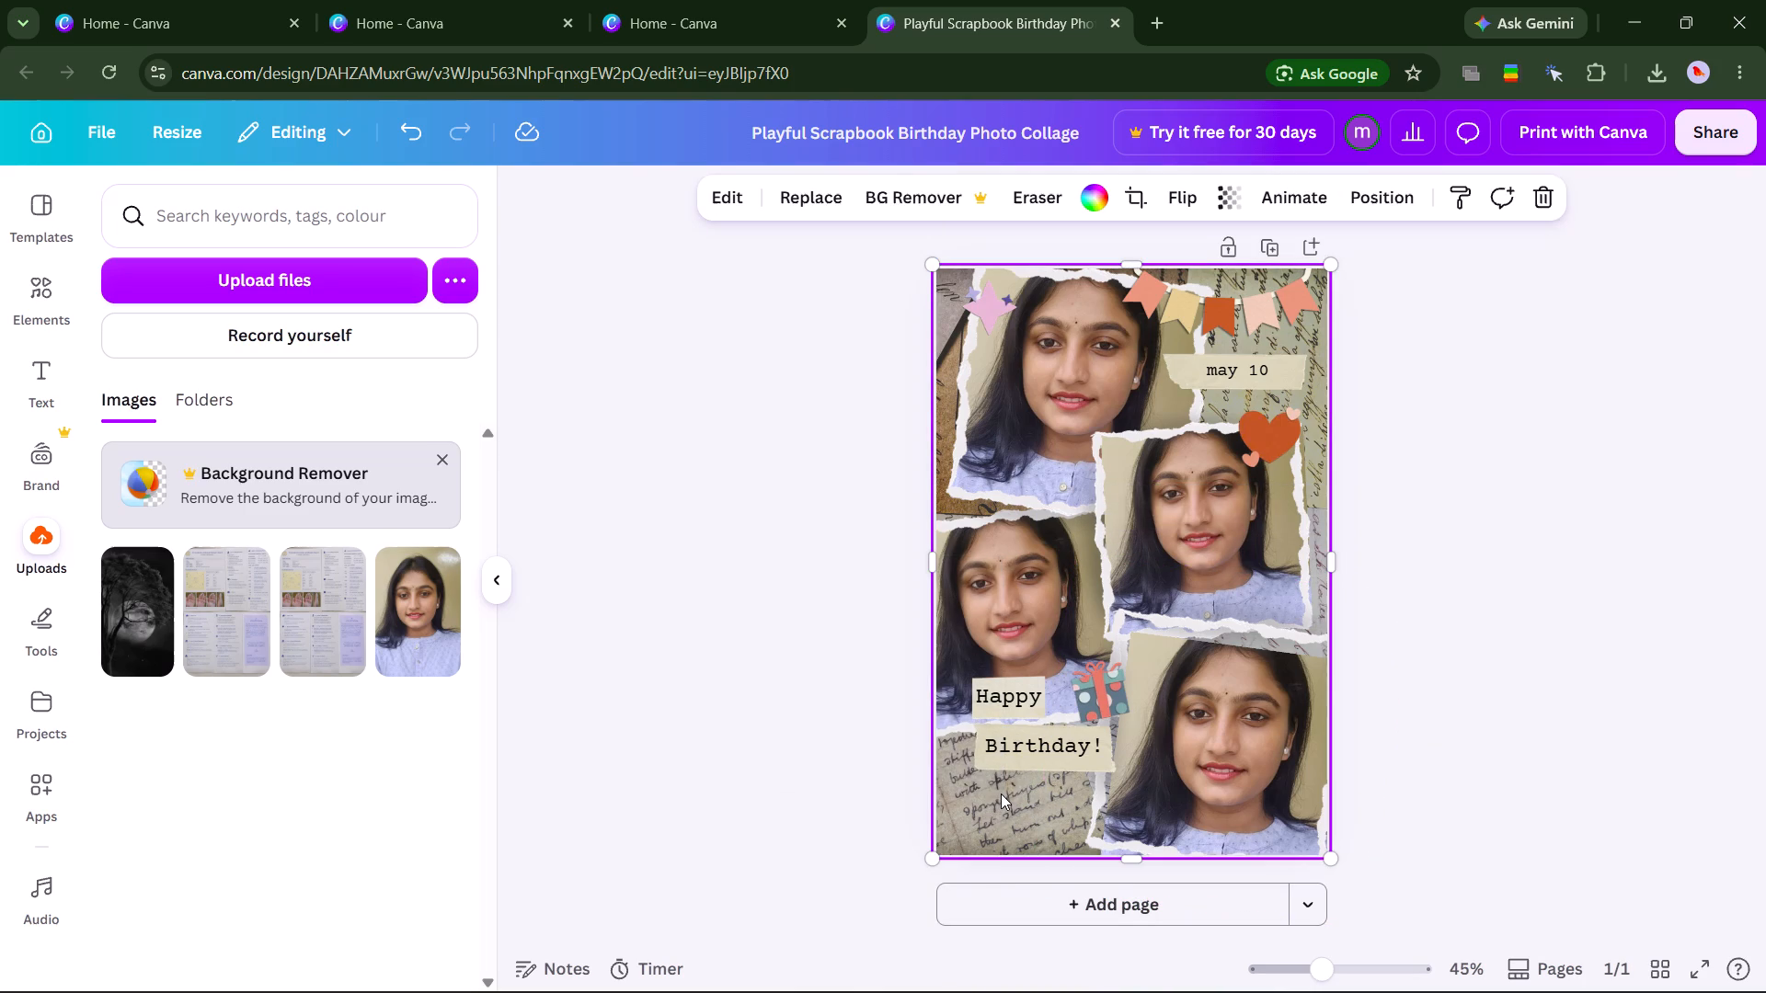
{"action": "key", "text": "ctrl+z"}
Replace the name Olivia below "Birthday!" with the text "bestie".
{"action": "left_click", "coordinate": [1101, 787]}
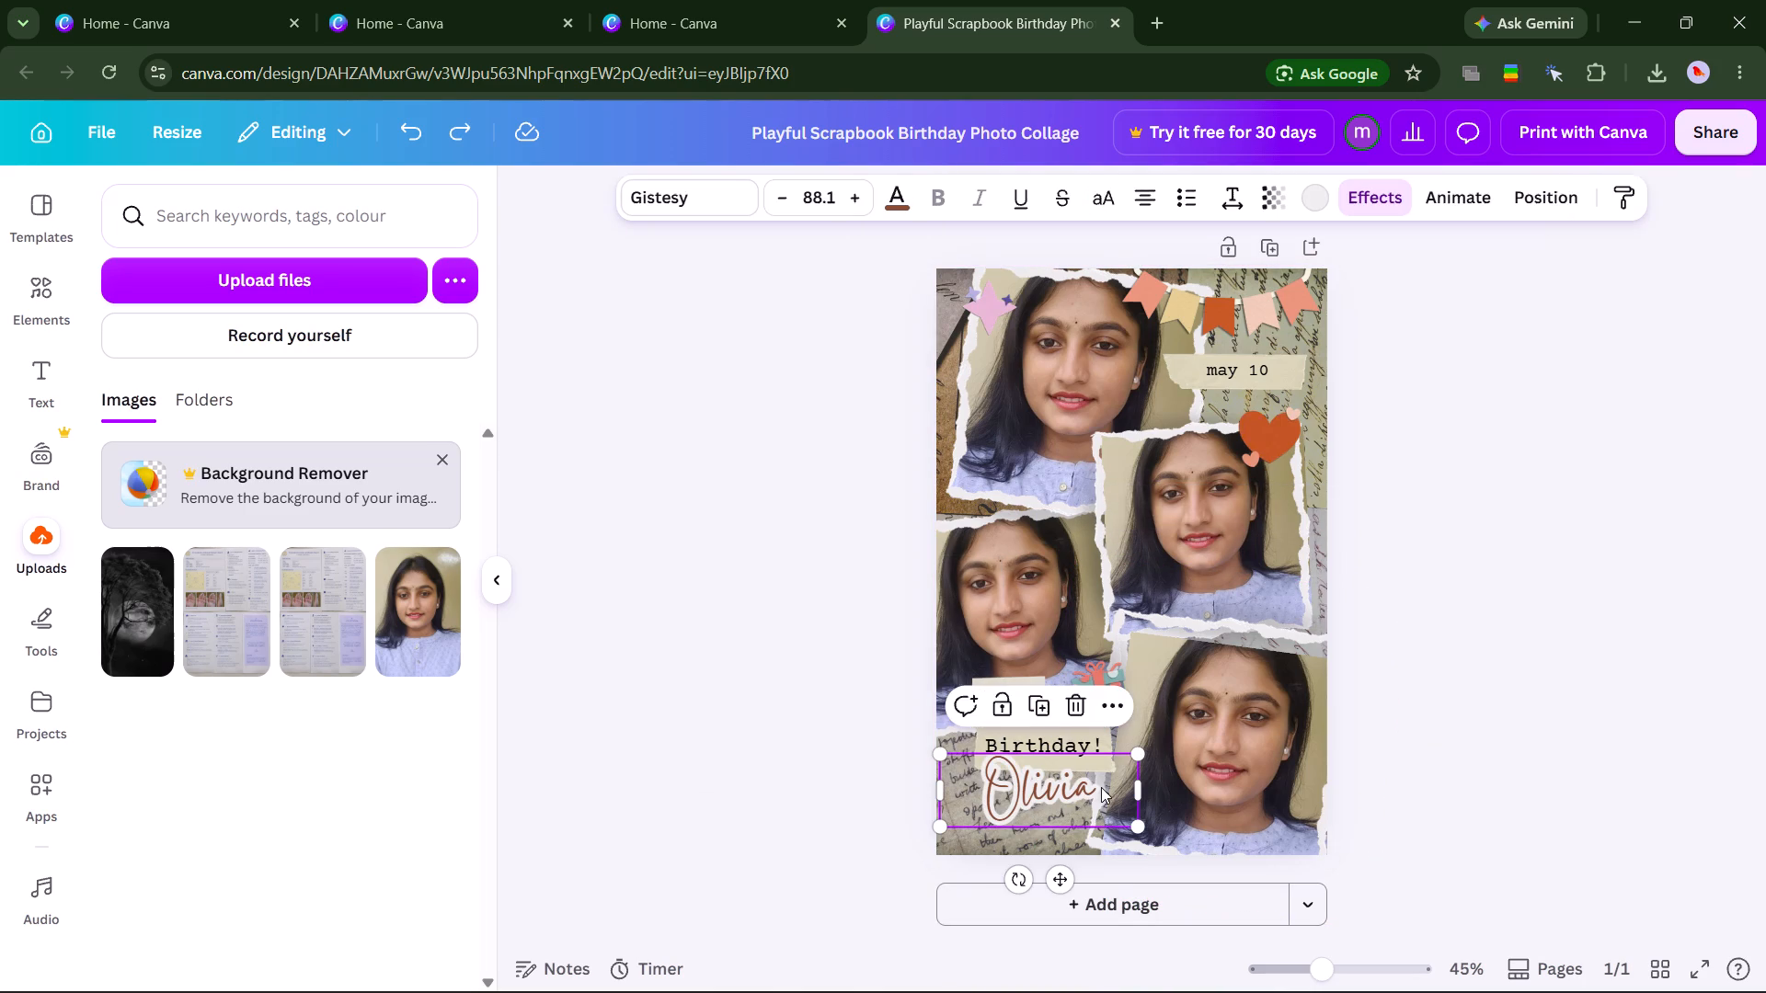
{"action": "left_click", "coordinate": [1101, 787]}
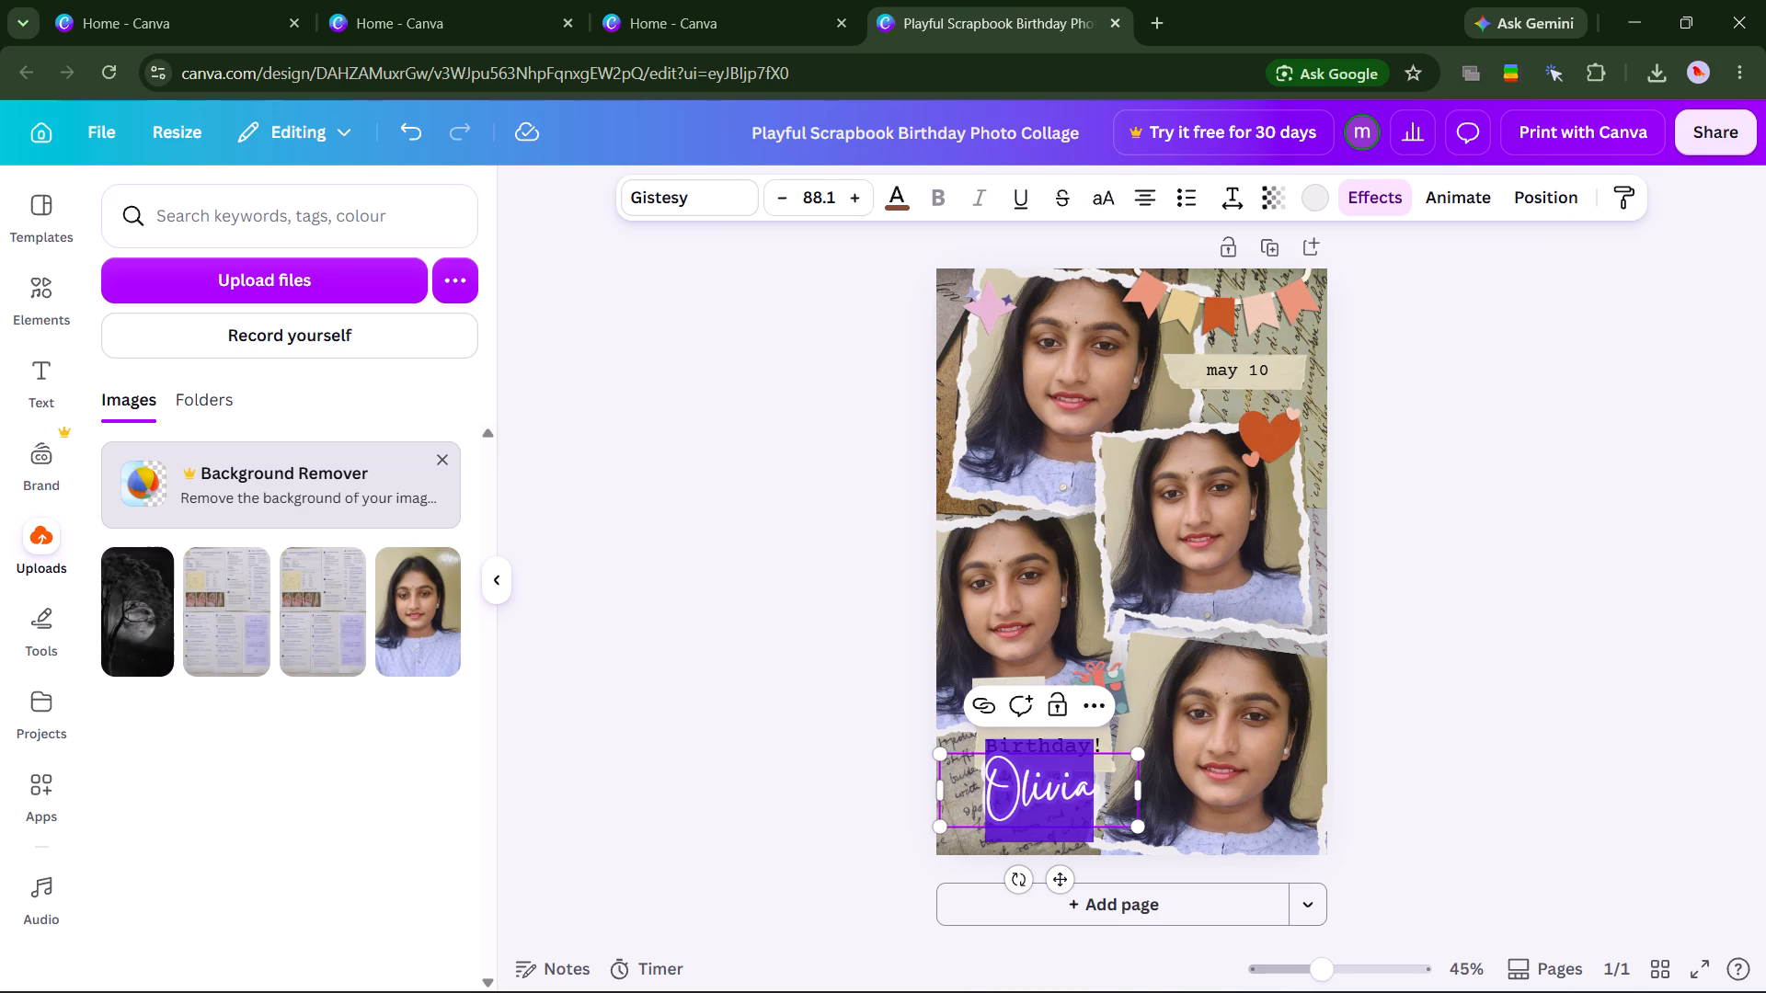
{"action": "key", "text": "BackSpace"}
{"action": "type", "text": "best"}
{"action": "key", "text": "space"}
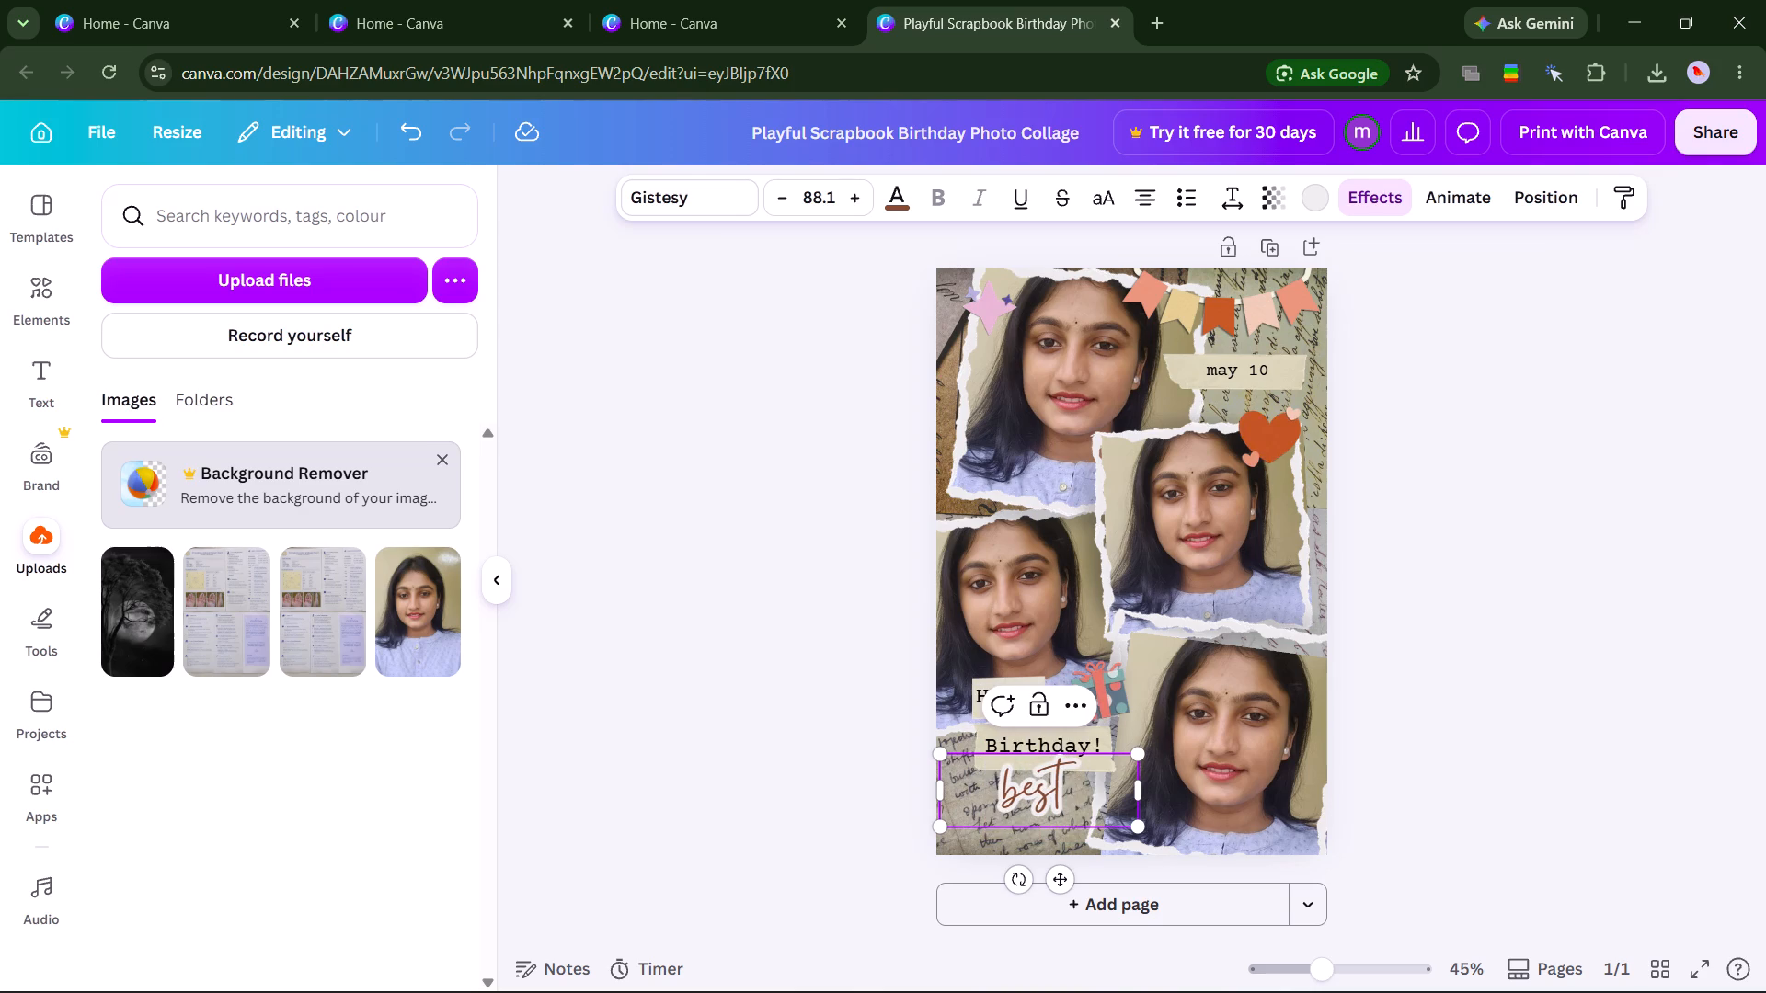
{"action": "key", "text": "BackSpace"}
{"action": "type", "text": "ie"}
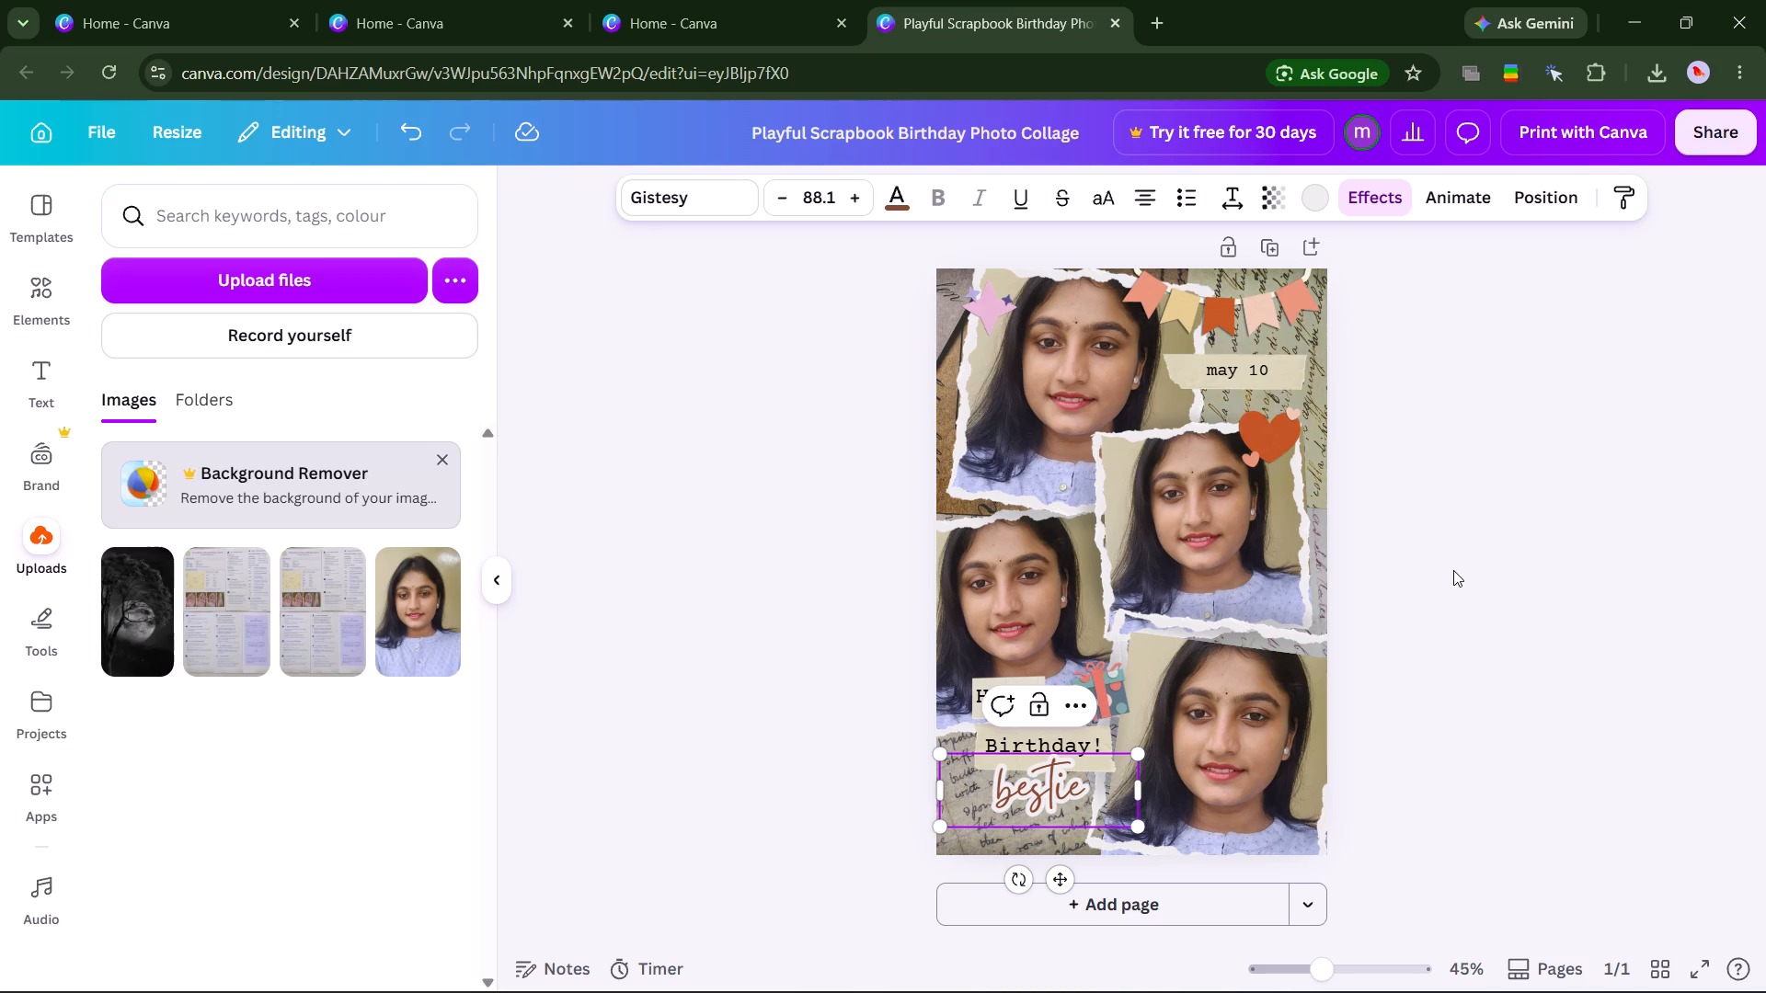
{"action": "left_click", "coordinate": [1453, 570]}
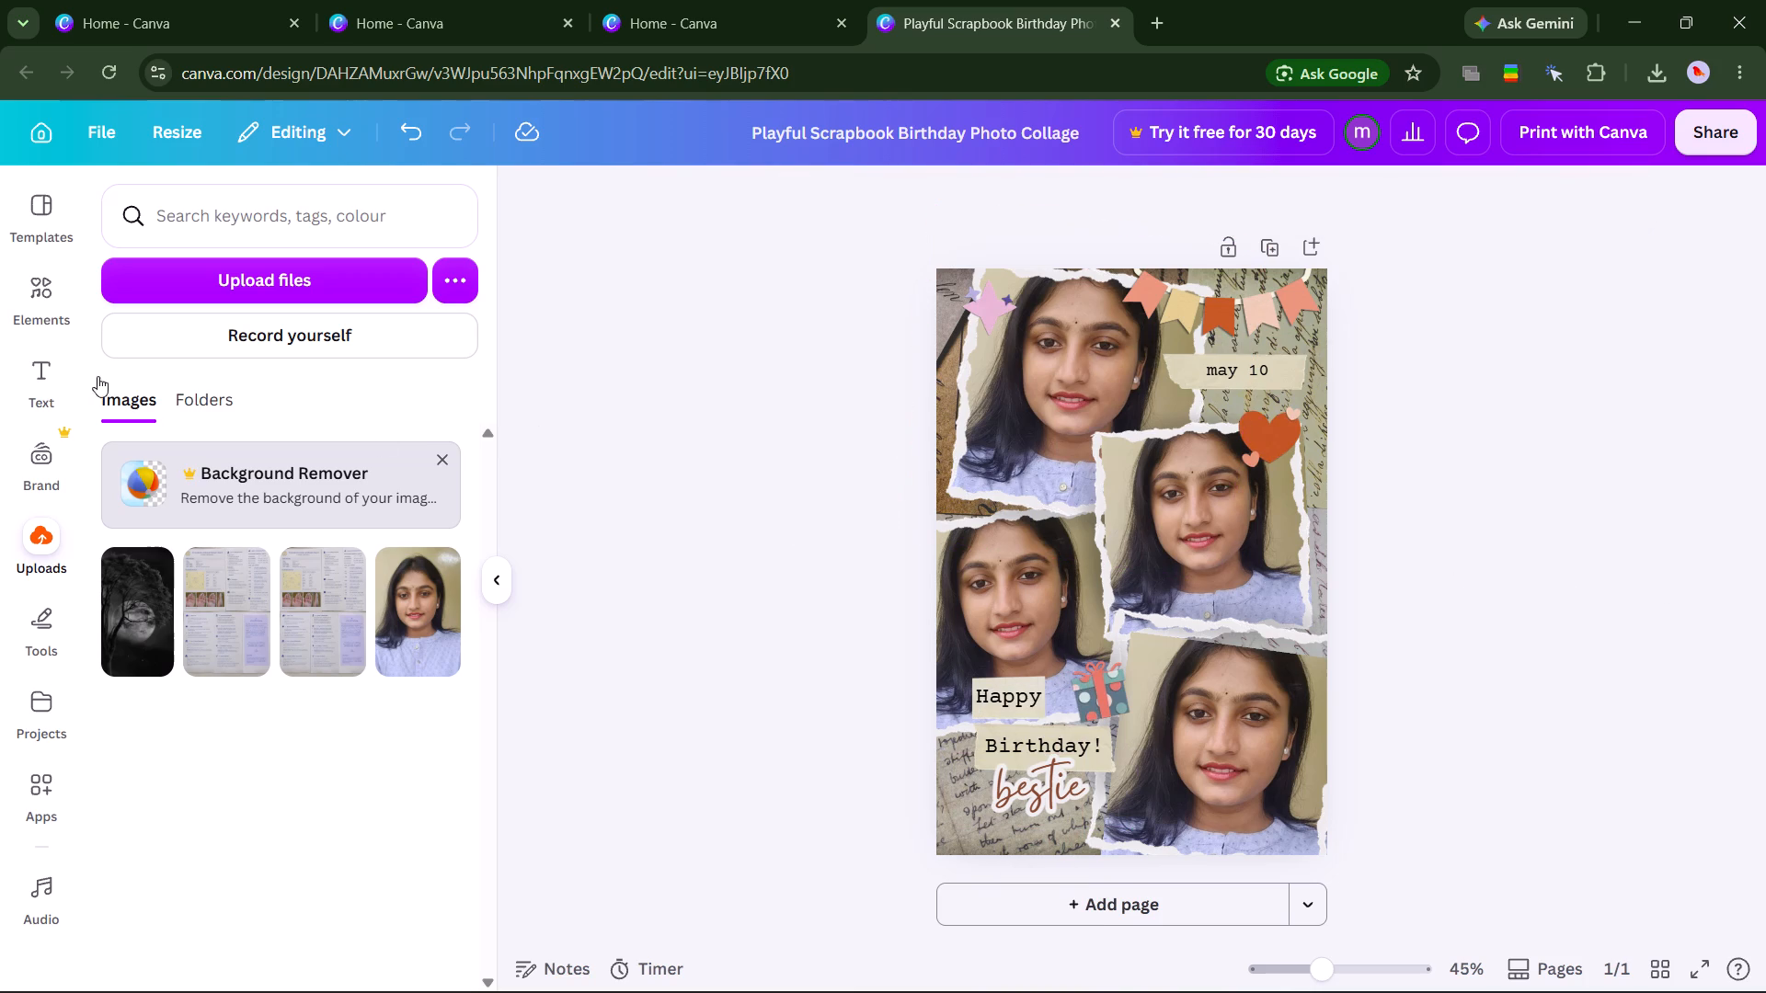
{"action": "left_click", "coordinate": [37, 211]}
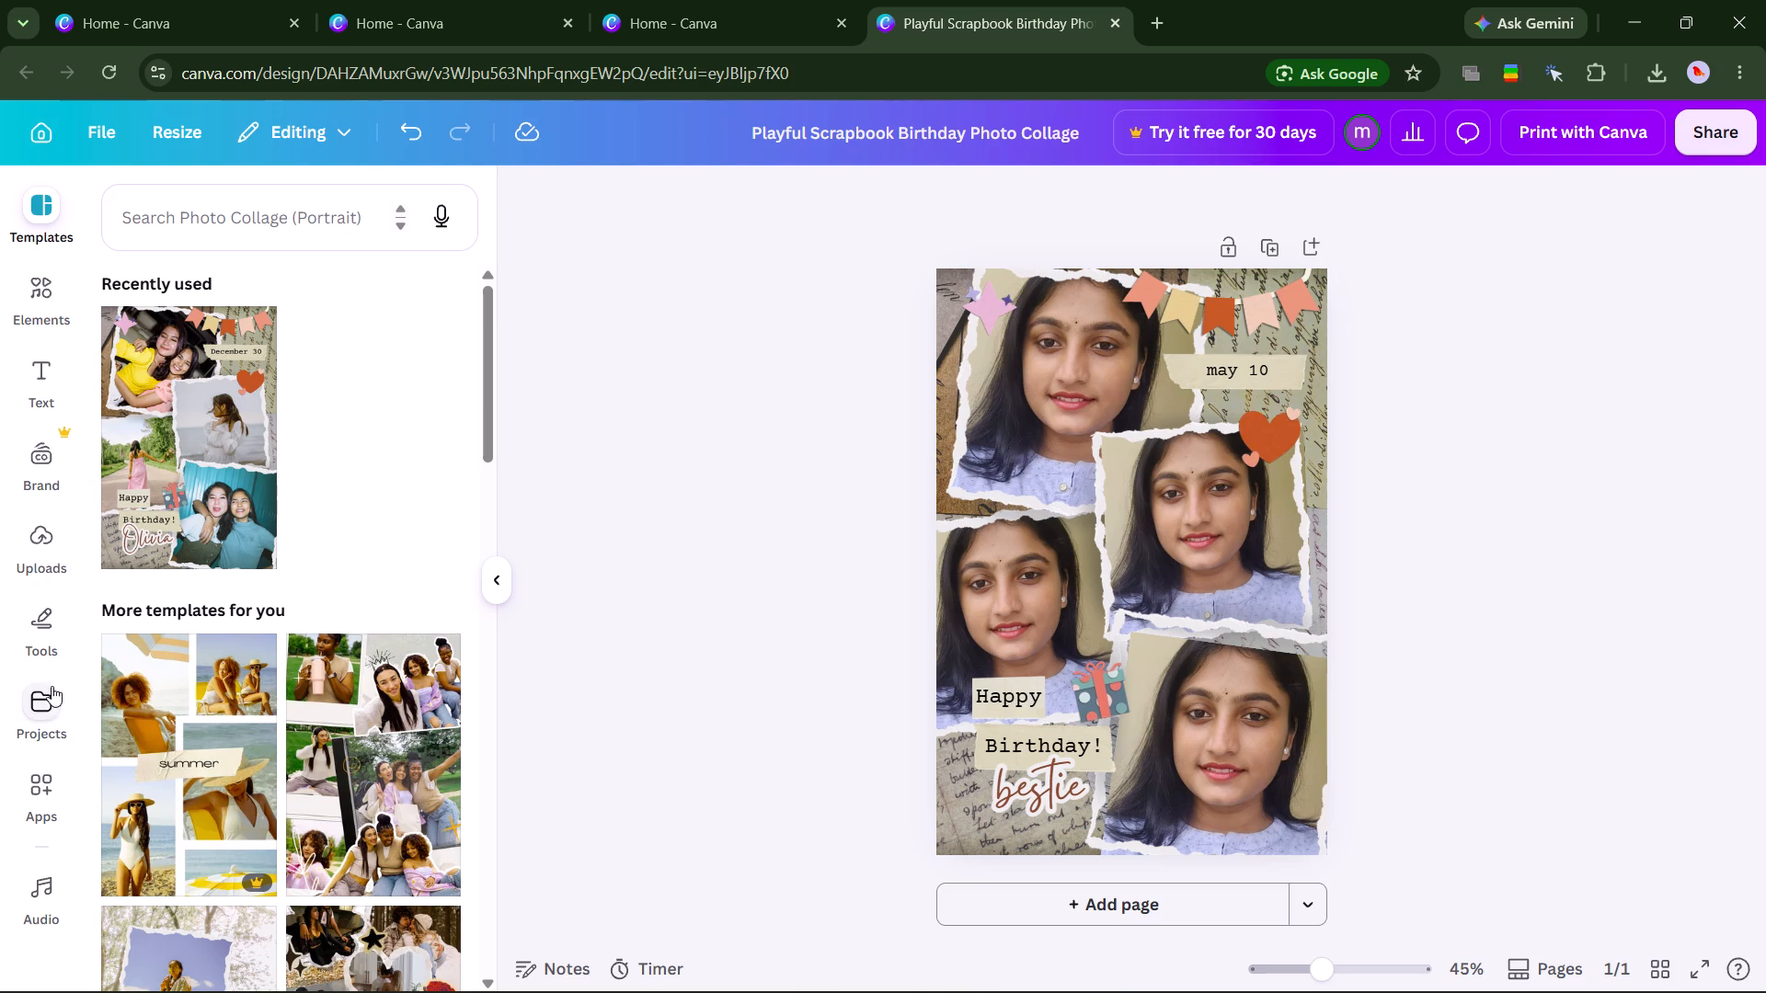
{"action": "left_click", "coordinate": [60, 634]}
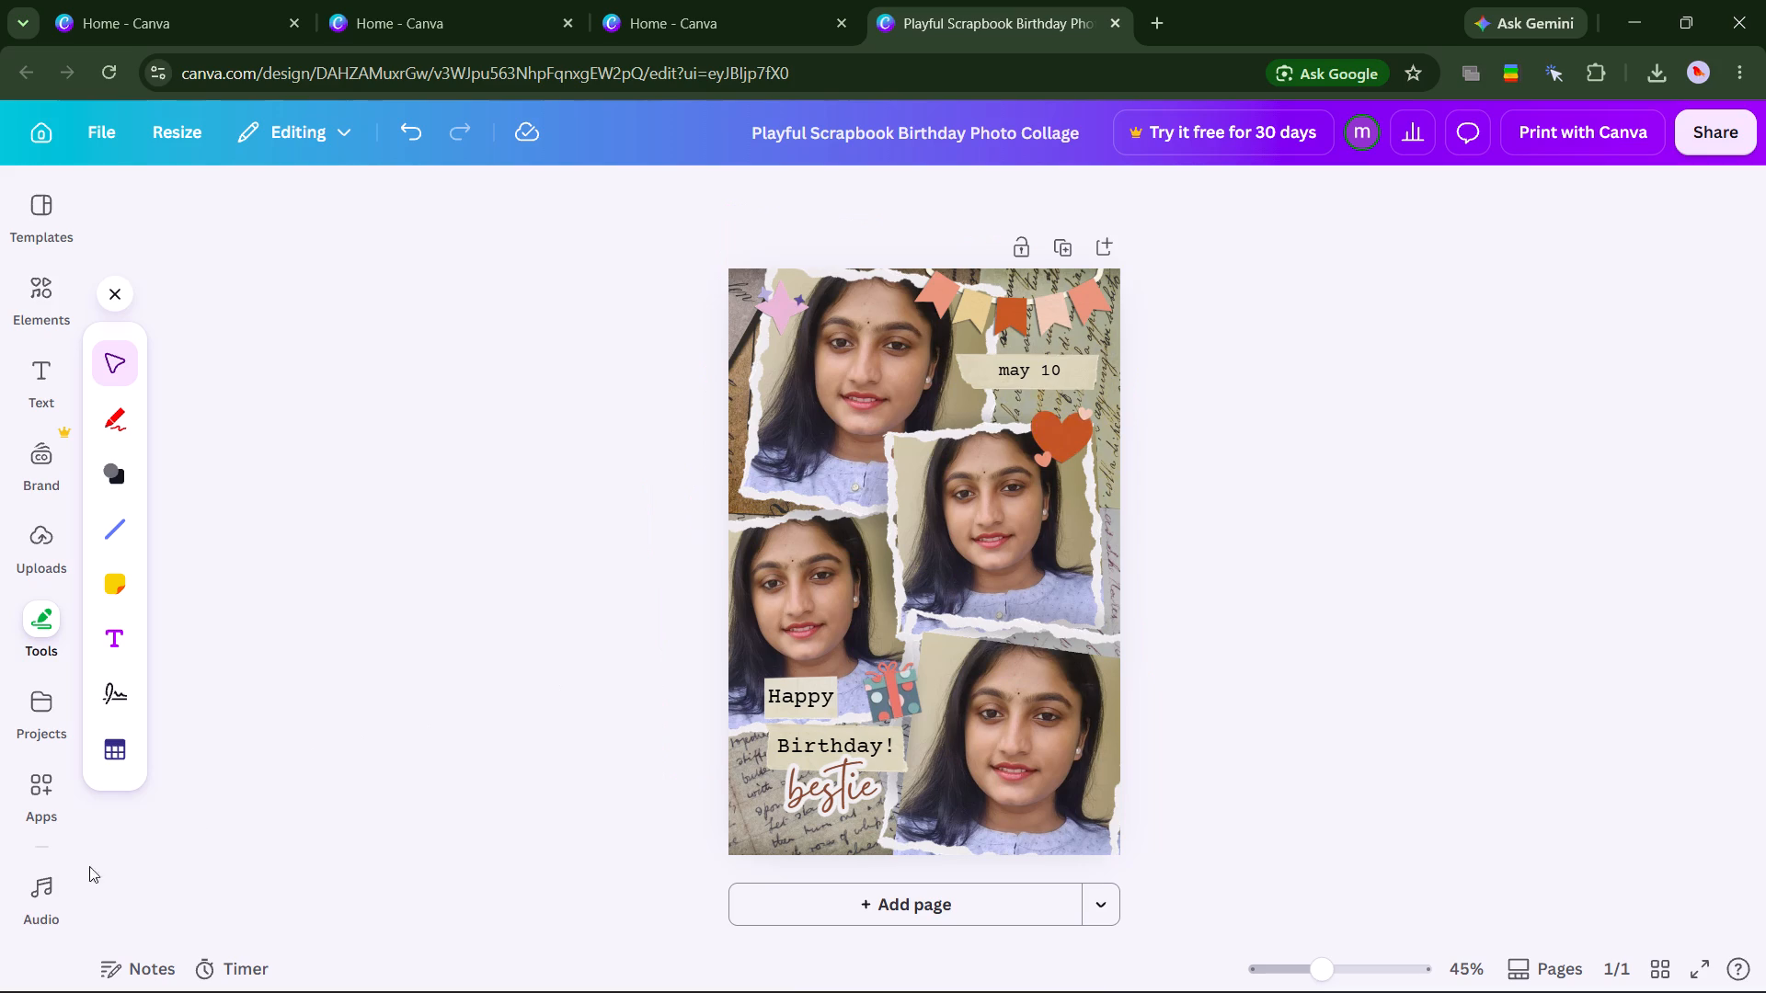
Browse the audio library's categories and preview the Romantic, Trending, Corporate Corporate and both Family tracks.
{"action": "left_click", "coordinate": [40, 900]}
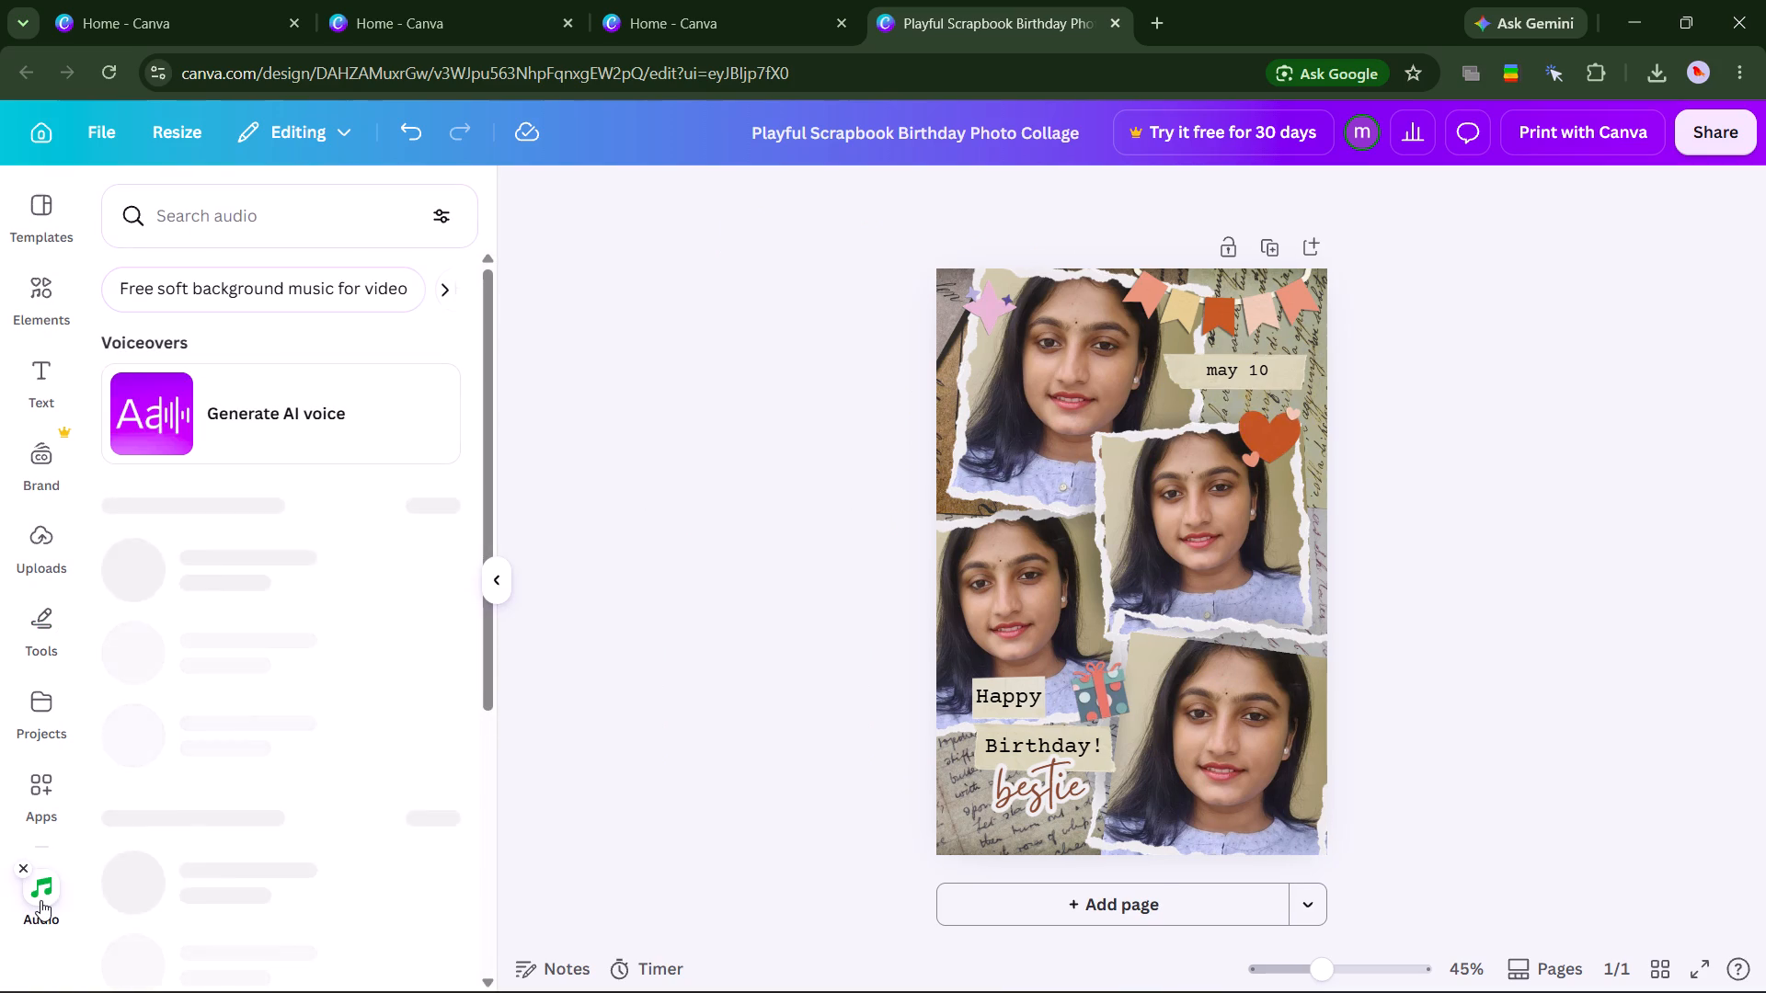
{"action": "left_click", "coordinate": [147, 569]}
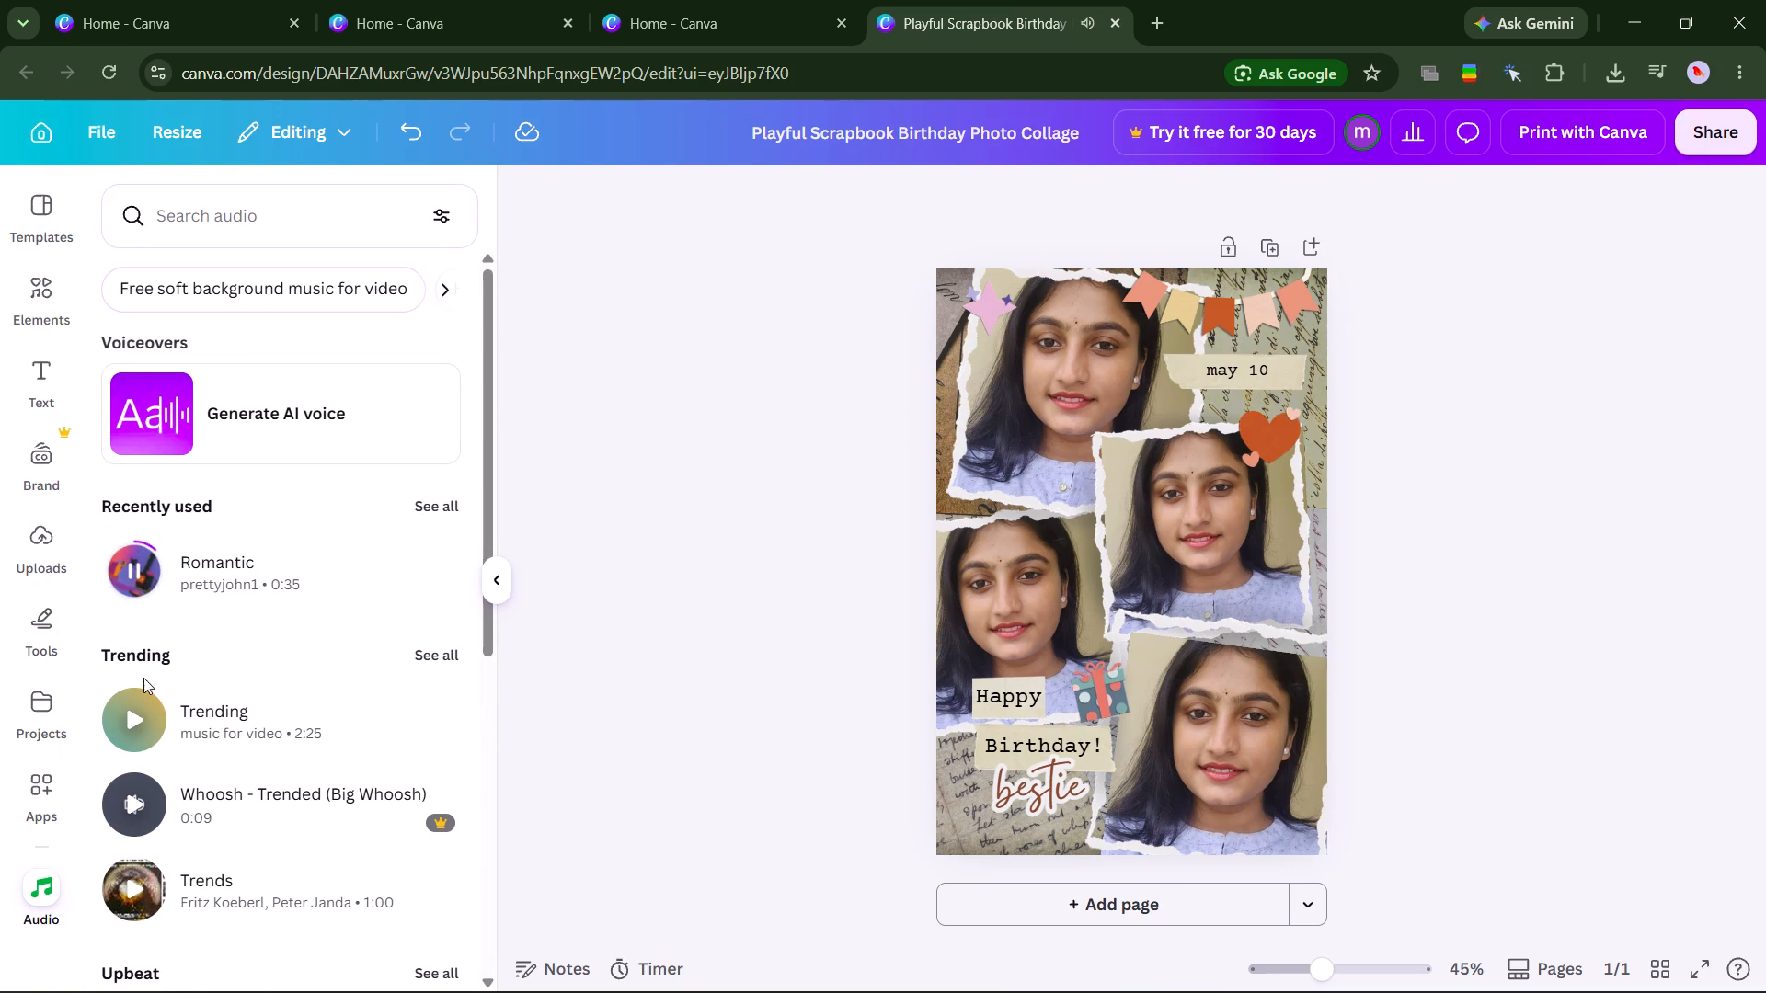
{"action": "left_click", "coordinate": [142, 717]}
{"action": "scroll", "coordinate": [142, 717], "scroll_direction": "down", "scroll_amount": 2}
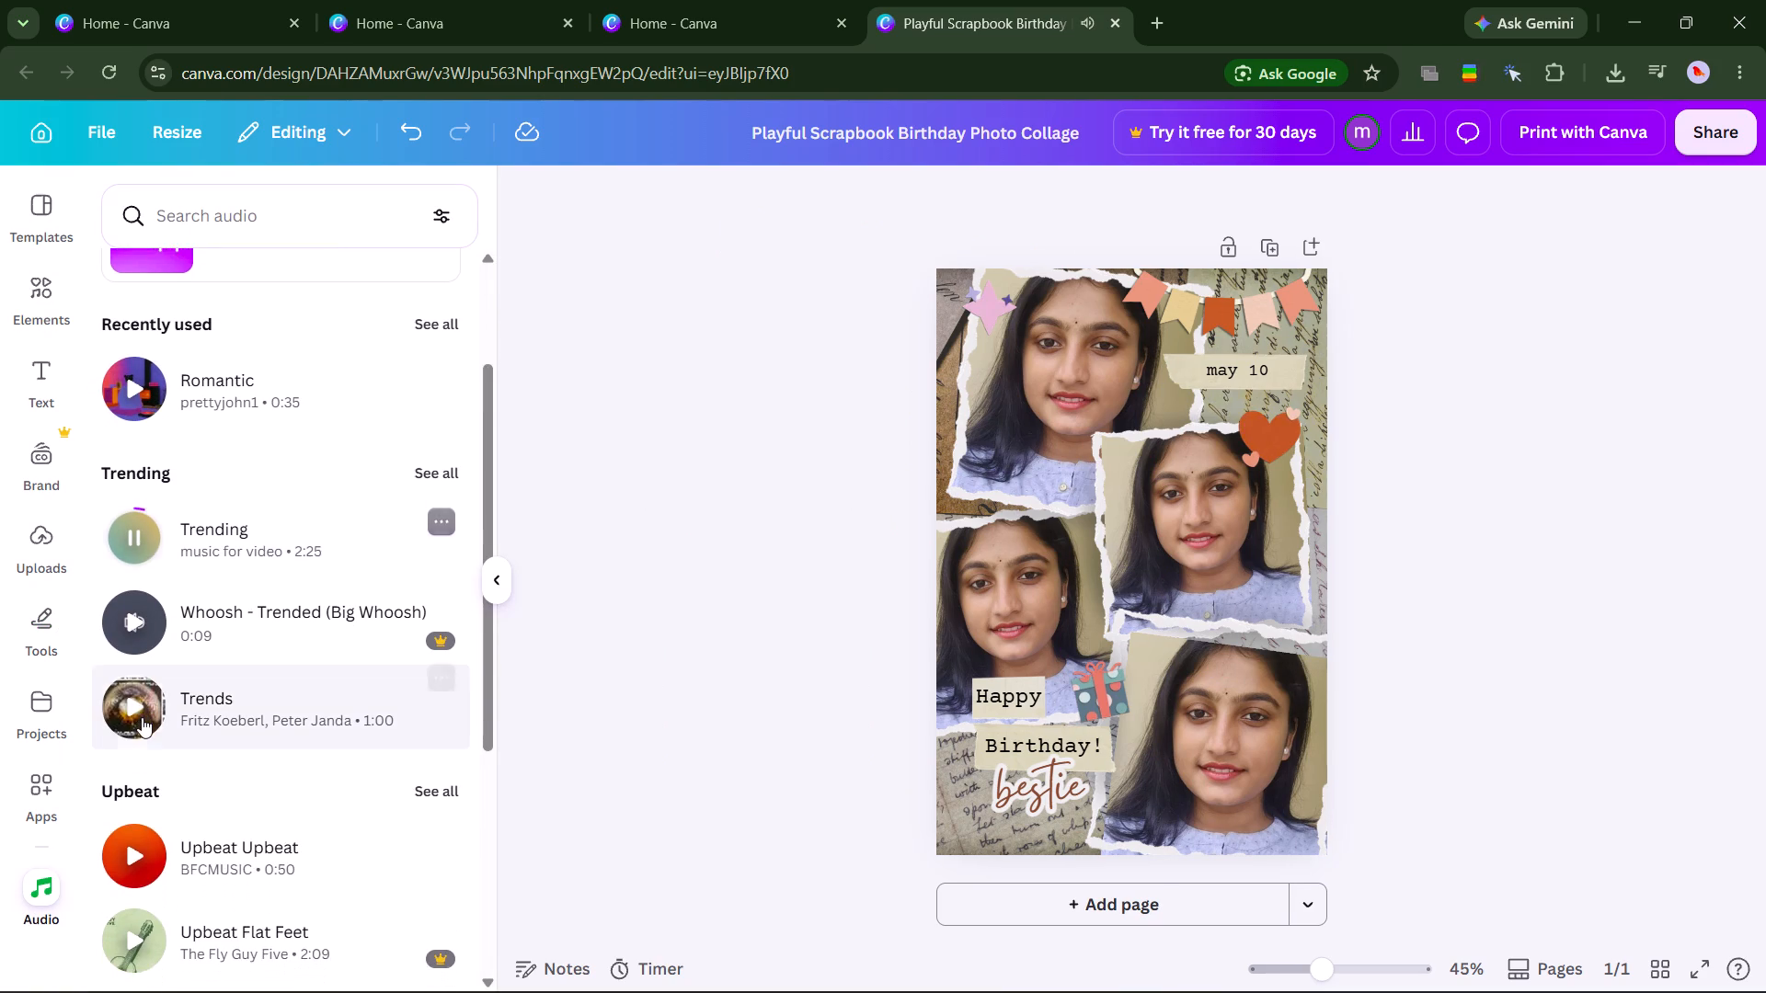
{"action": "scroll", "coordinate": [142, 717], "scroll_direction": "down", "scroll_amount": 4}
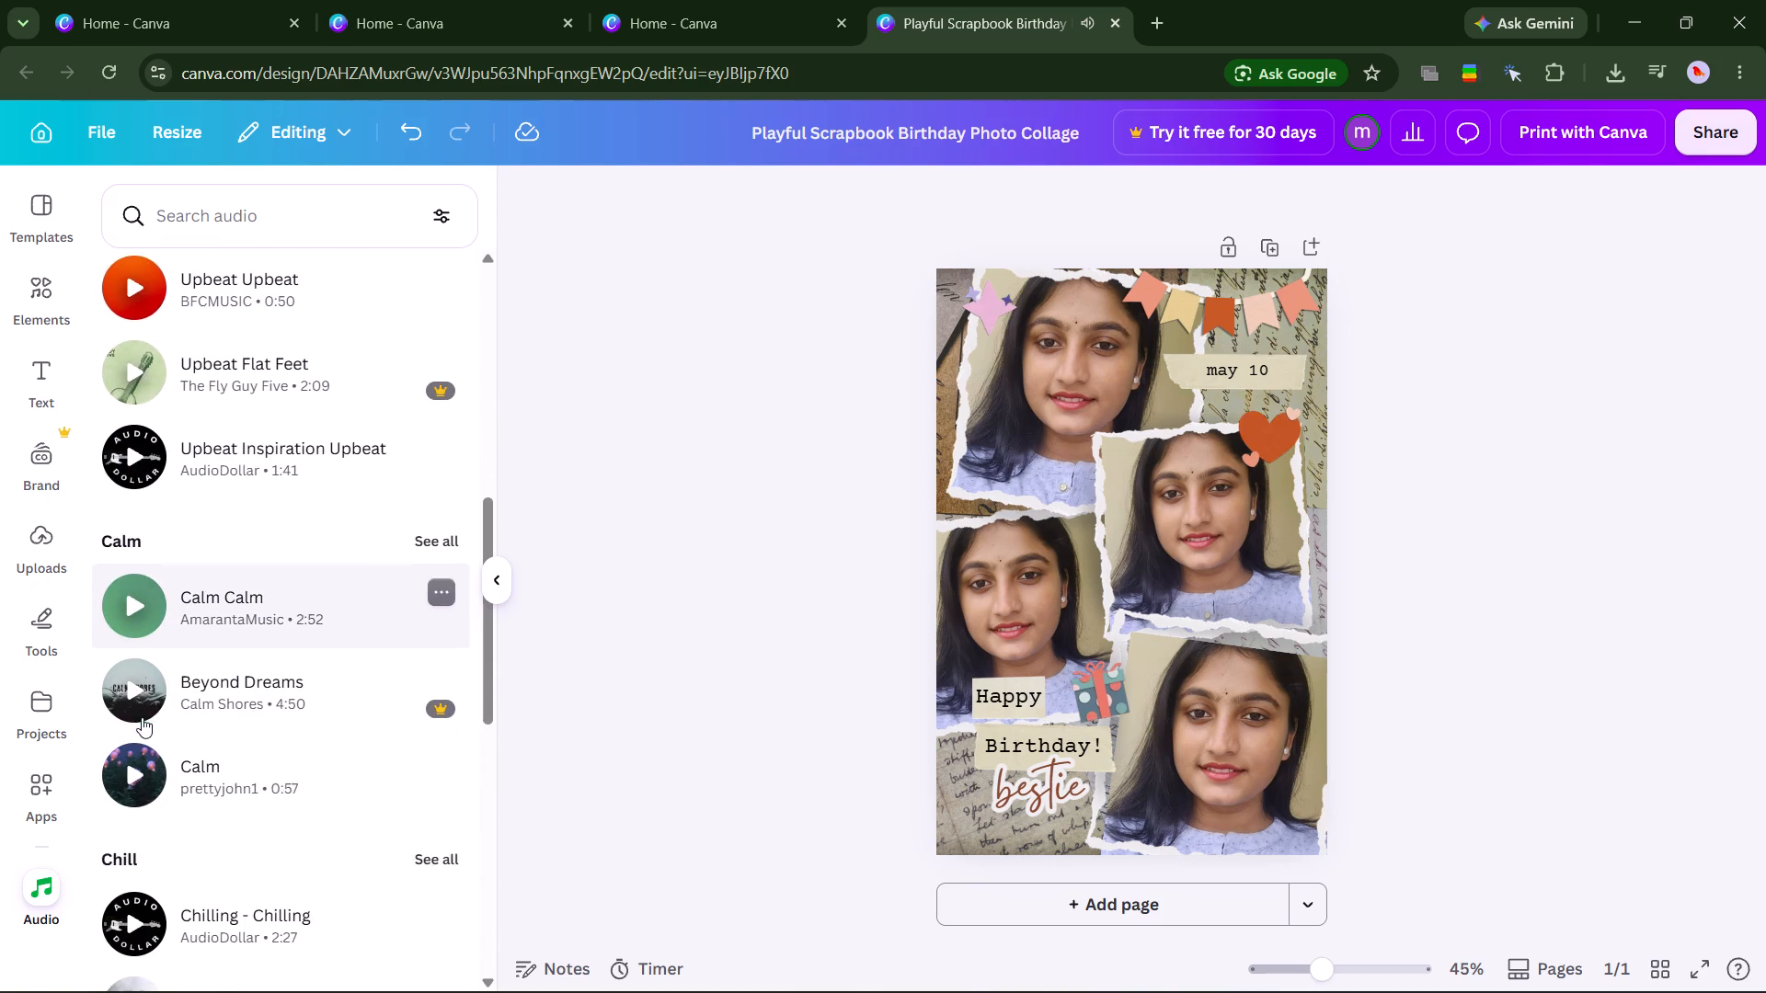
{"action": "scroll", "coordinate": [142, 717], "scroll_direction": "down", "scroll_amount": 6}
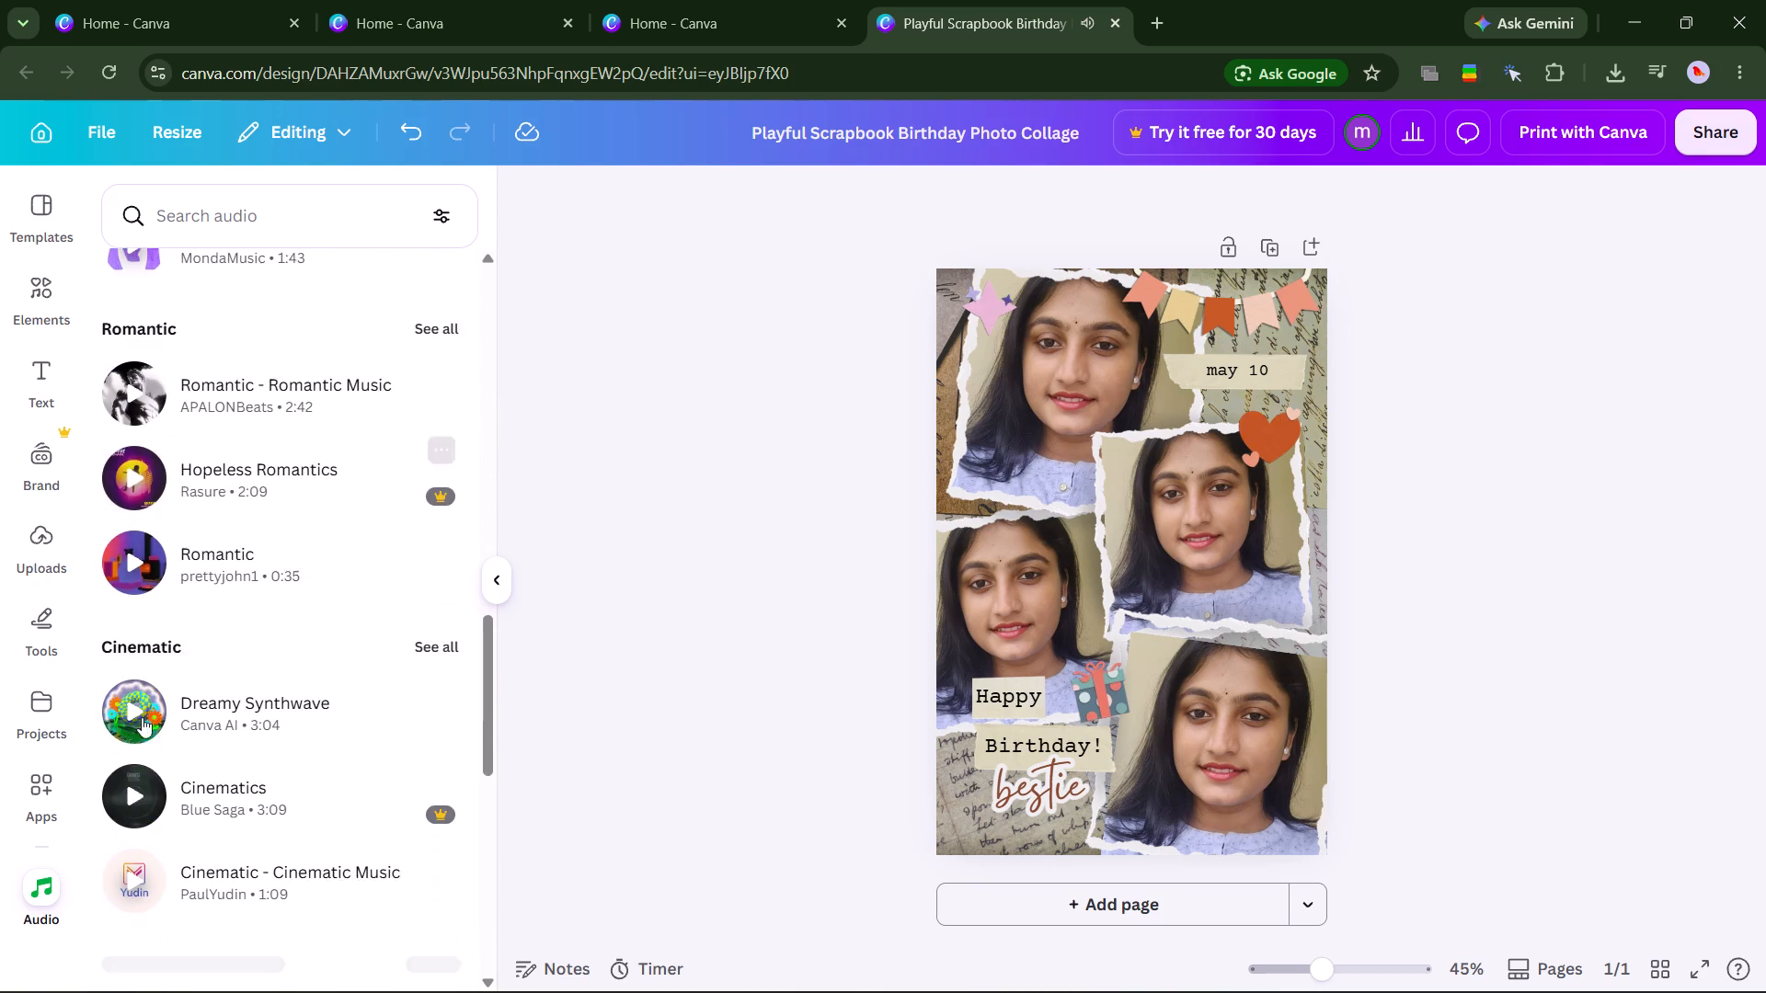
{"action": "scroll", "coordinate": [142, 717], "scroll_direction": "down", "scroll_amount": 5}
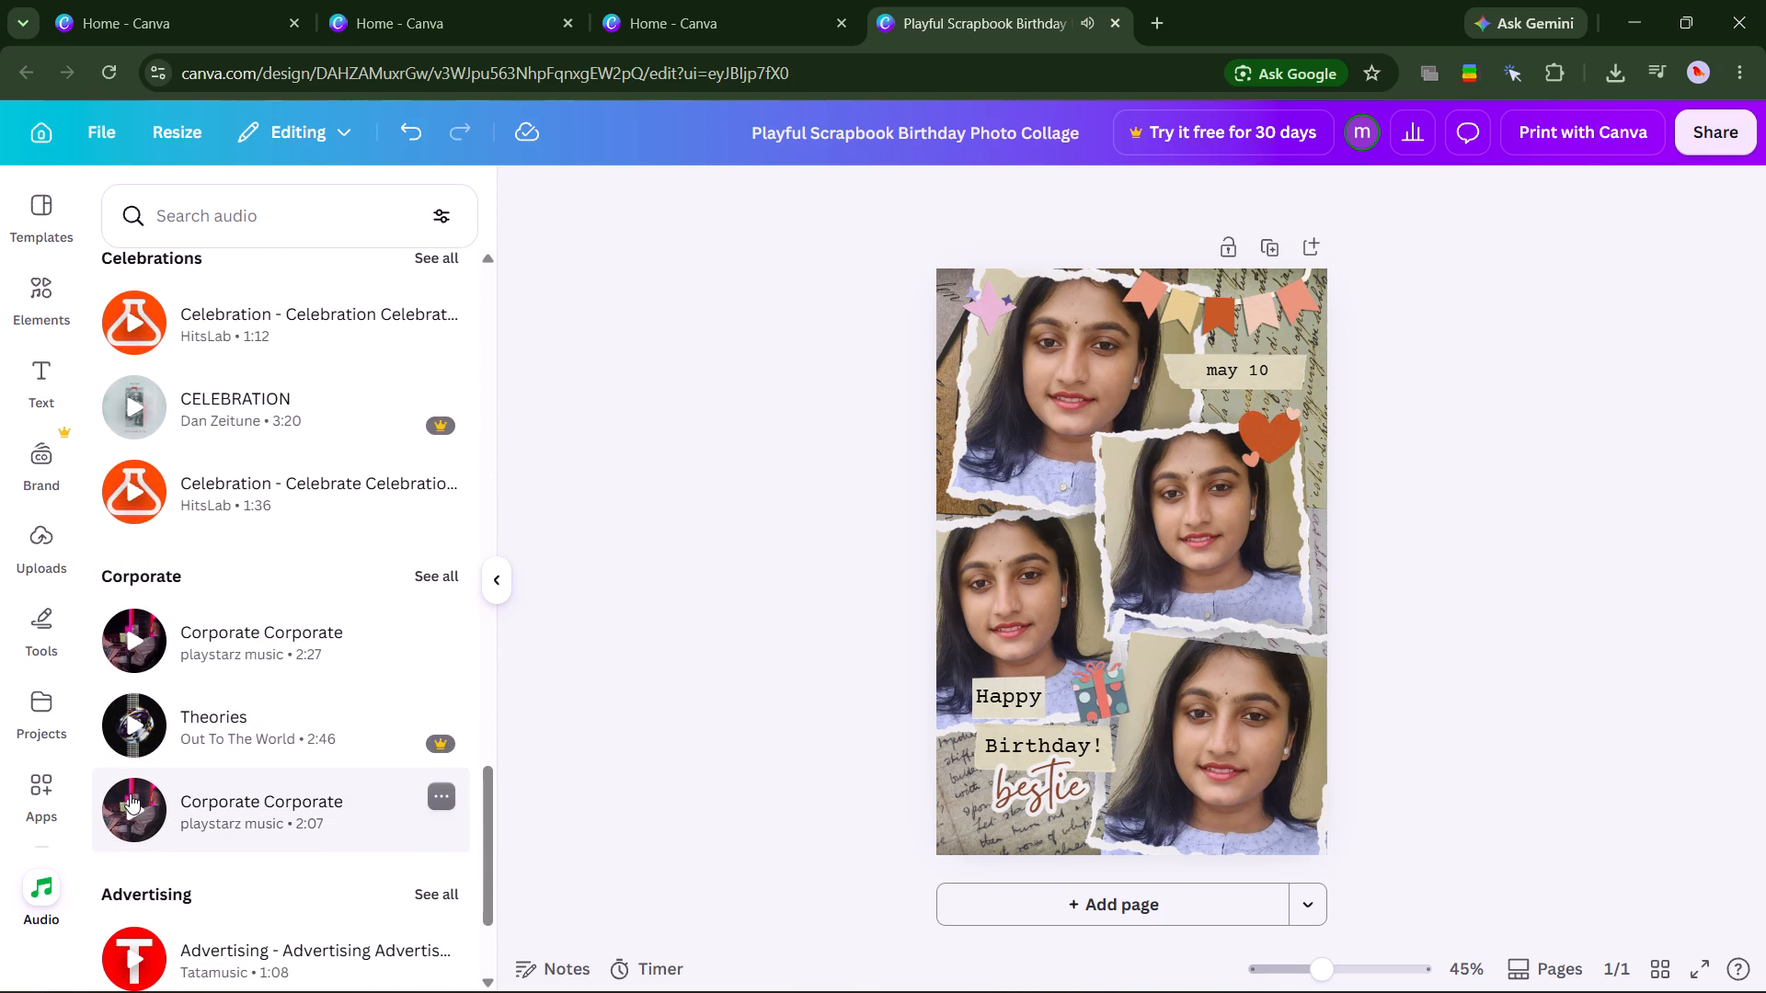
{"action": "left_click", "coordinate": [128, 794]}
{"action": "scroll", "coordinate": [128, 794], "scroll_direction": "down", "scroll_amount": 4}
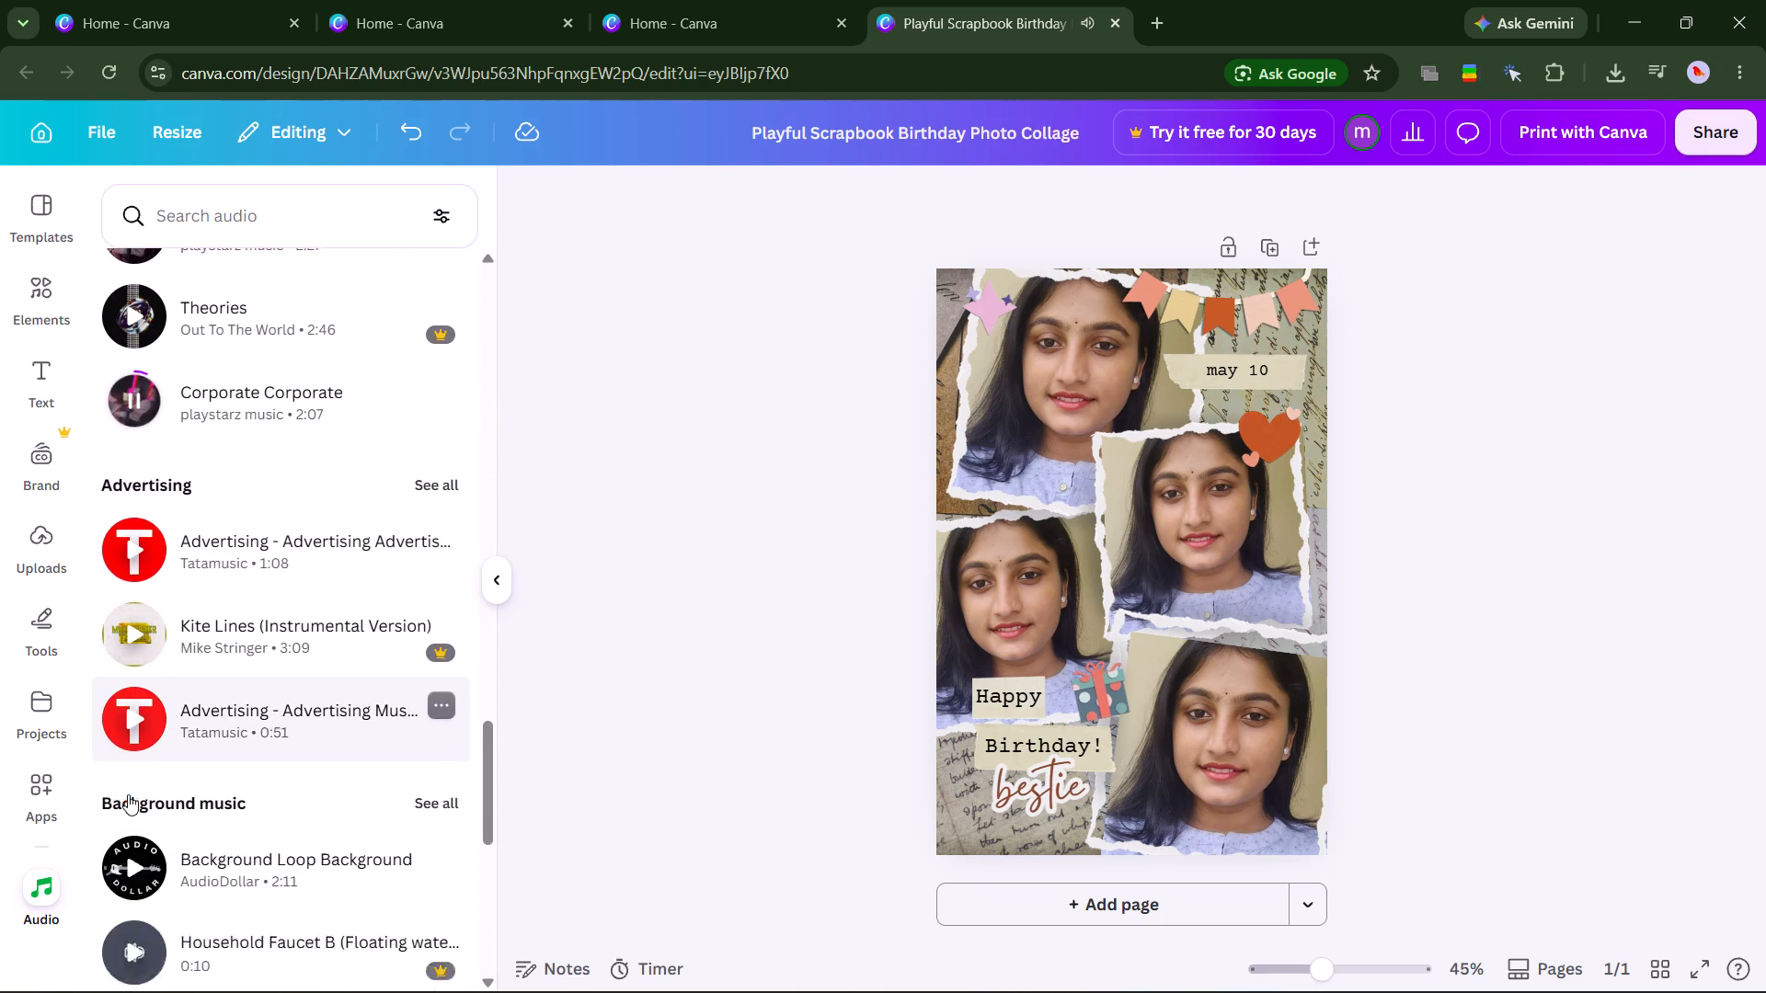
{"action": "scroll", "coordinate": [128, 794], "scroll_direction": "down", "scroll_amount": 2}
{"action": "left_click", "coordinate": [128, 794]}
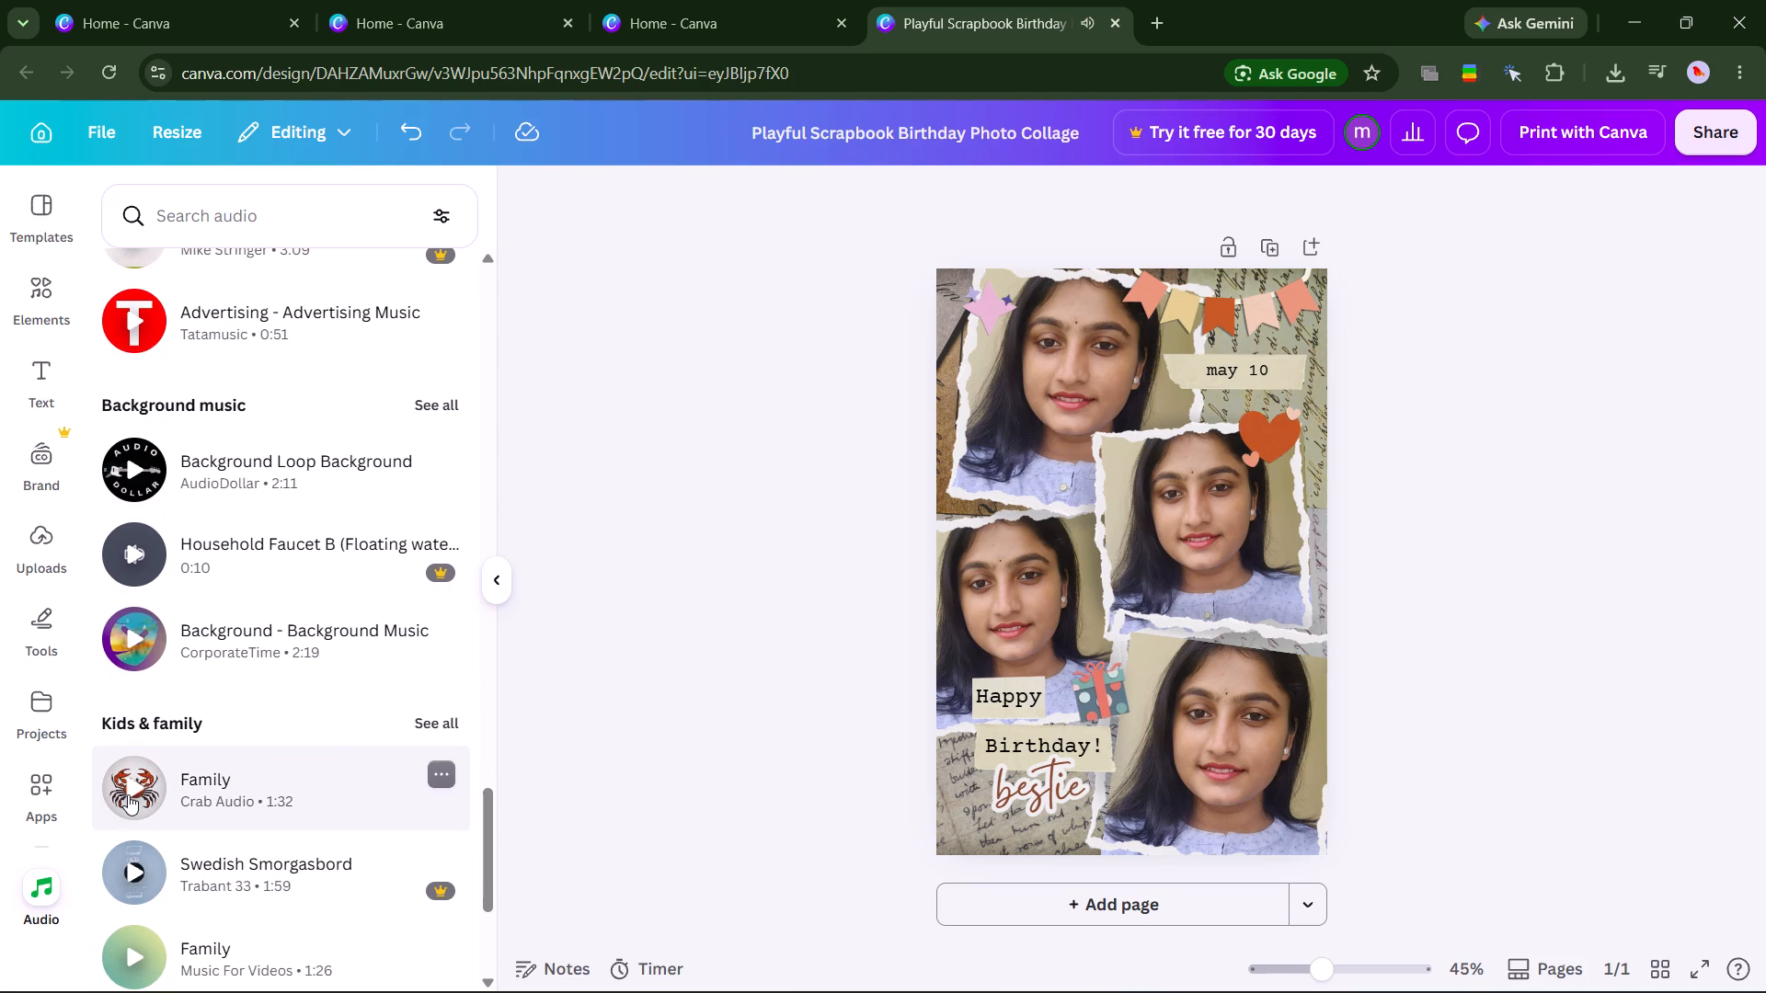
{"action": "scroll", "coordinate": [128, 794], "scroll_direction": "down", "scroll_amount": 2}
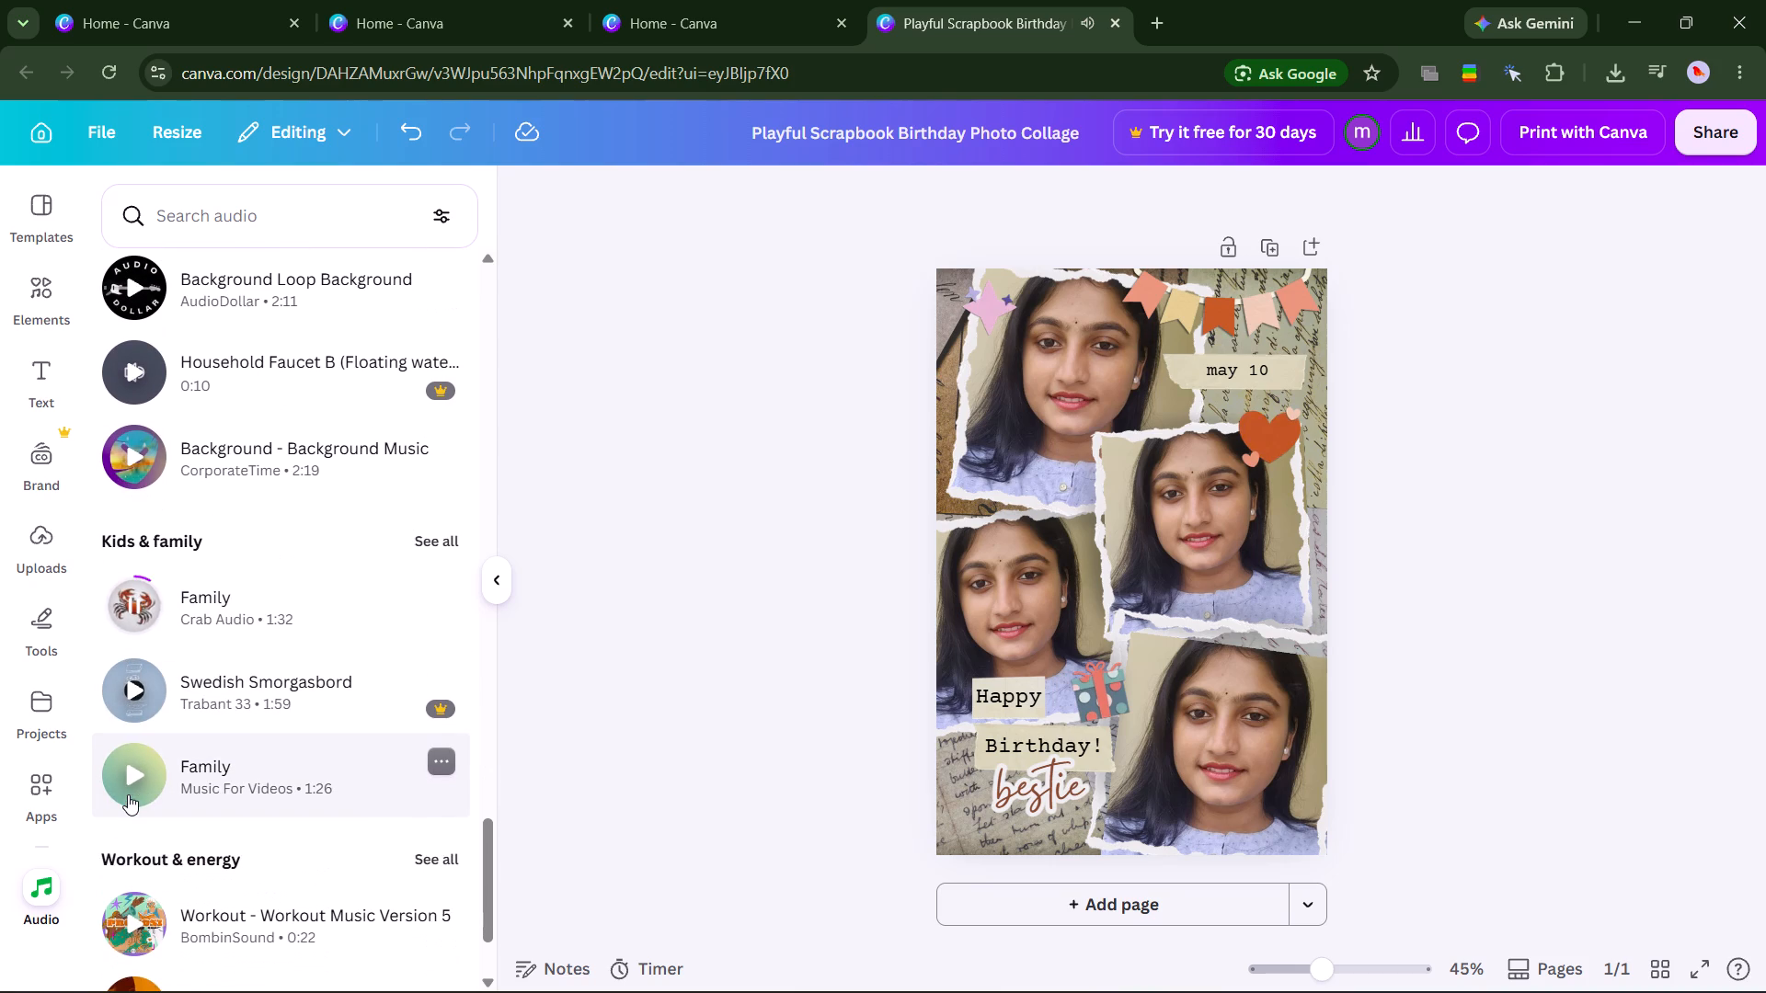
{"action": "left_click", "coordinate": [128, 794]}
{"action": "scroll", "coordinate": [128, 794], "scroll_direction": "down", "scroll_amount": 5}
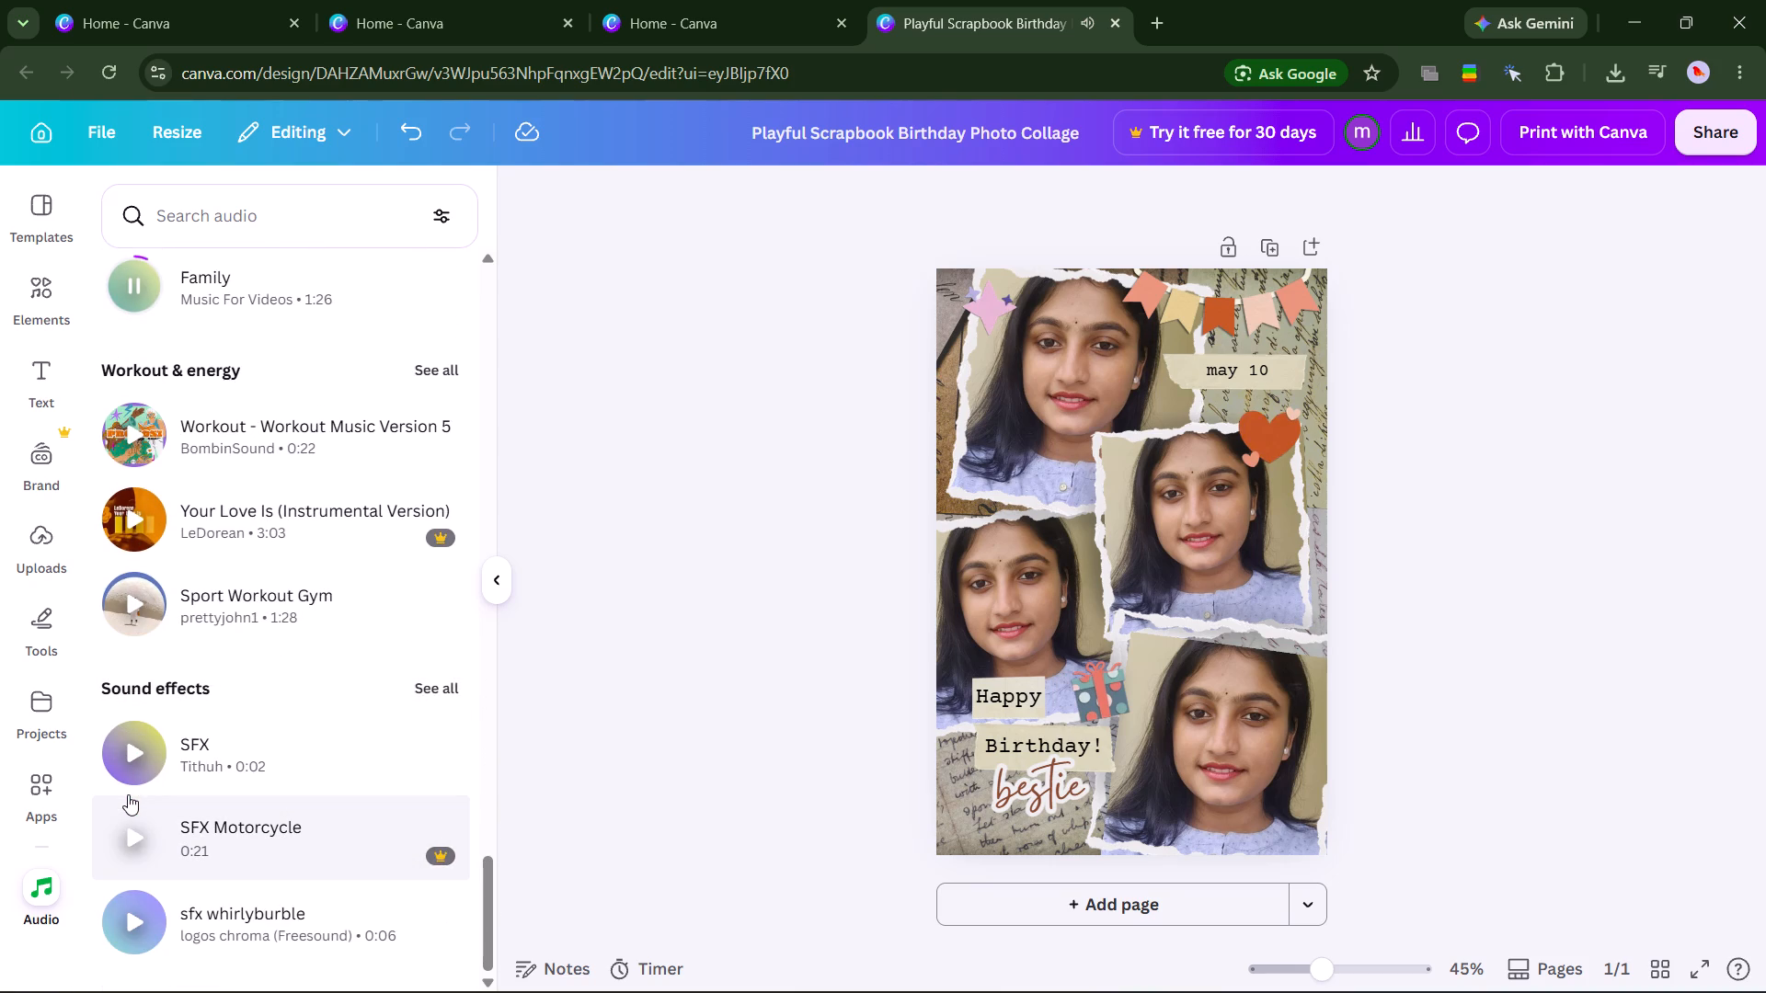
{"action": "scroll", "coordinate": [128, 794], "scroll_direction": "up", "scroll_amount": 8}
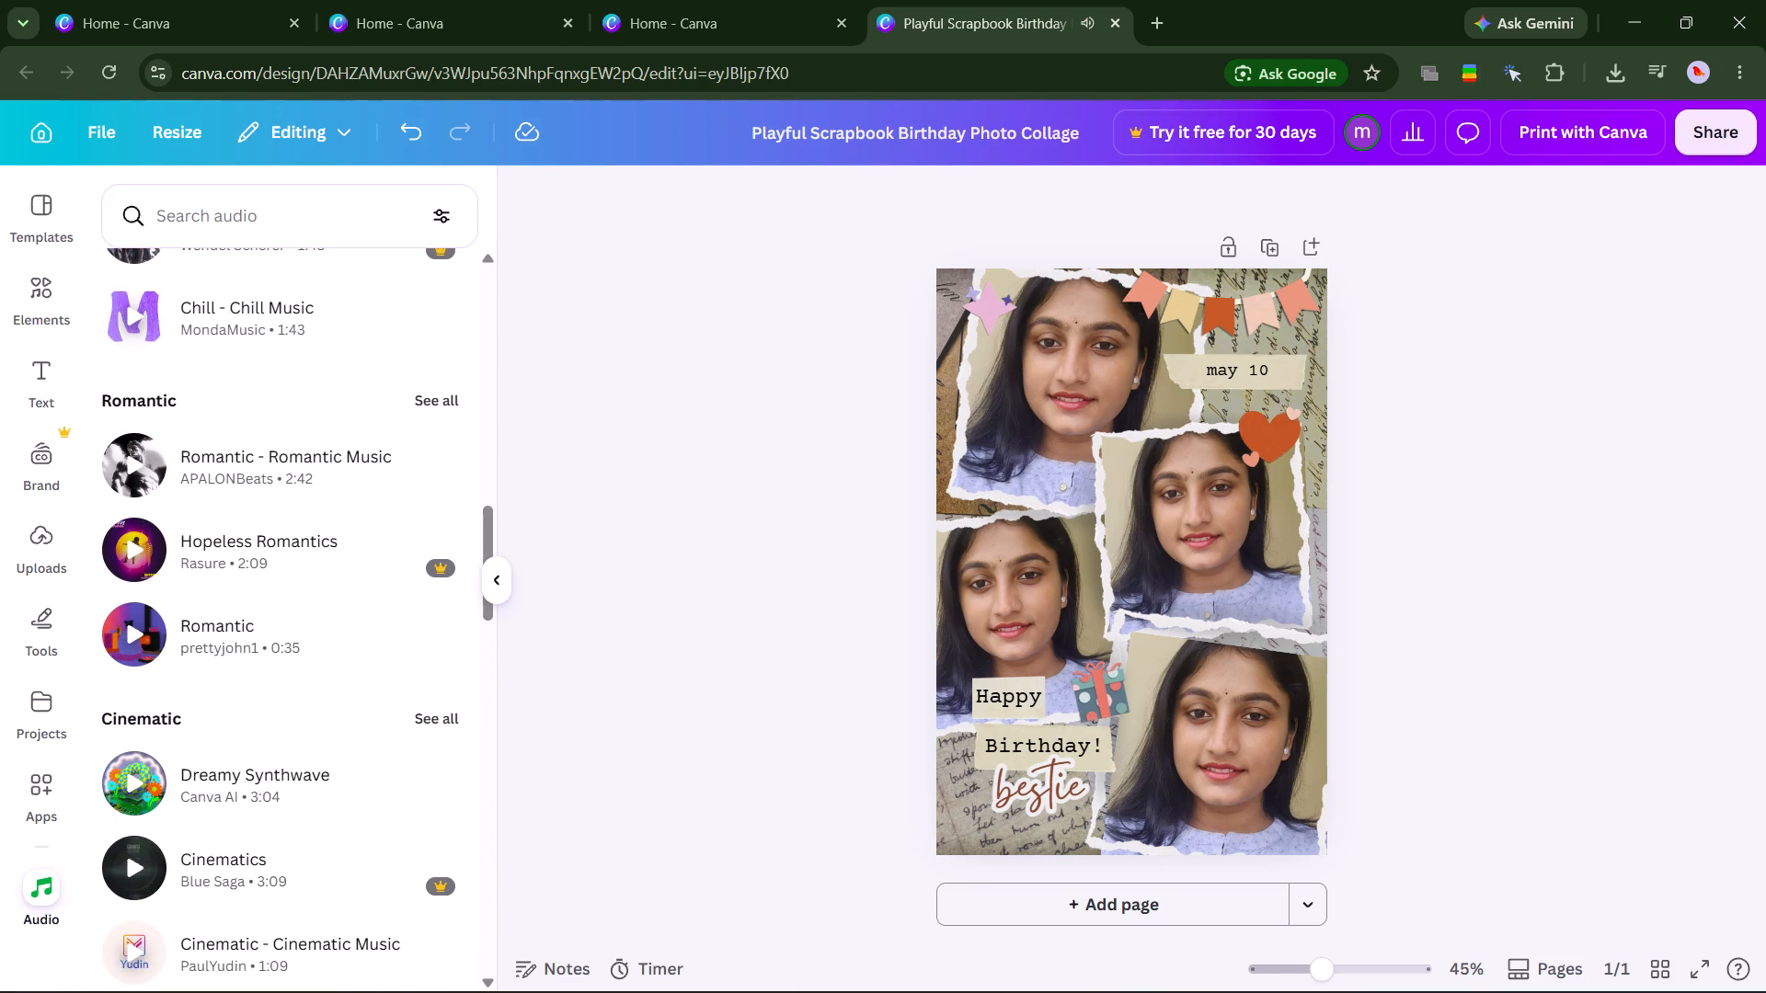
Search the audio library for "bri" using the suggestion "brithday song".
{"action": "left_click", "coordinate": [253, 220]}
{"action": "type", "text": "bri"}
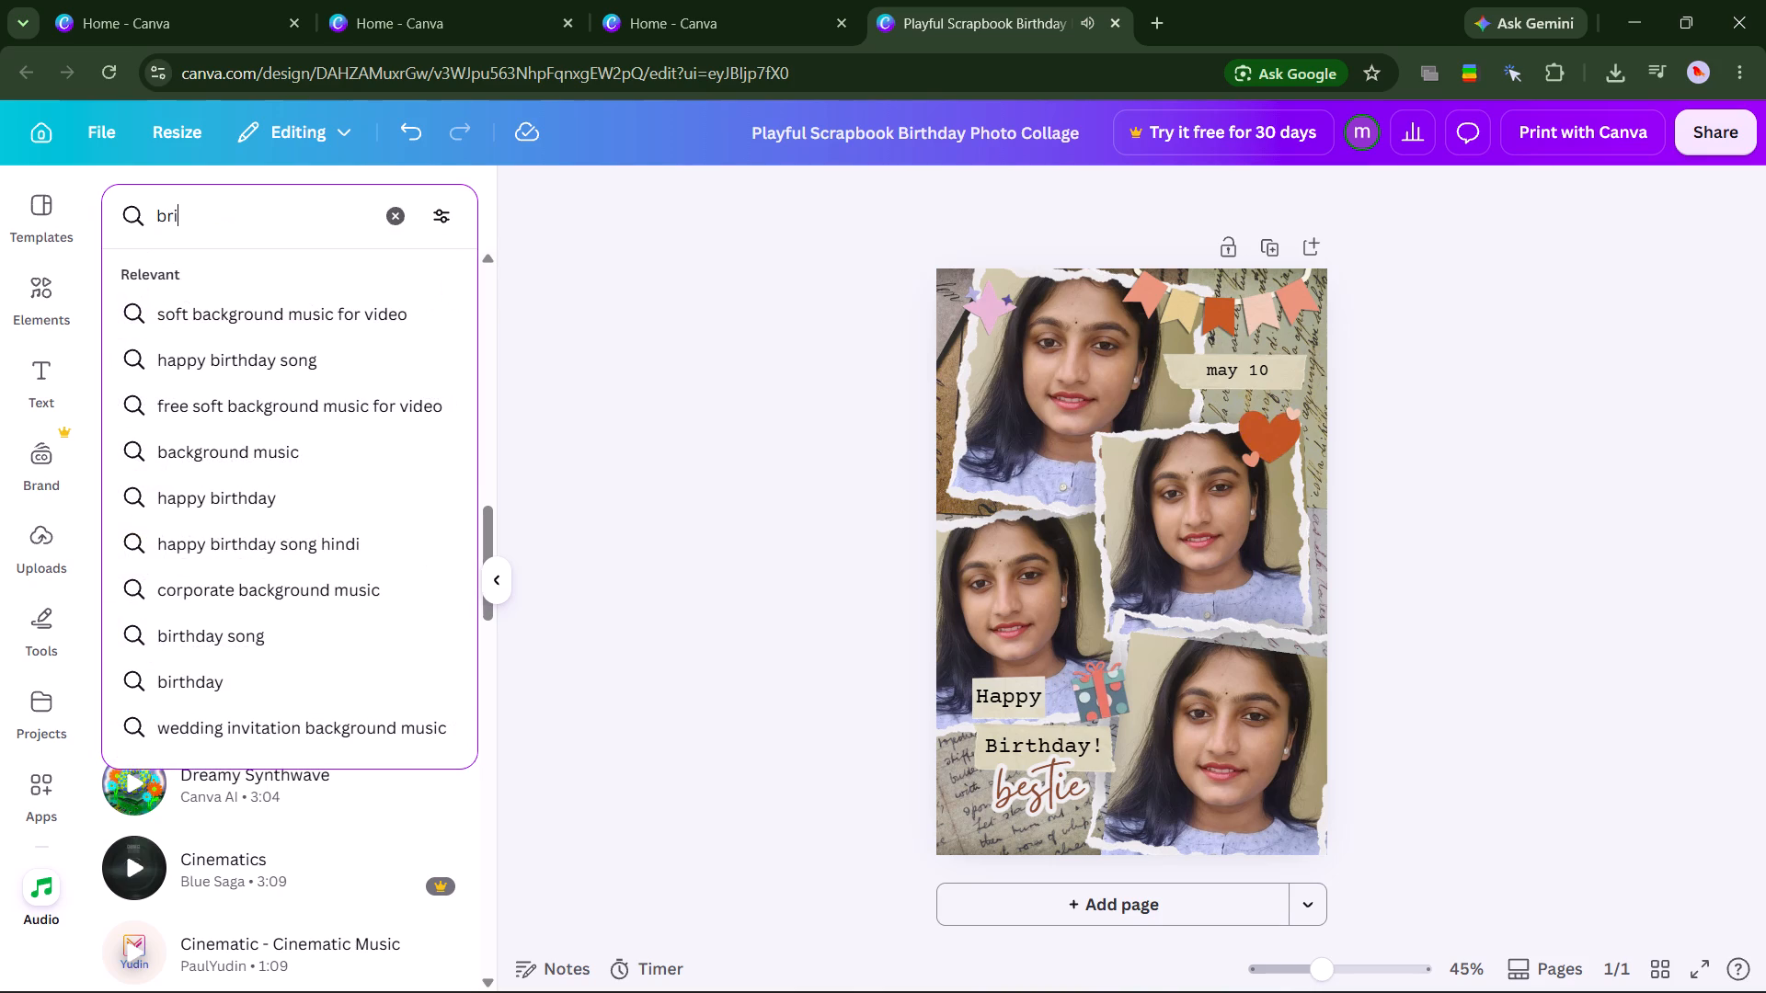
{"action": "key", "text": "Down"}
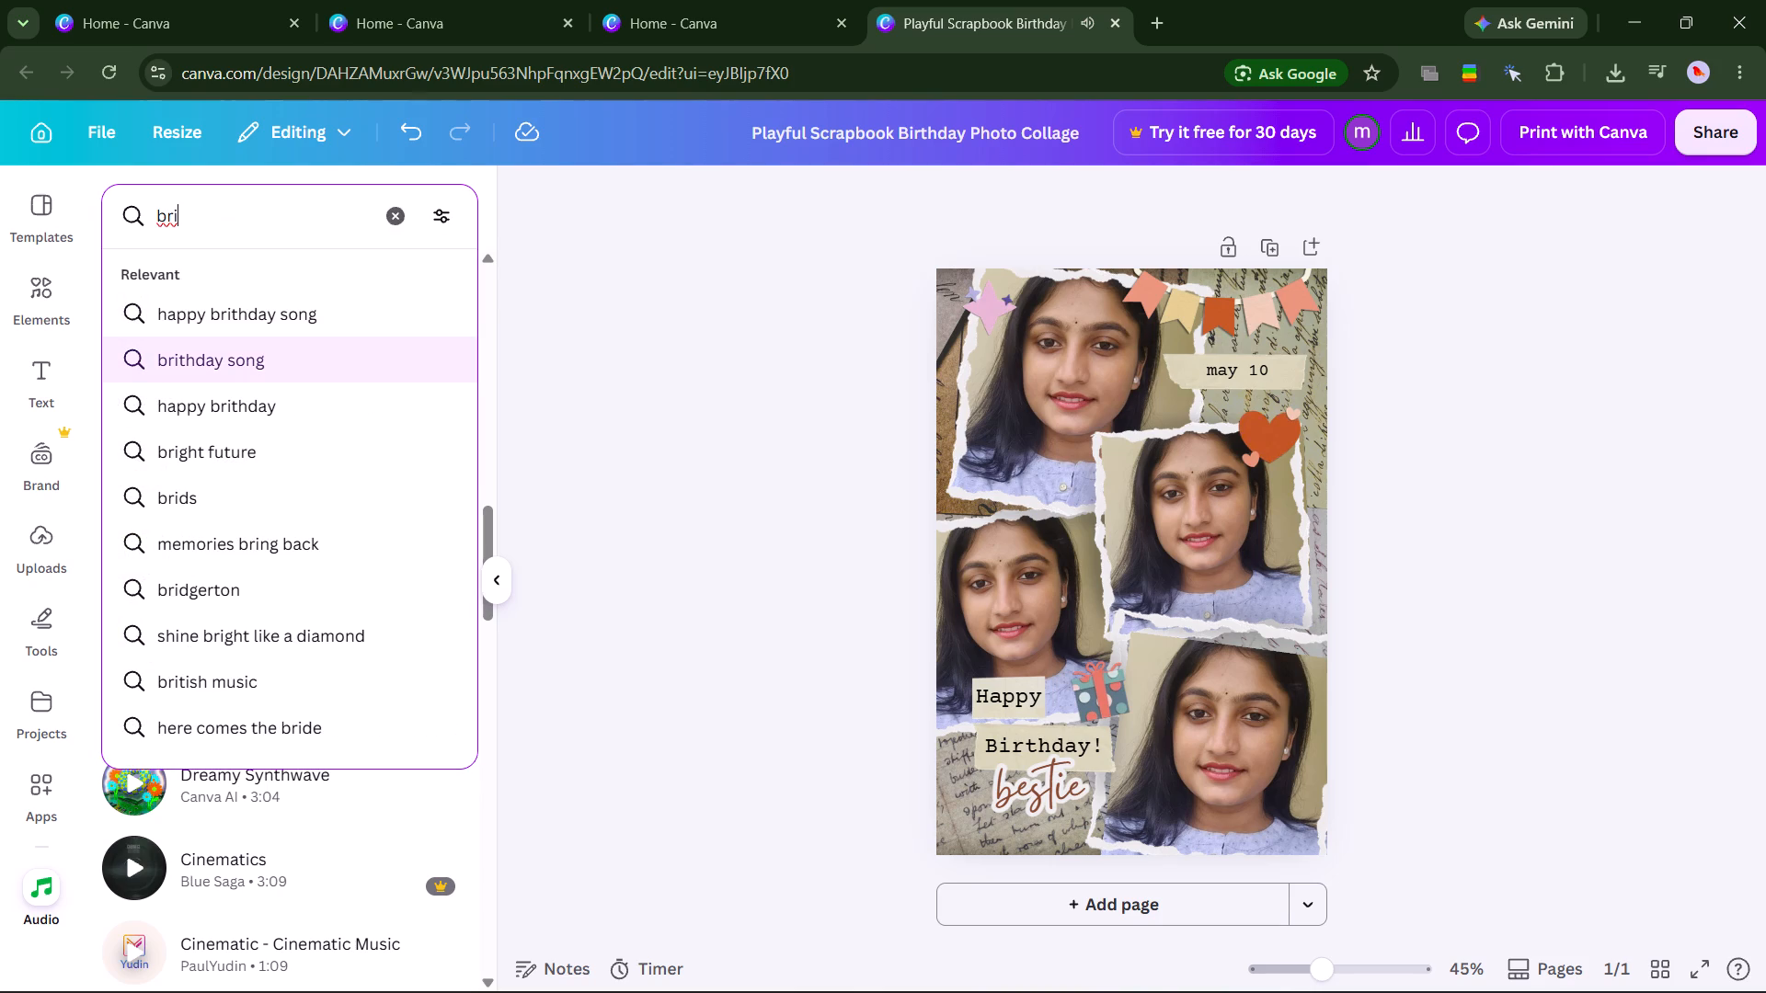
{"action": "key", "text": "Return"}
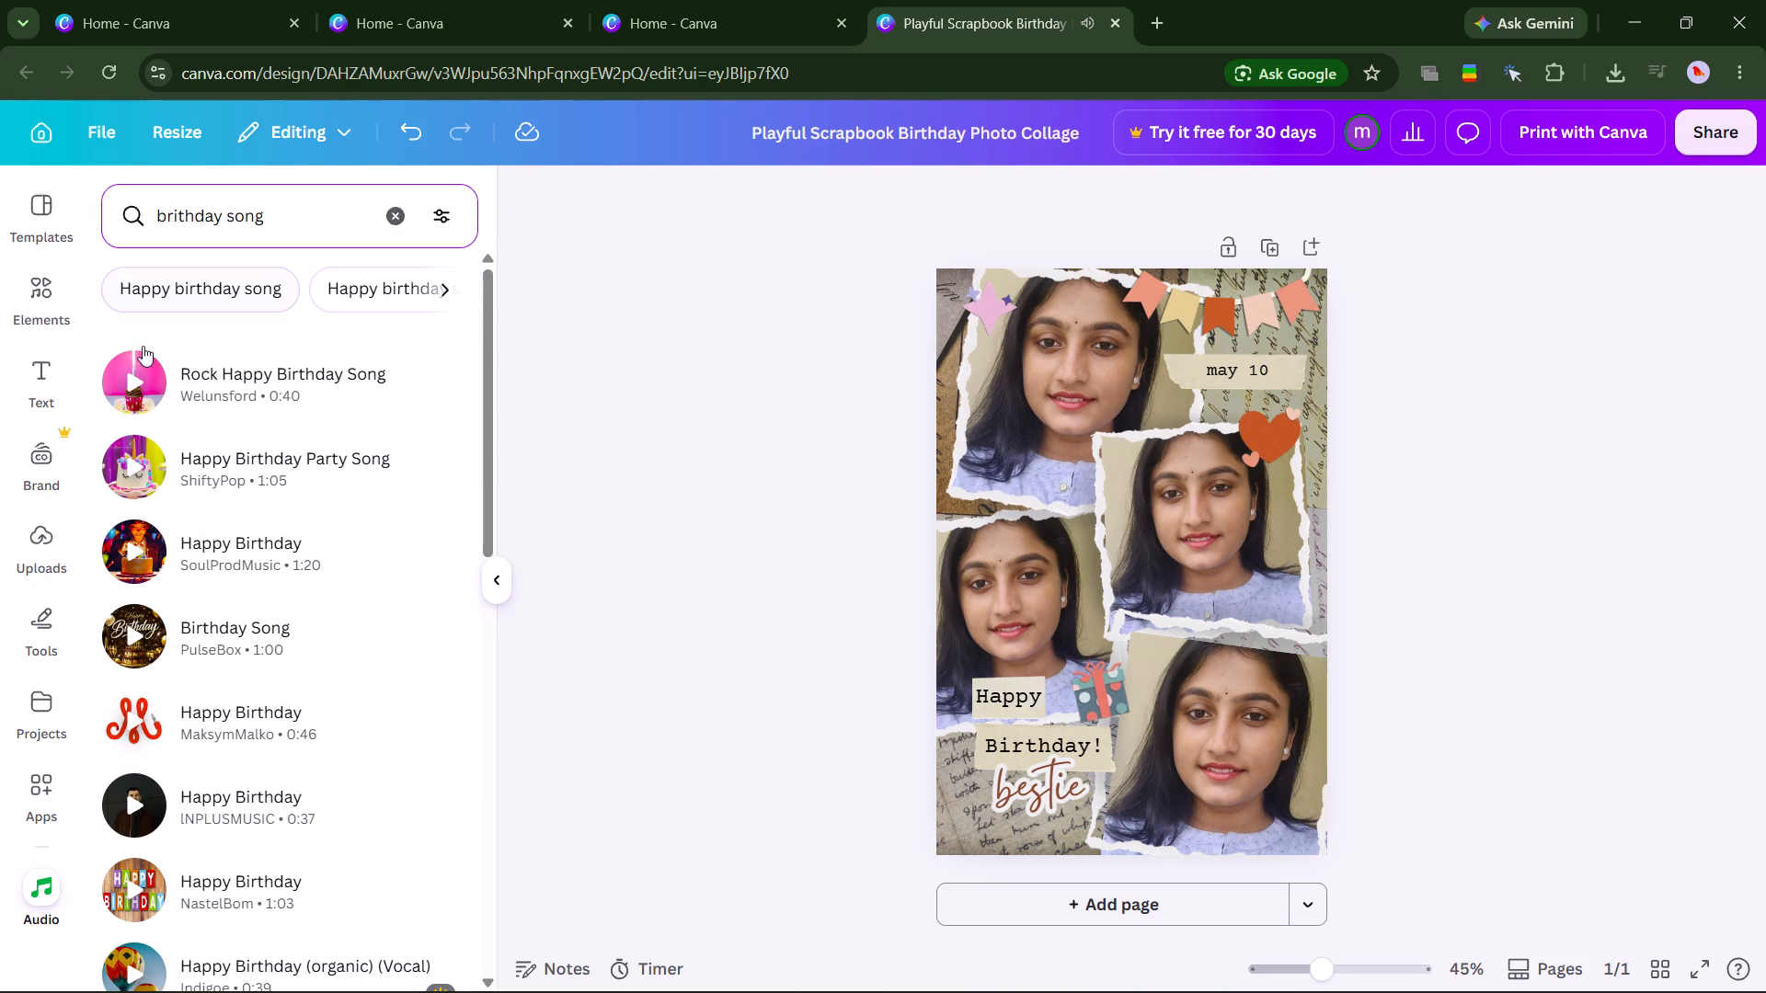
Preview birthday tracks near the start of the results, including Rock Happy Birthday Song, Happy Birthday Party Song and PulseBox's Birthday Song.
{"action": "left_click", "coordinate": [132, 375]}
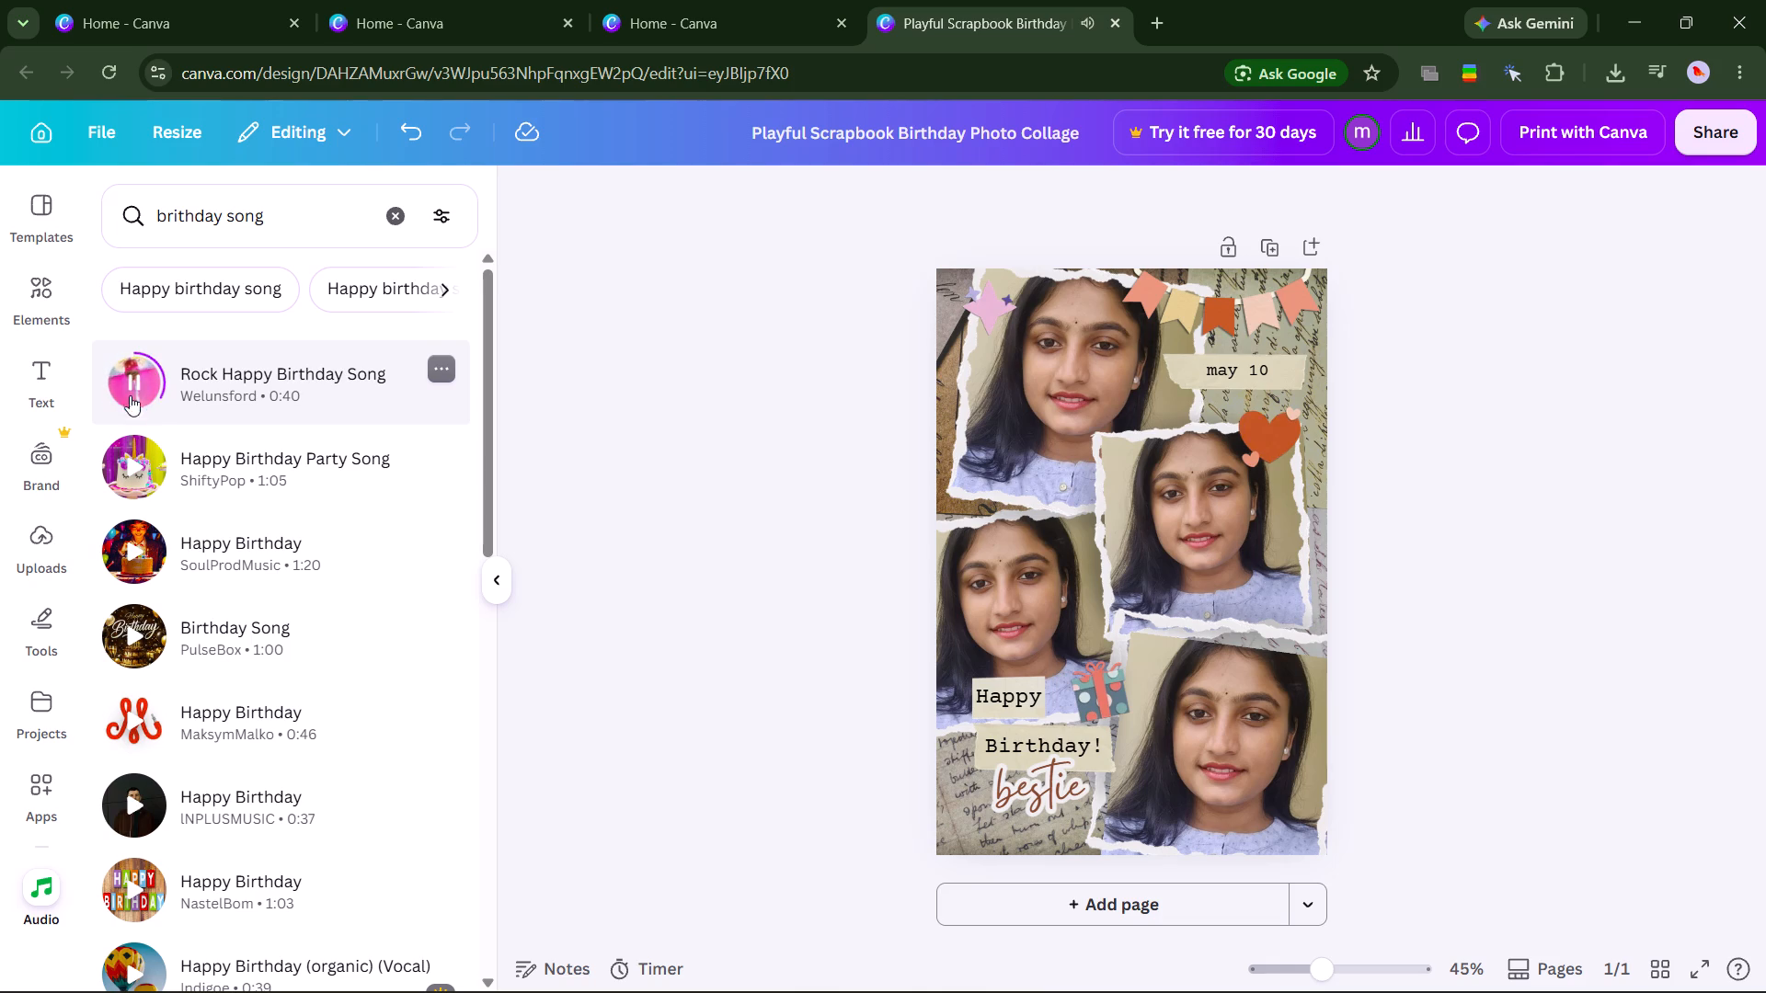
{"action": "left_click", "coordinate": [134, 455]}
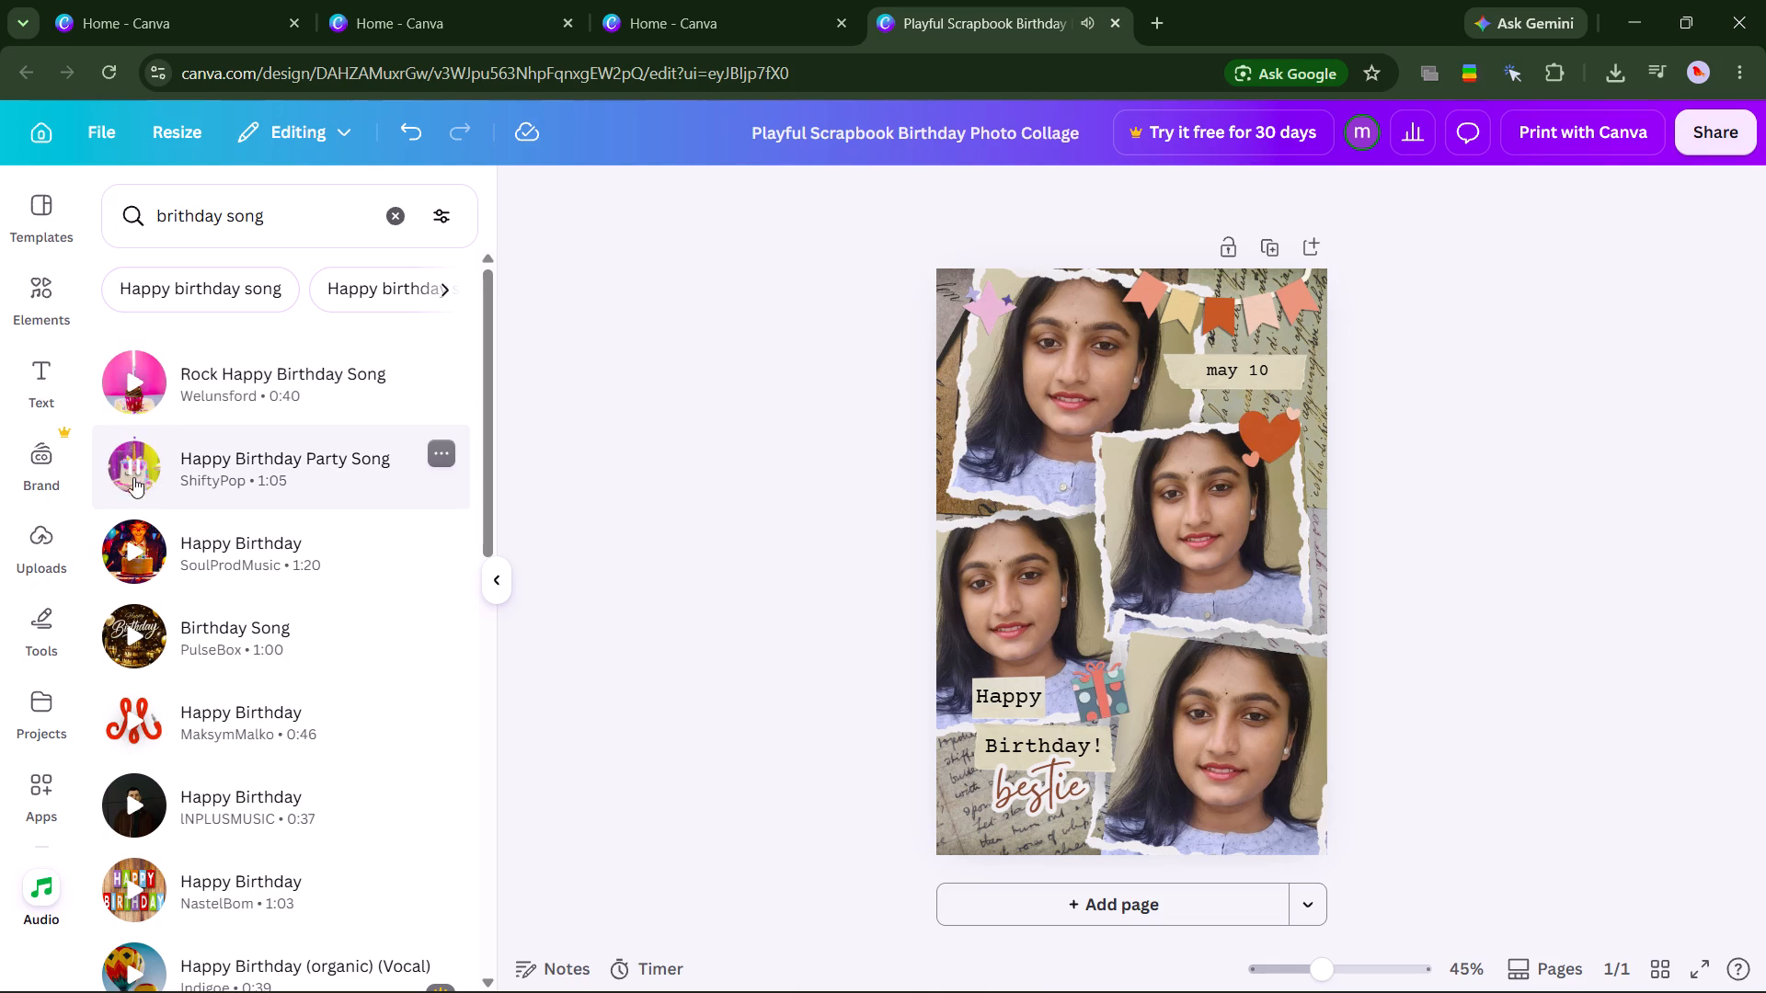
{"action": "left_click", "coordinate": [135, 544]}
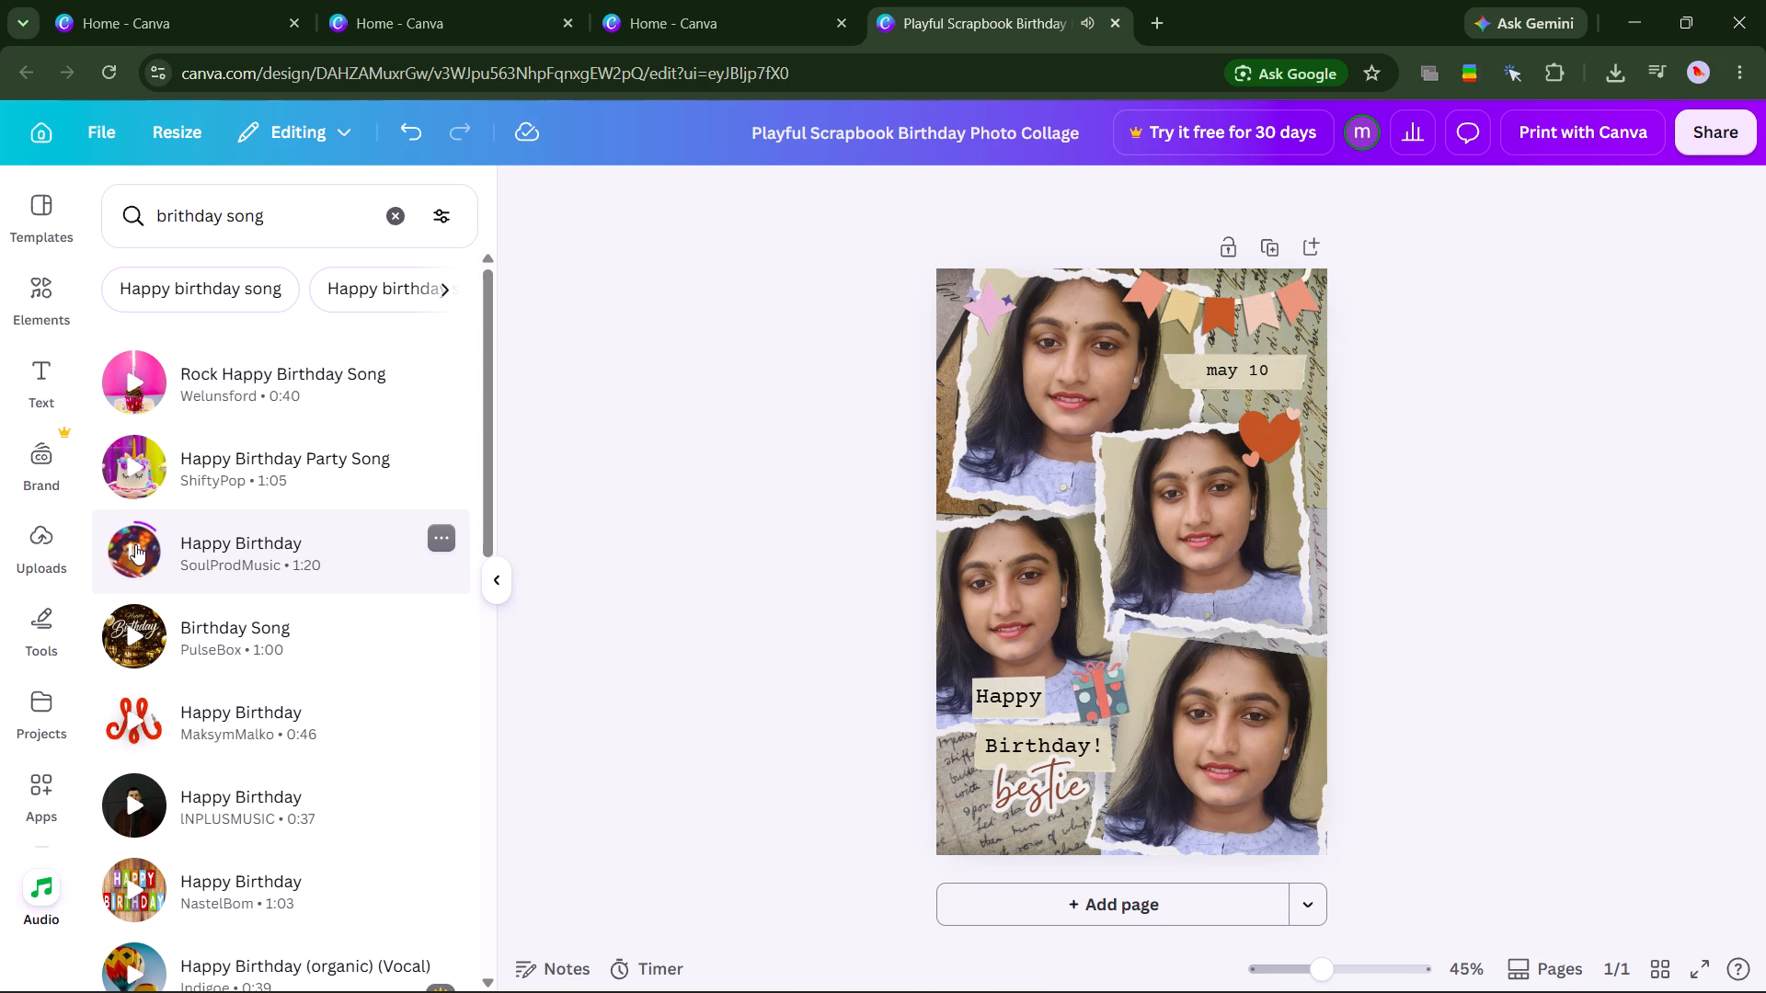
{"action": "left_click", "coordinate": [136, 621]}
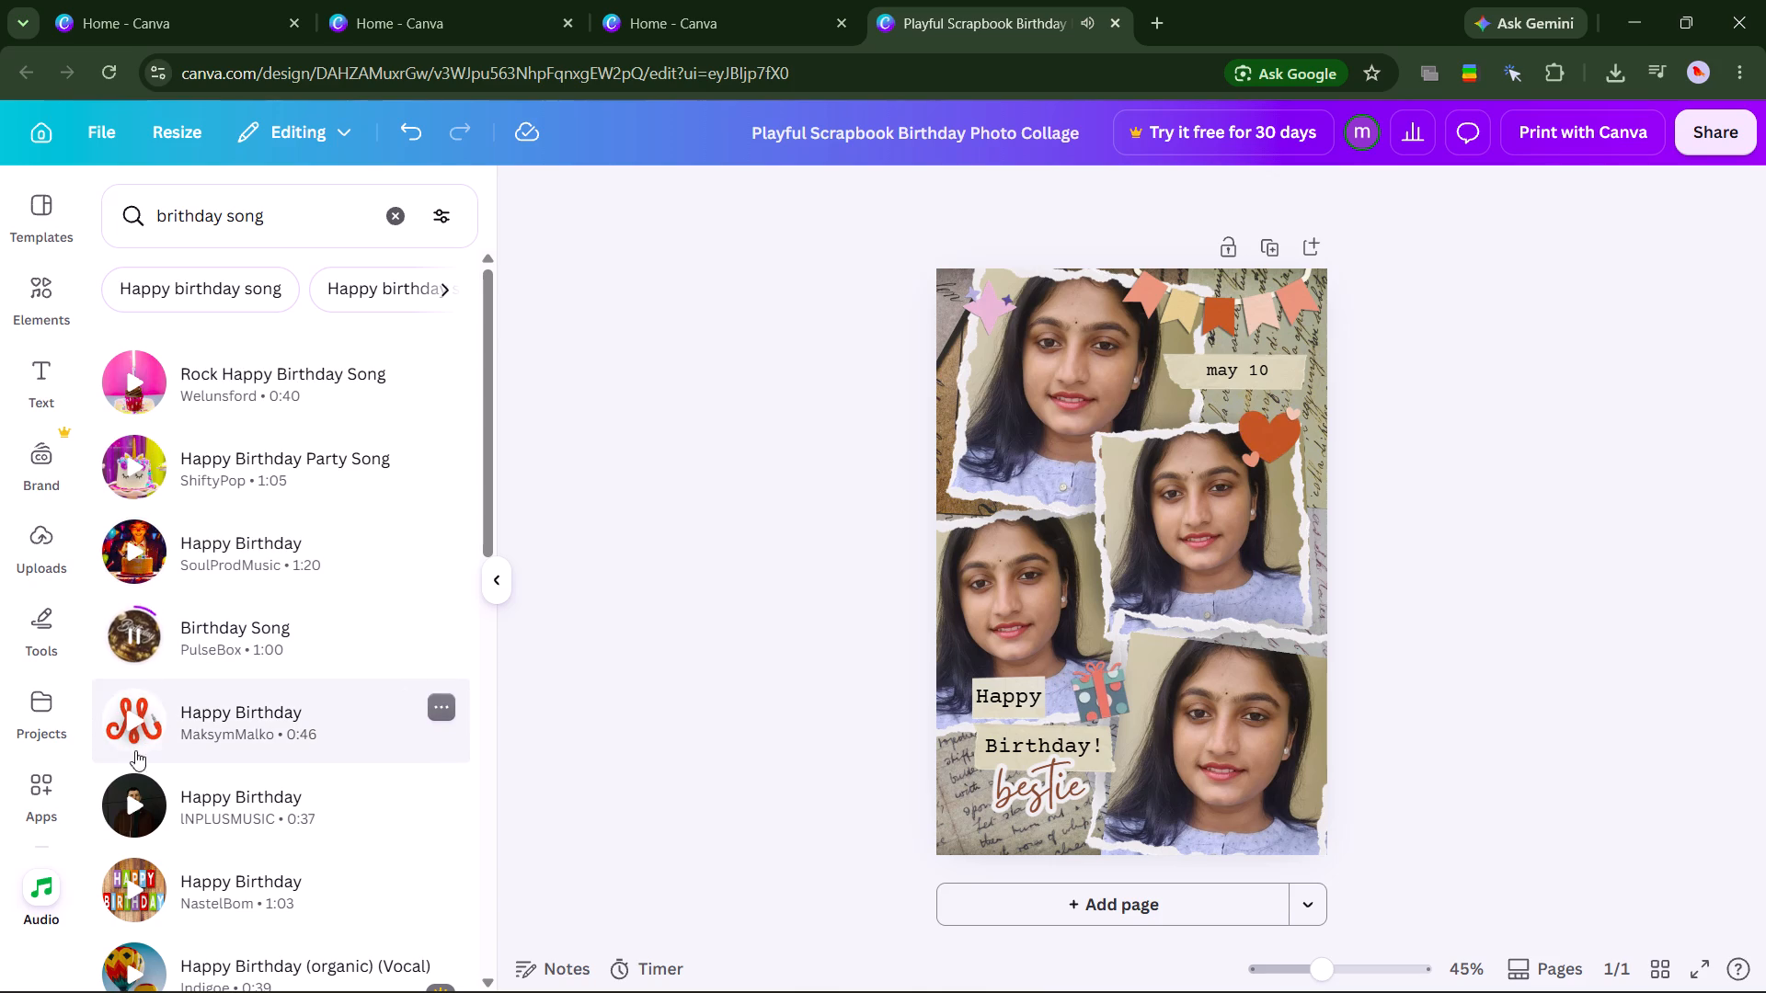
{"action": "left_click", "coordinate": [134, 790]}
{"action": "scroll", "coordinate": [134, 790], "scroll_direction": "down", "scroll_amount": 1}
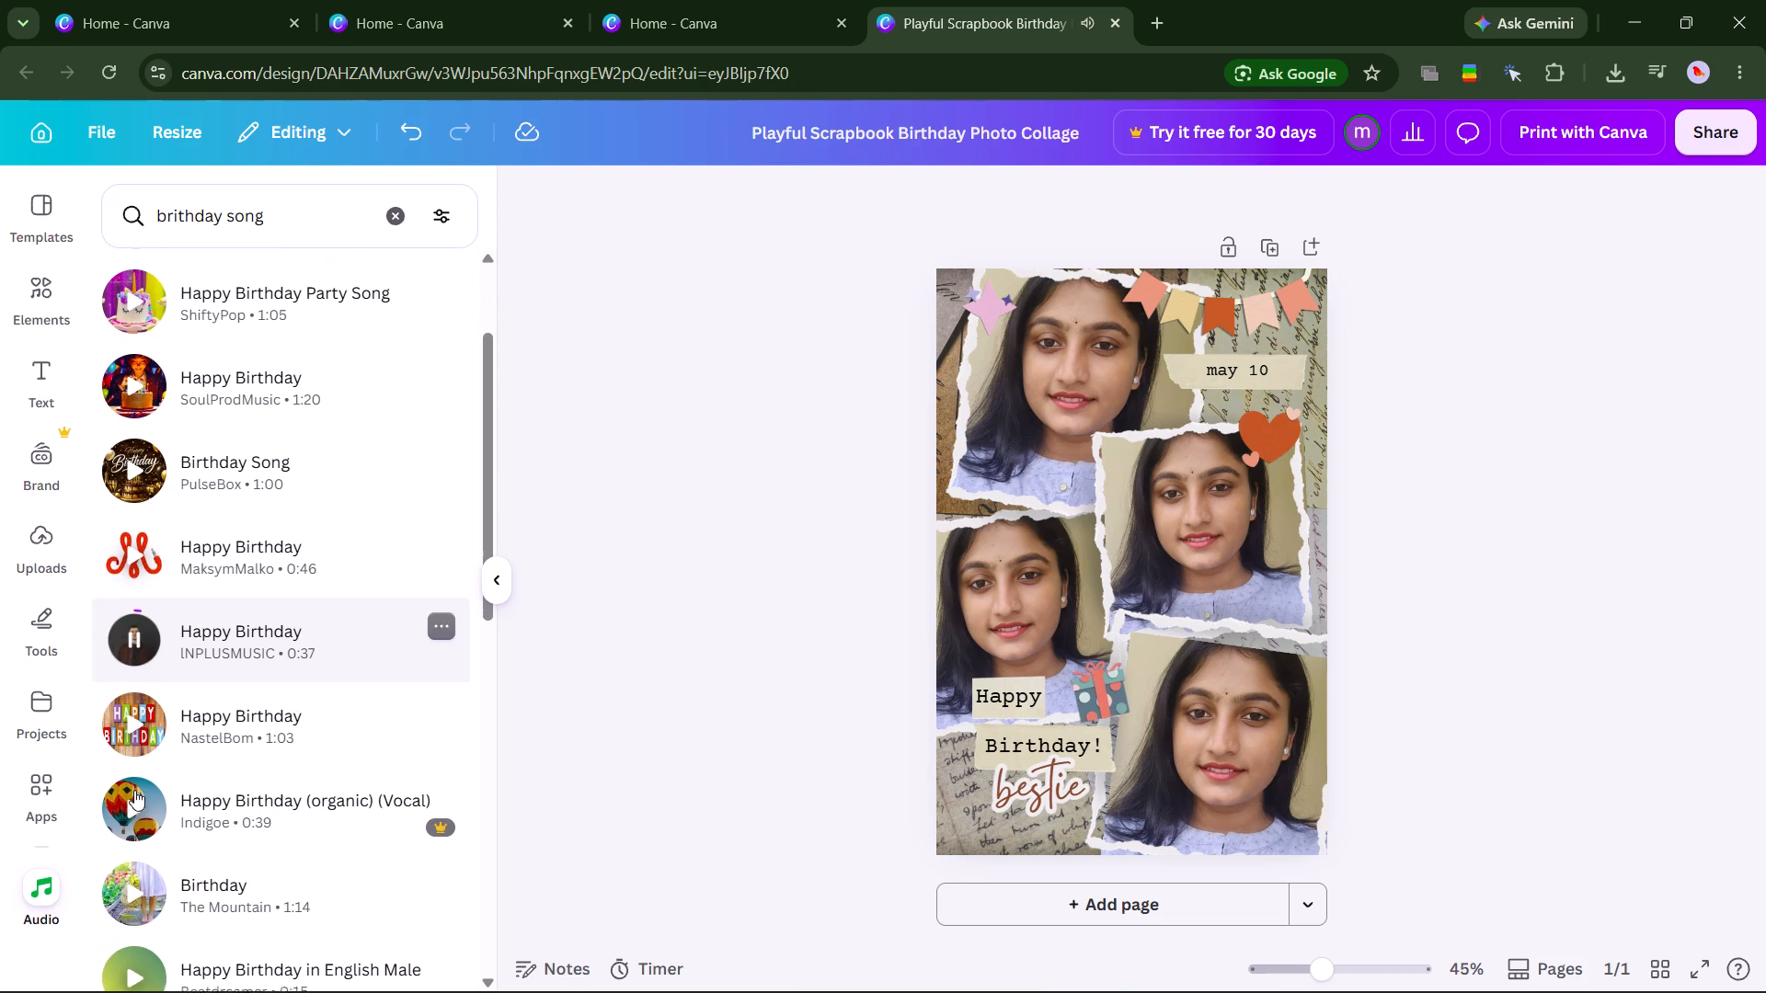
{"action": "scroll", "coordinate": [134, 790], "scroll_direction": "down", "scroll_amount": 1}
{"action": "left_click", "coordinate": [134, 718]}
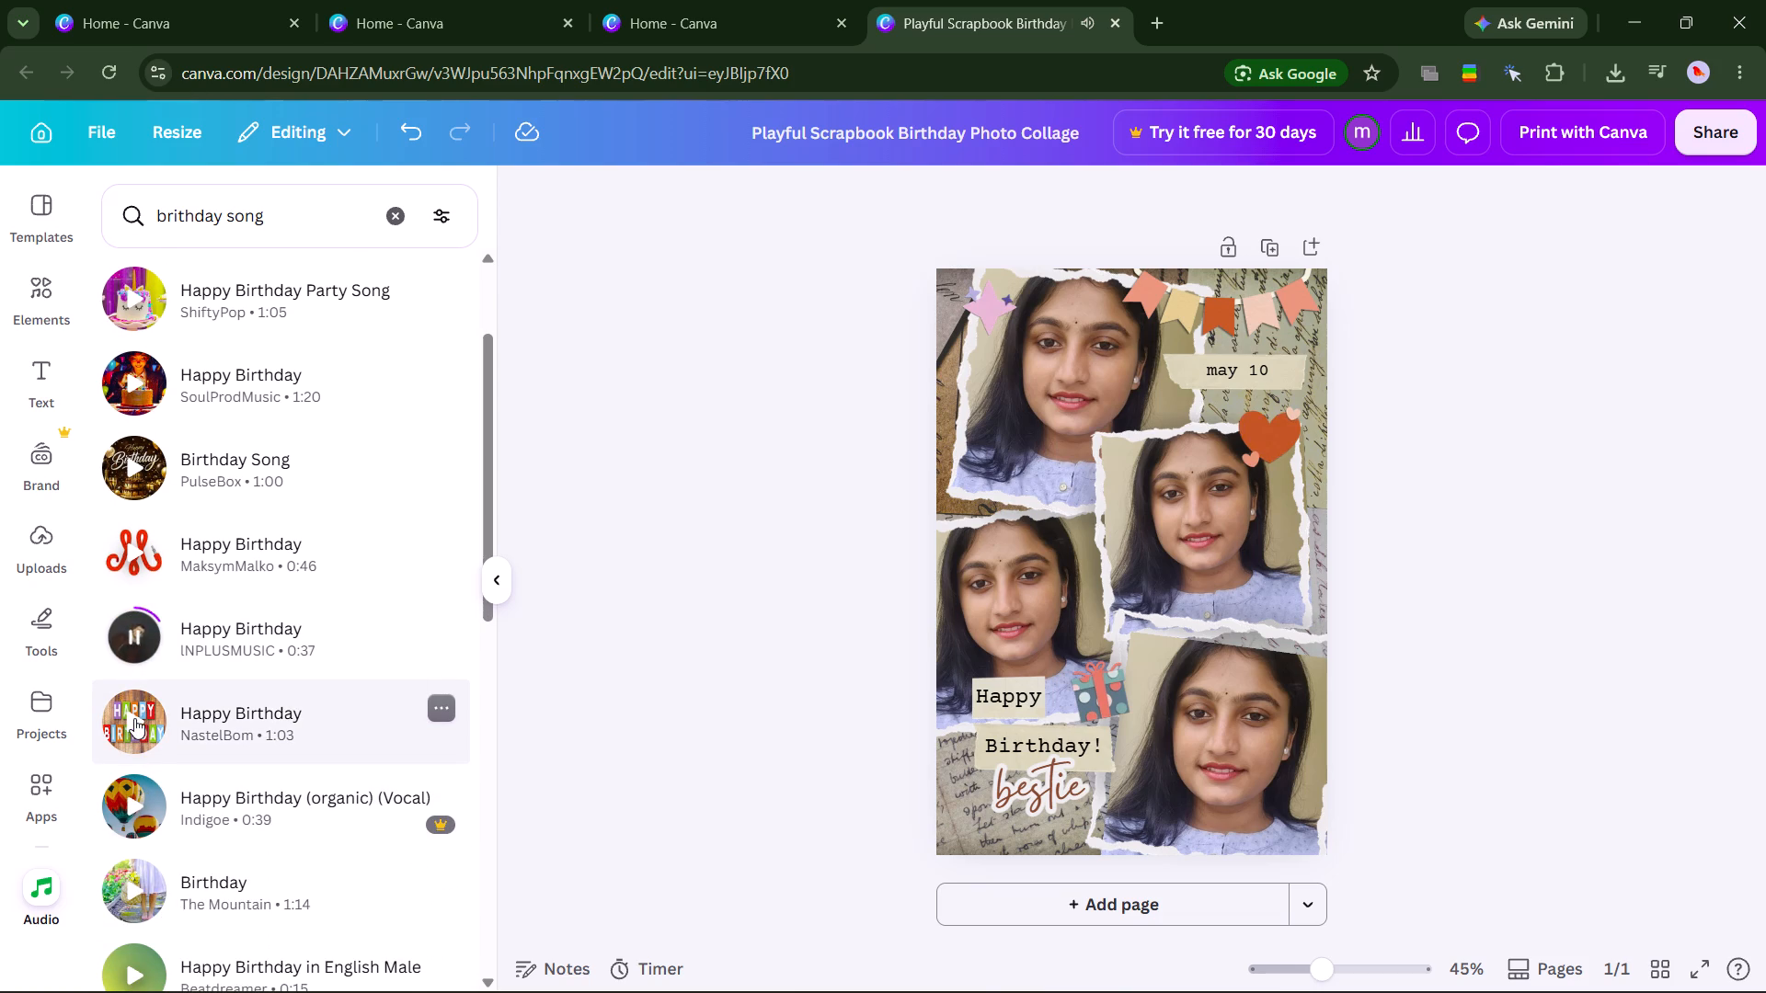
Browse further through the birthday results and preview PulseBox's 2:00 Happy Birthday Song, Happy Birthday Rock and Happy Birthday Song A.
{"action": "scroll", "coordinate": [134, 718], "scroll_direction": "down", "scroll_amount": 3}
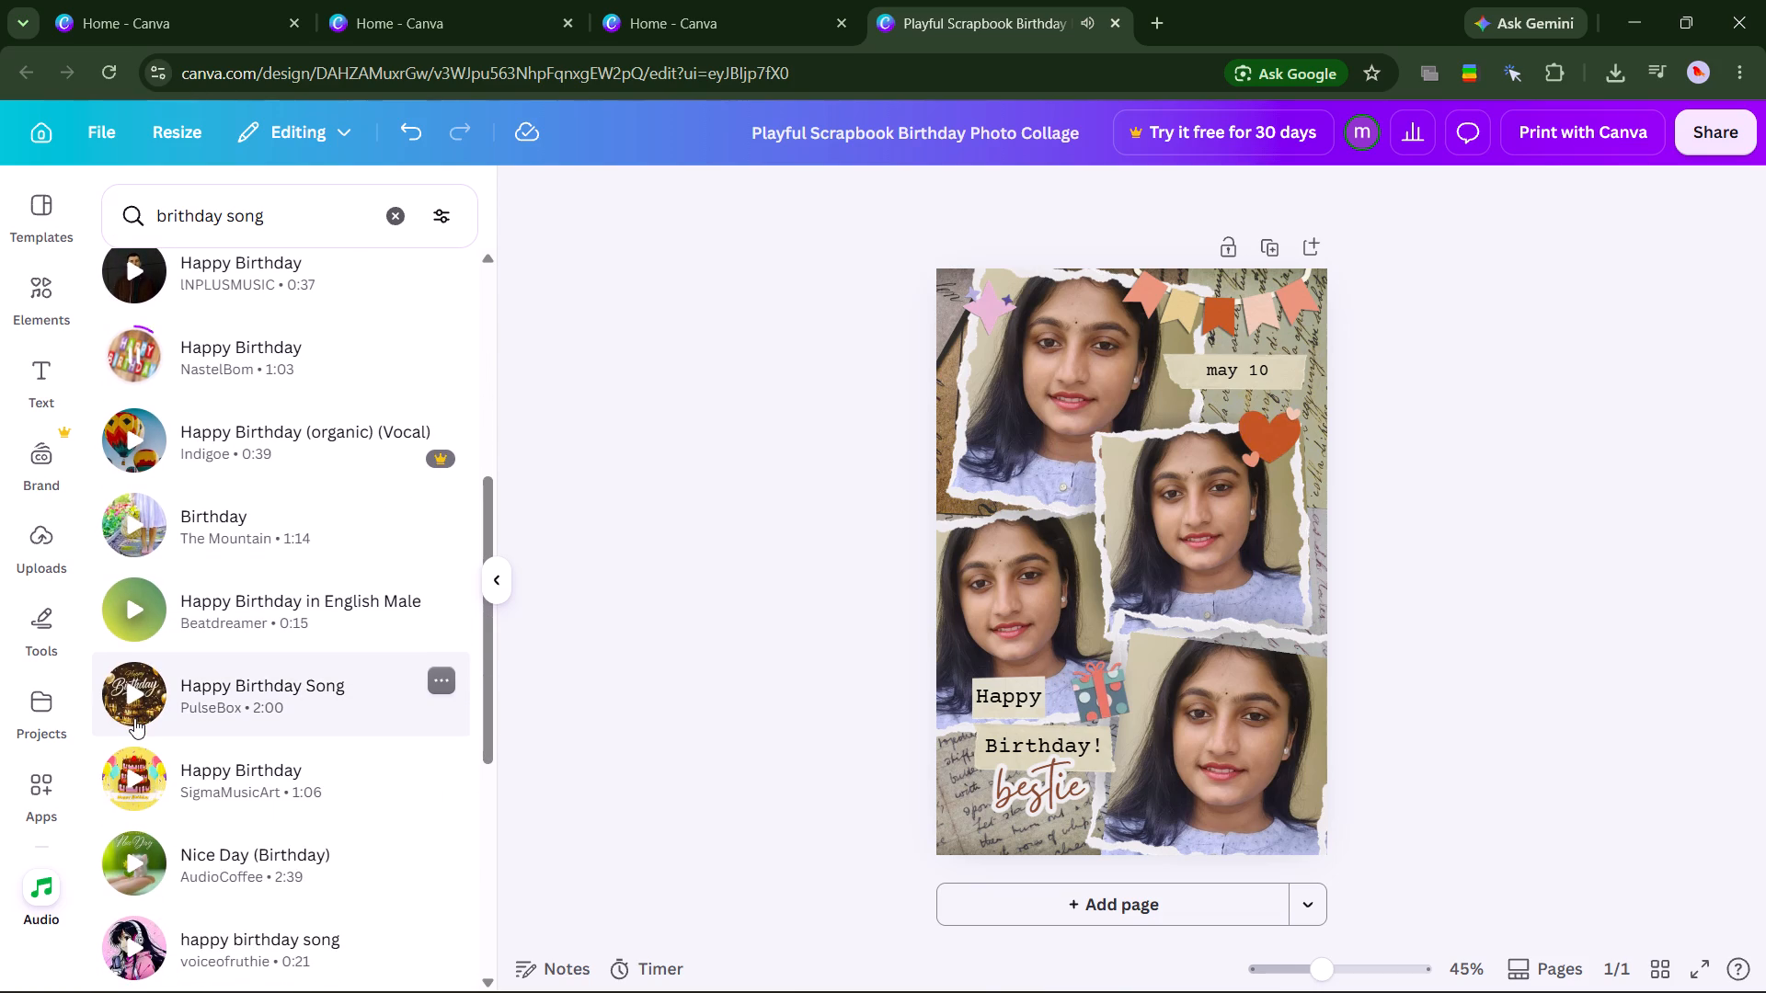
{"action": "left_click", "coordinate": [134, 718]}
{"action": "scroll", "coordinate": [134, 718], "scroll_direction": "down", "scroll_amount": 1}
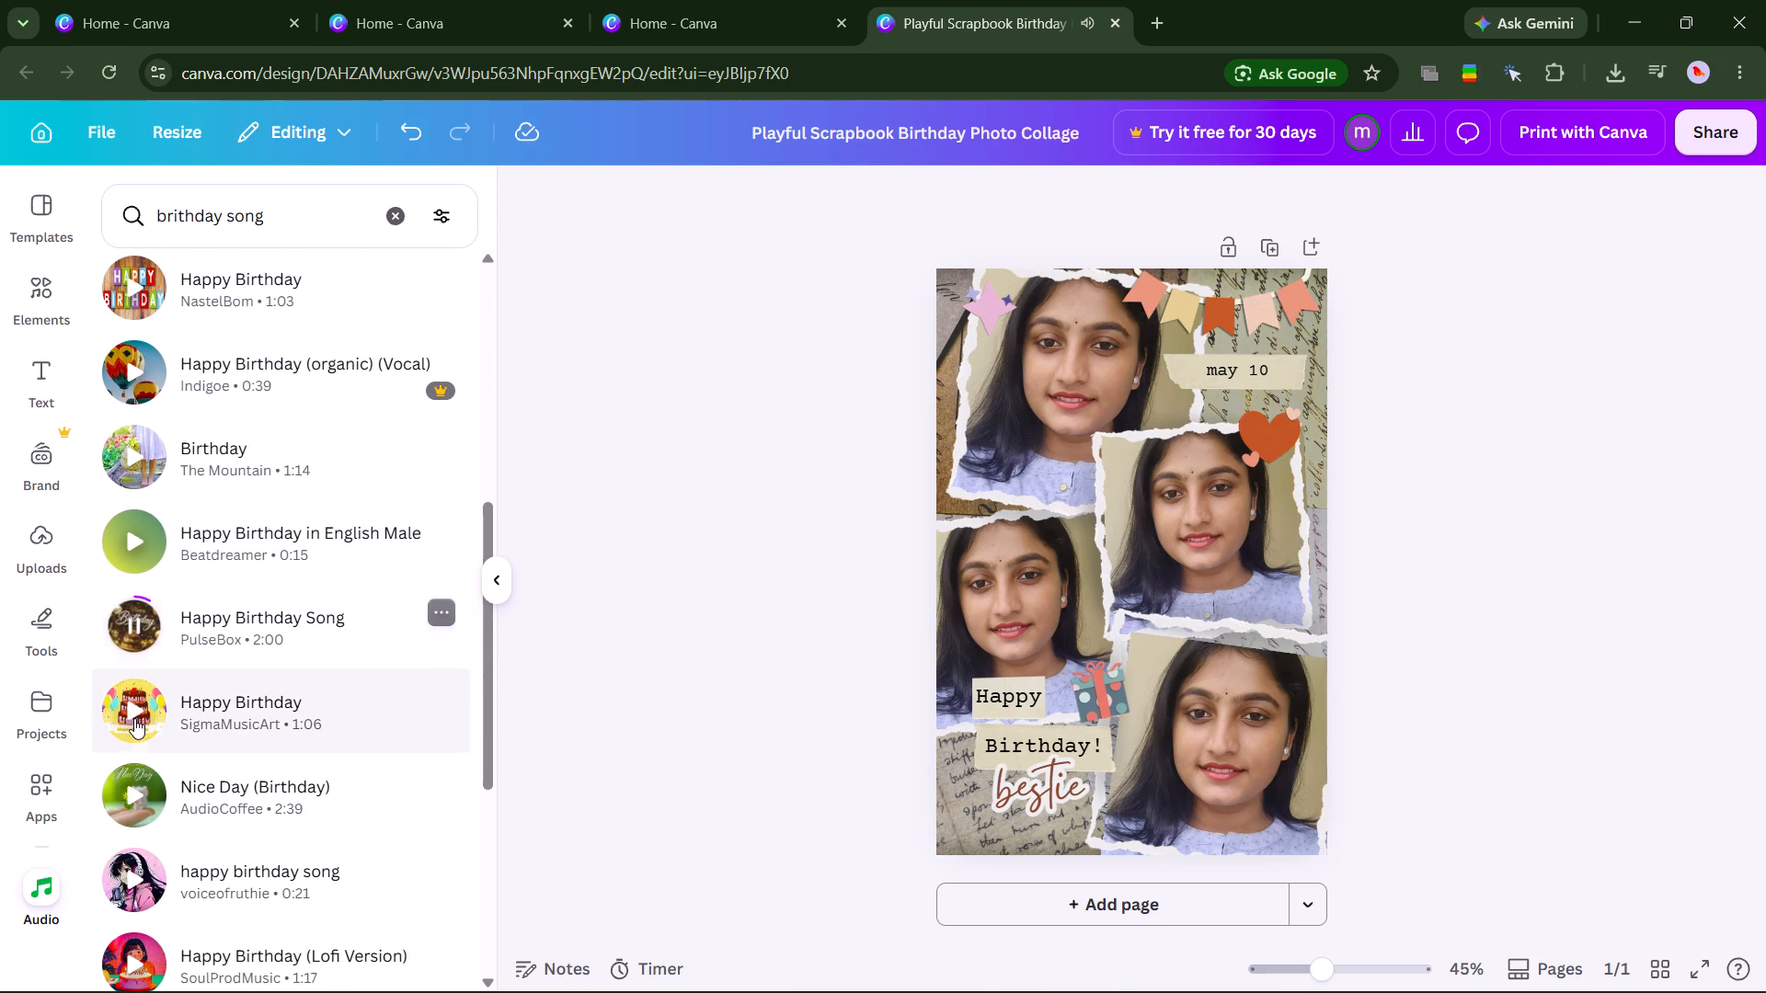
{"action": "scroll", "coordinate": [134, 718], "scroll_direction": "down", "scroll_amount": 5}
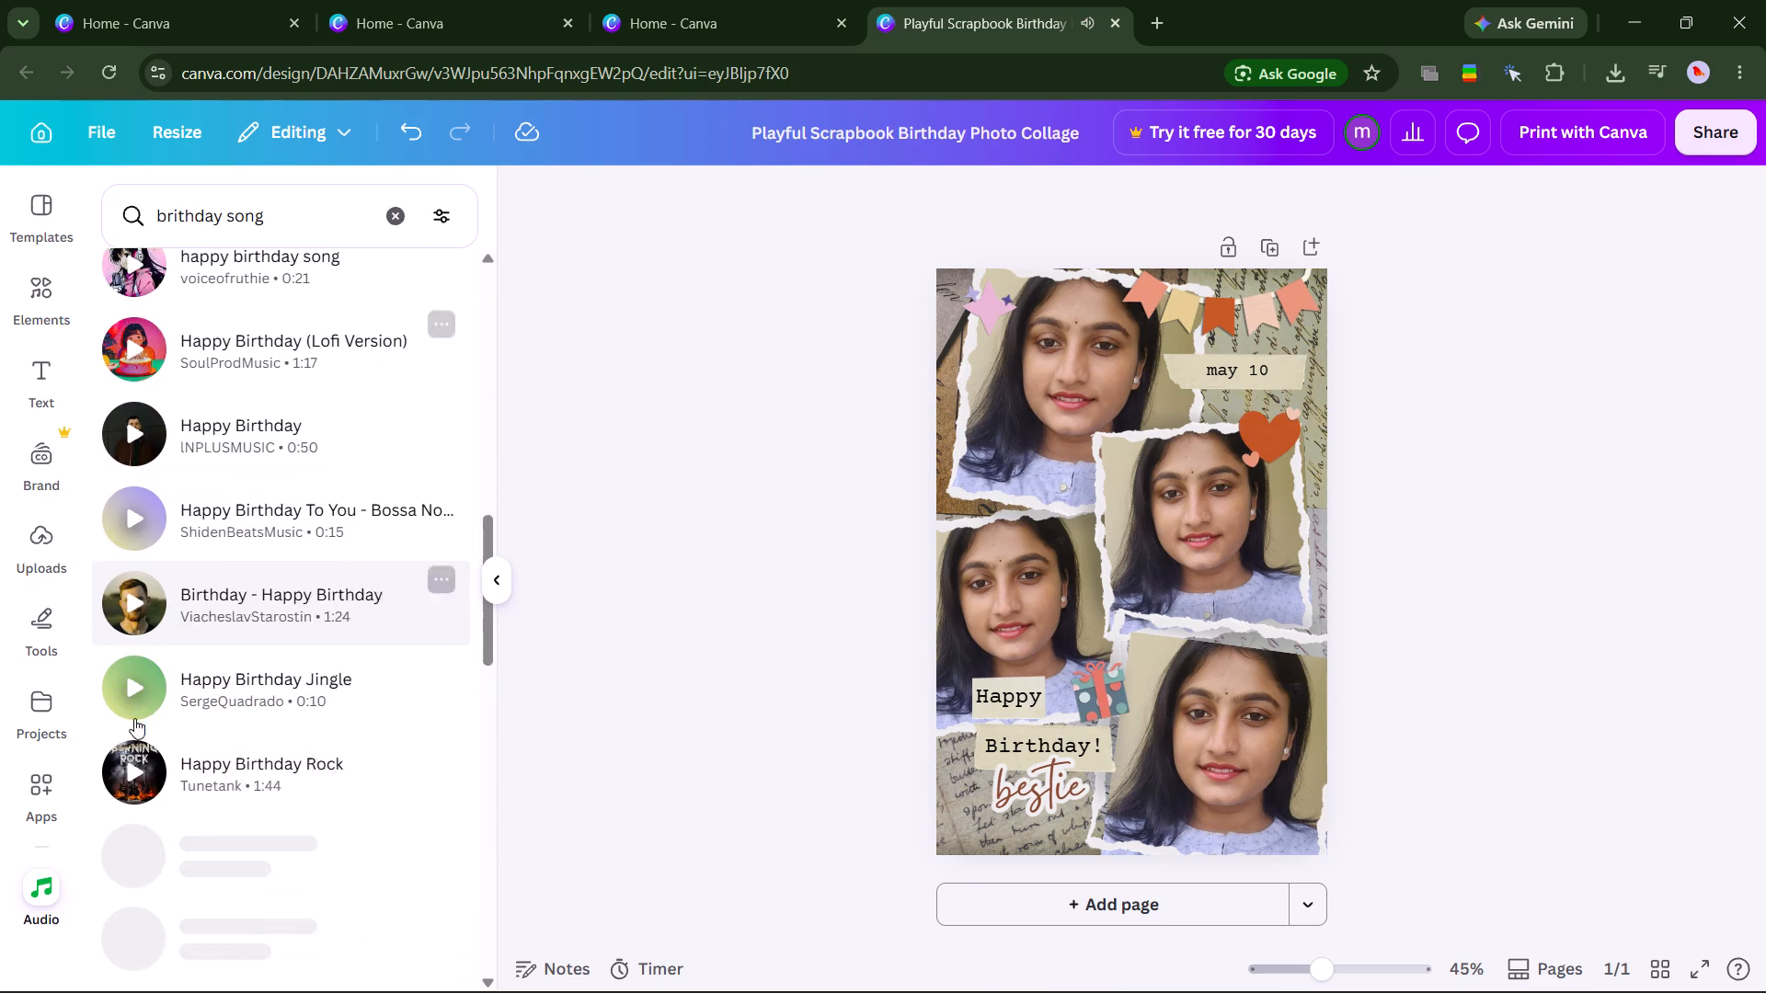
{"action": "scroll", "coordinate": [134, 718], "scroll_direction": "down", "scroll_amount": 1}
{"action": "left_click", "coordinate": [151, 454]}
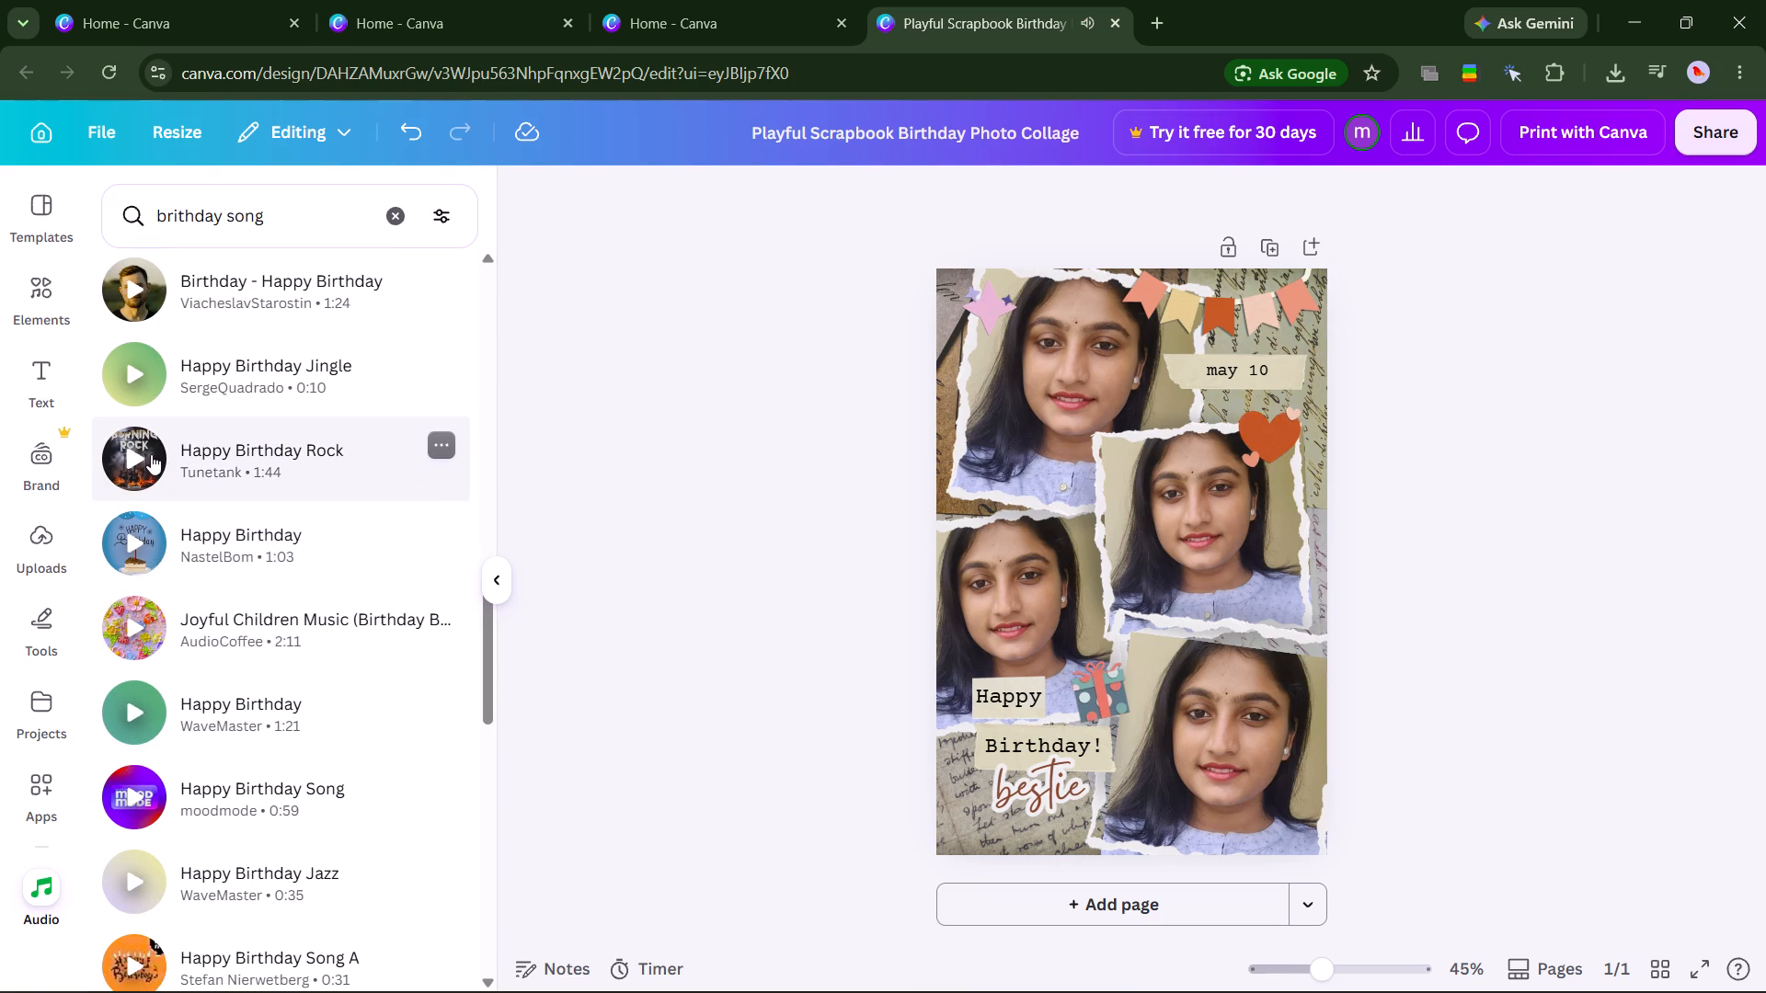
{"action": "scroll", "coordinate": [181, 712], "scroll_direction": "down", "scroll_amount": 2}
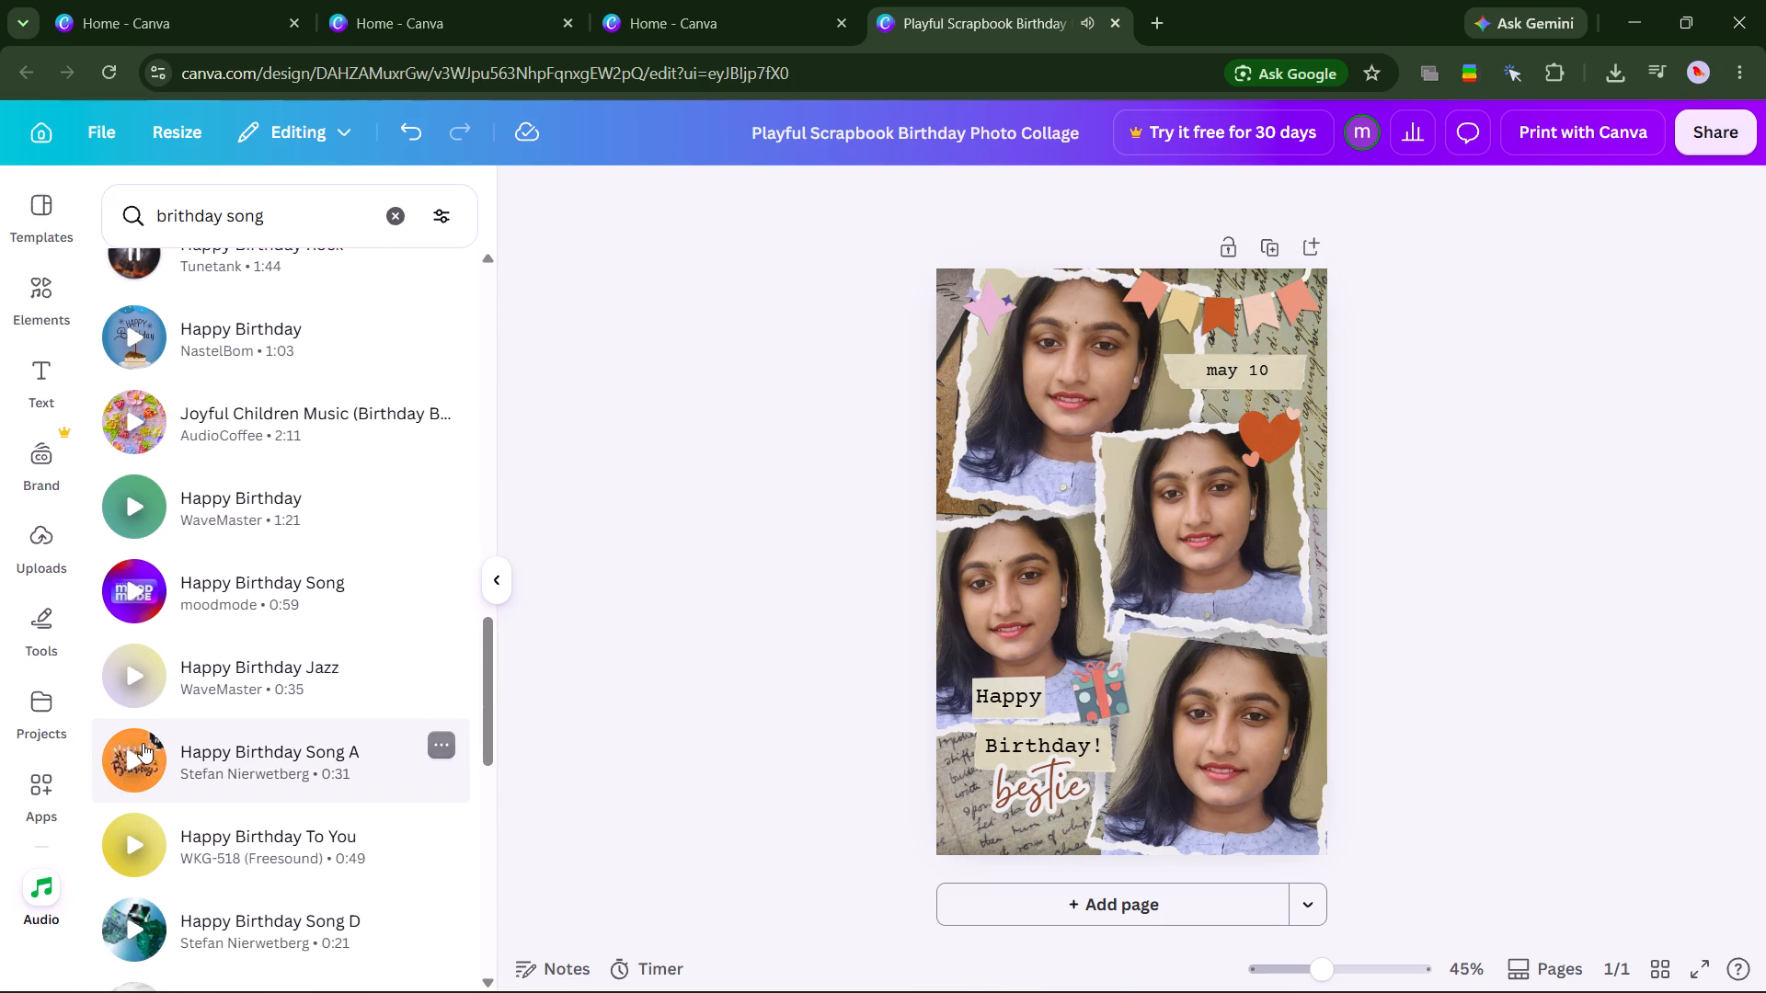
{"action": "left_click", "coordinate": [142, 745]}
Find and preview the track "Ukulele Fun - Happy Birthday Song" by SigmaMusicArt and add it to the collage page.
{"action": "scroll", "coordinate": [142, 745], "scroll_direction": "down", "scroll_amount": 3}
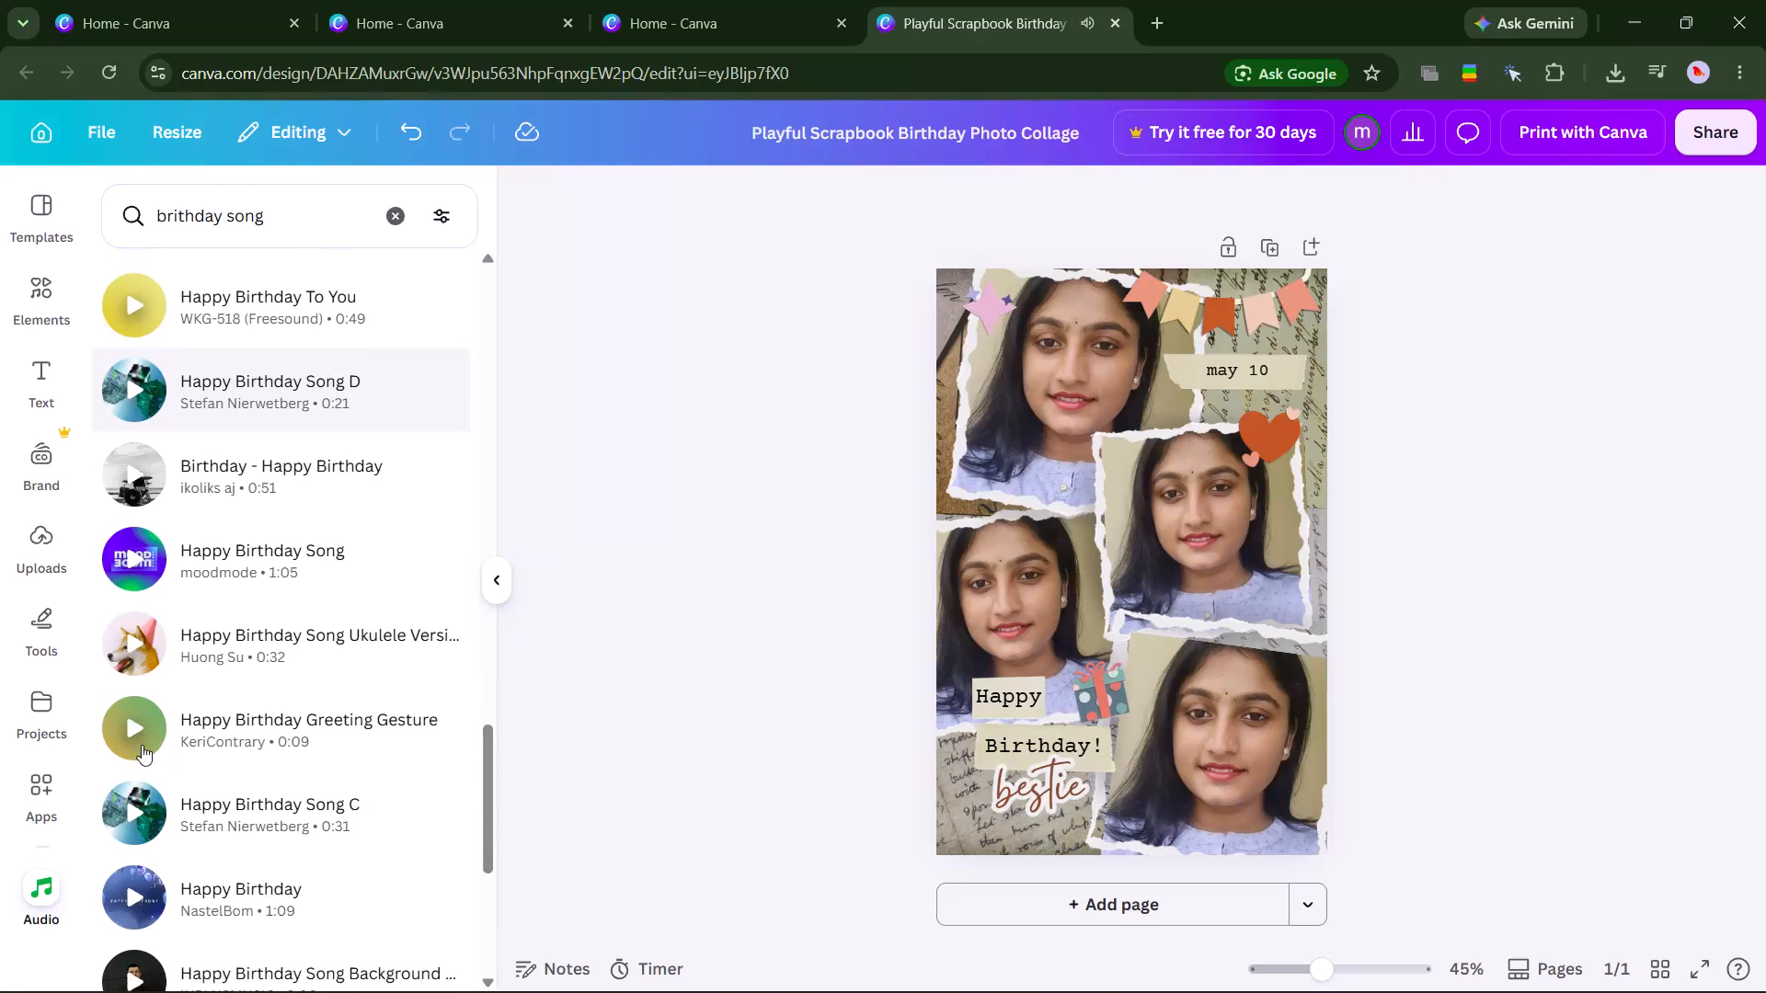
{"action": "scroll", "coordinate": [142, 745], "scroll_direction": "down", "scroll_amount": 4}
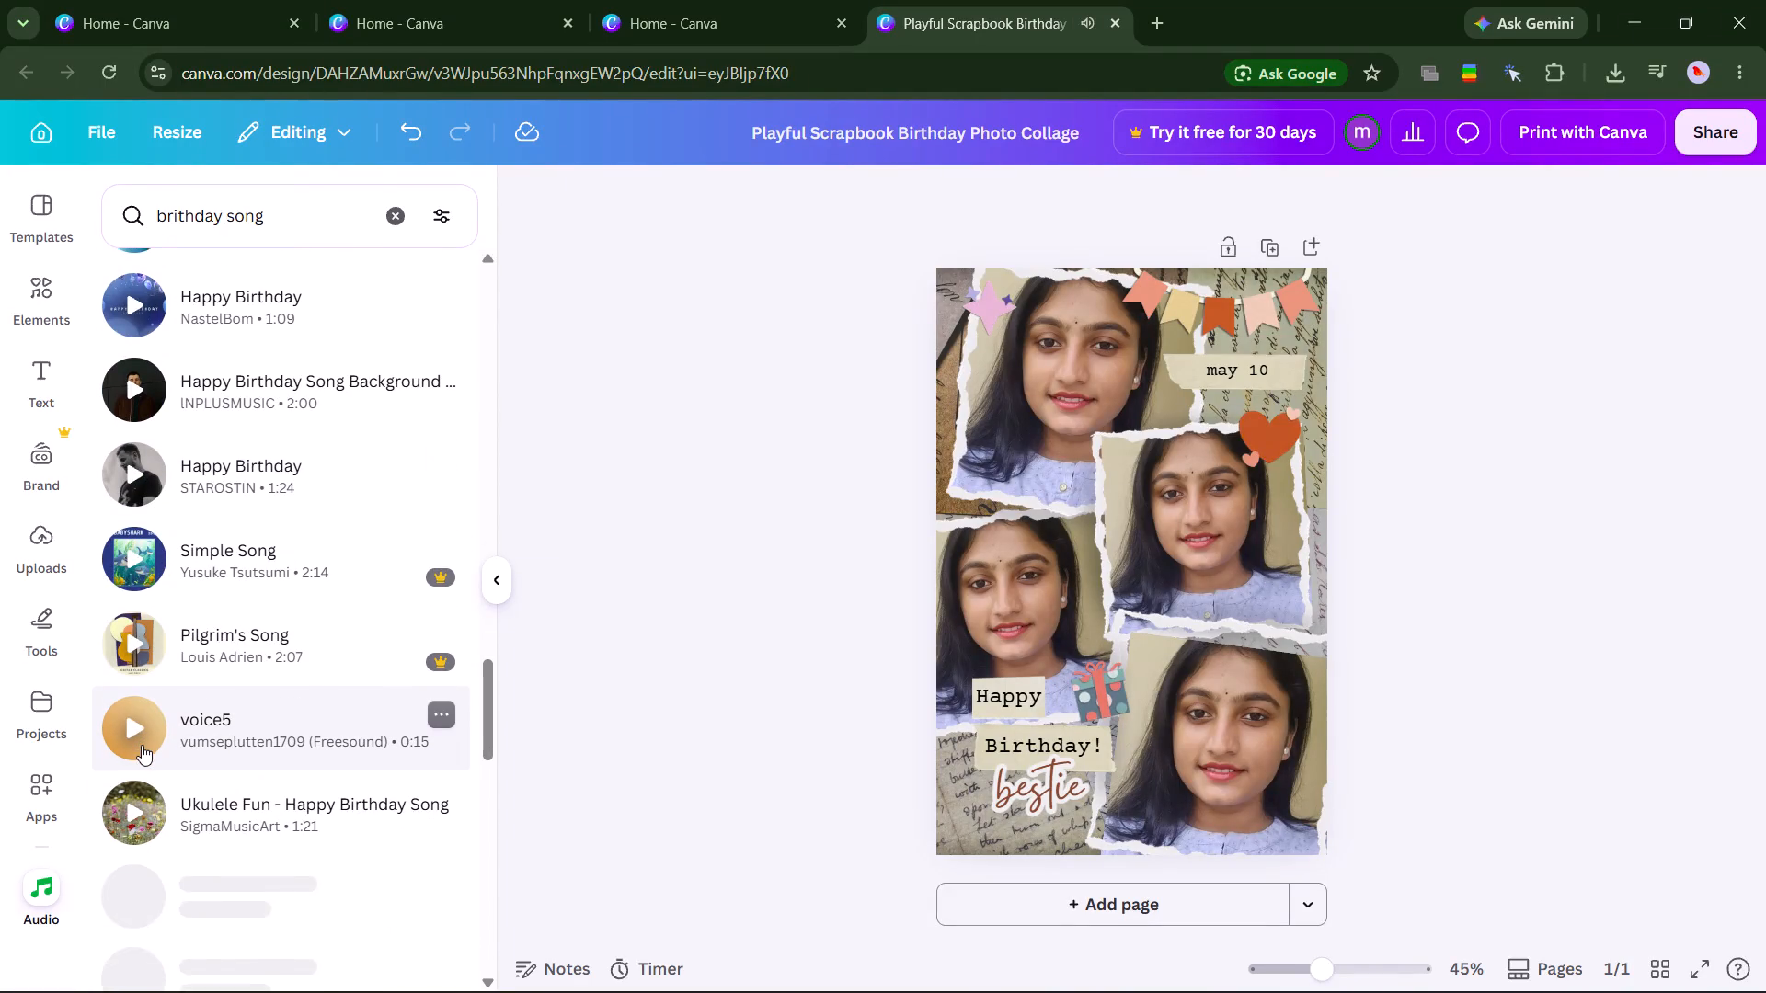
{"action": "scroll", "coordinate": [142, 745], "scroll_direction": "down", "scroll_amount": 2}
{"action": "left_click", "coordinate": [127, 805]}
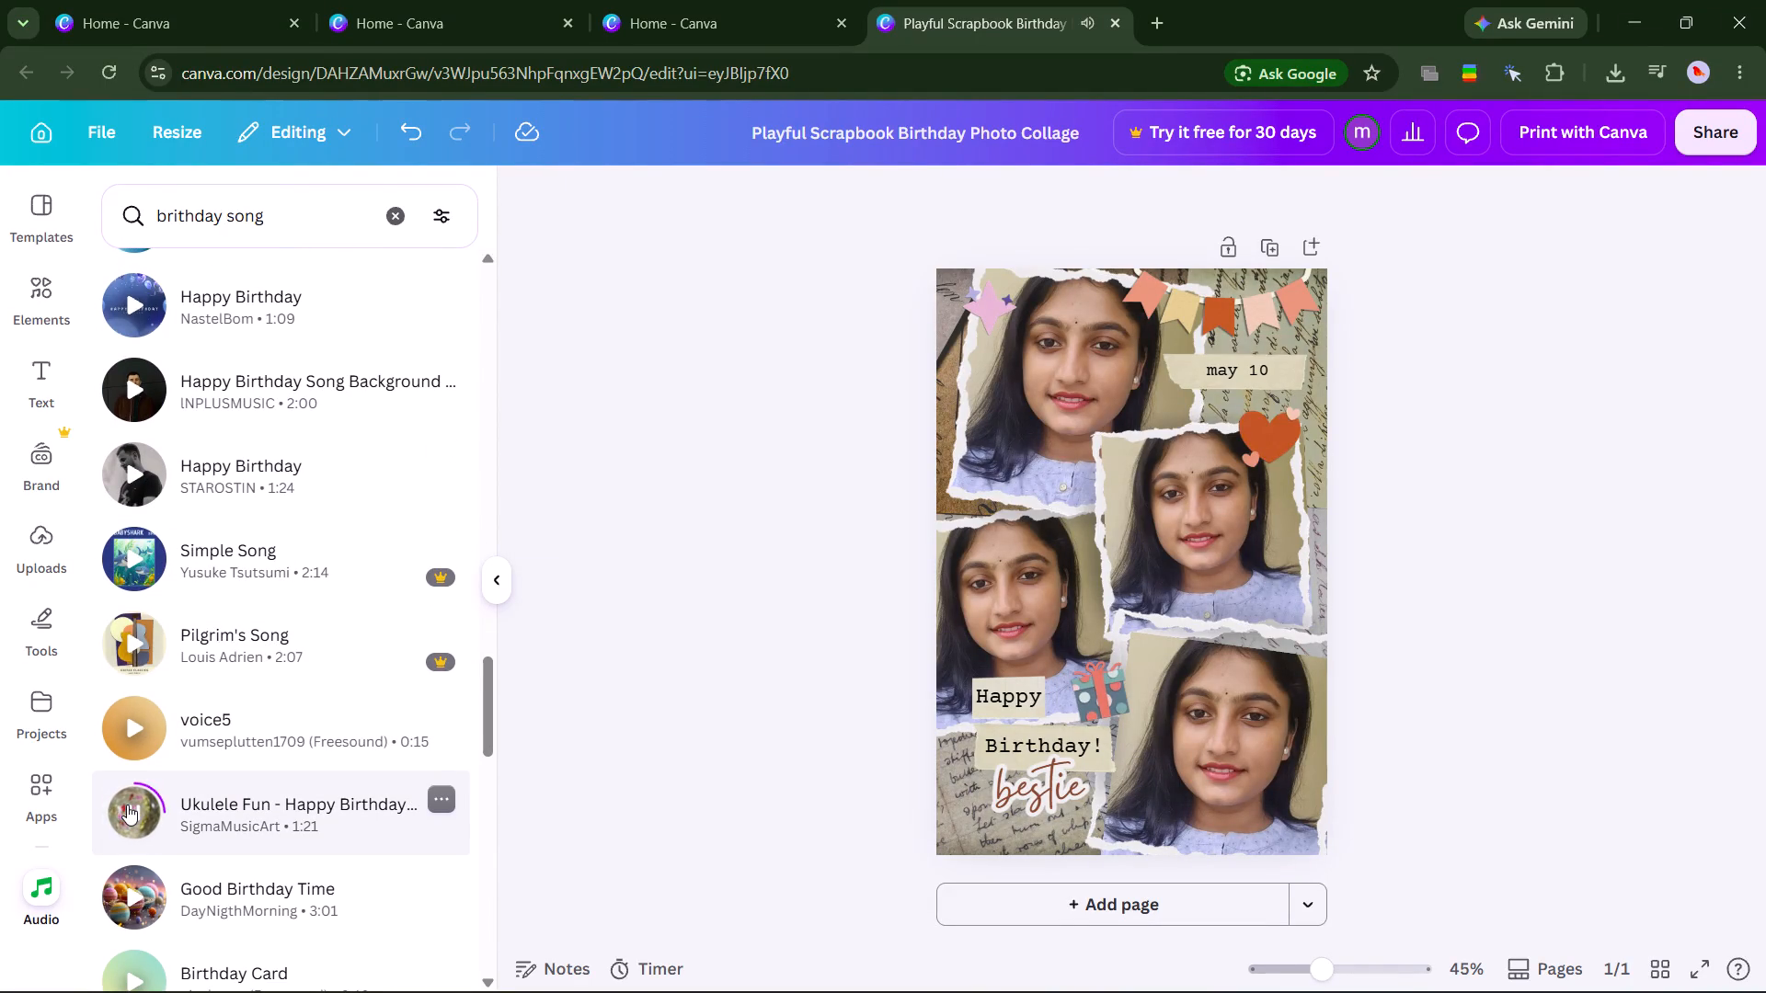
{"action": "left_click", "coordinate": [265, 816]}
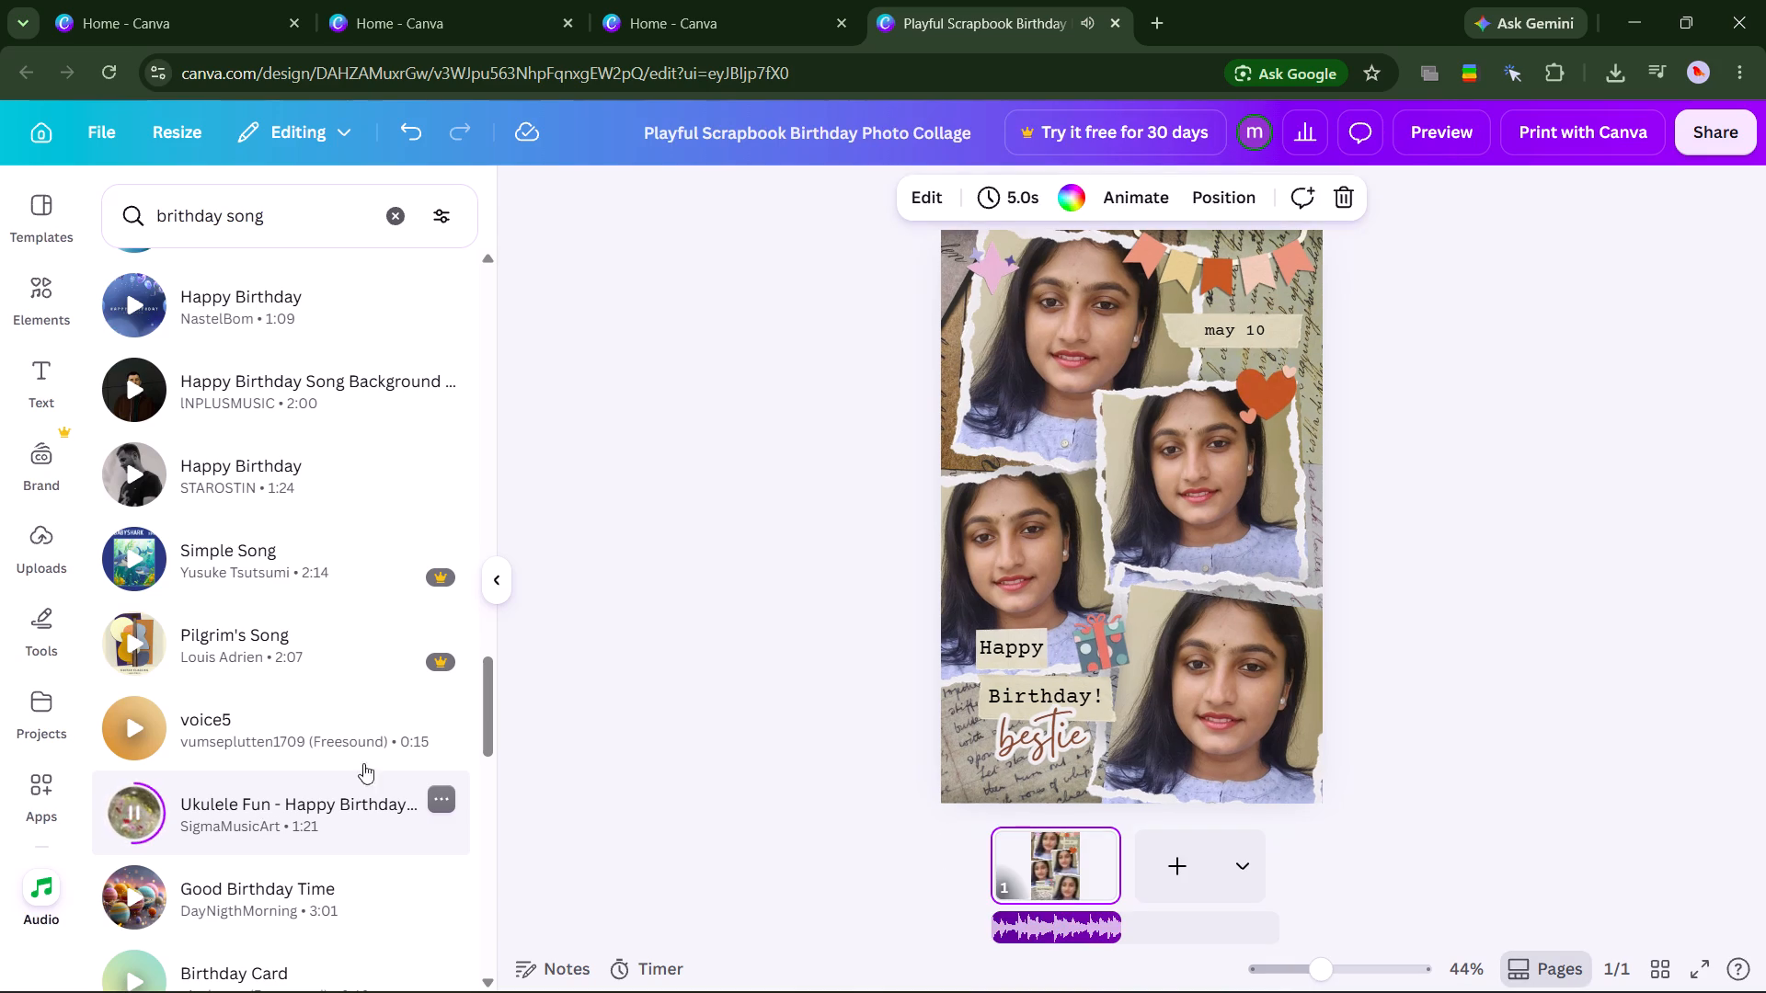
{"action": "left_click", "coordinate": [632, 693]}
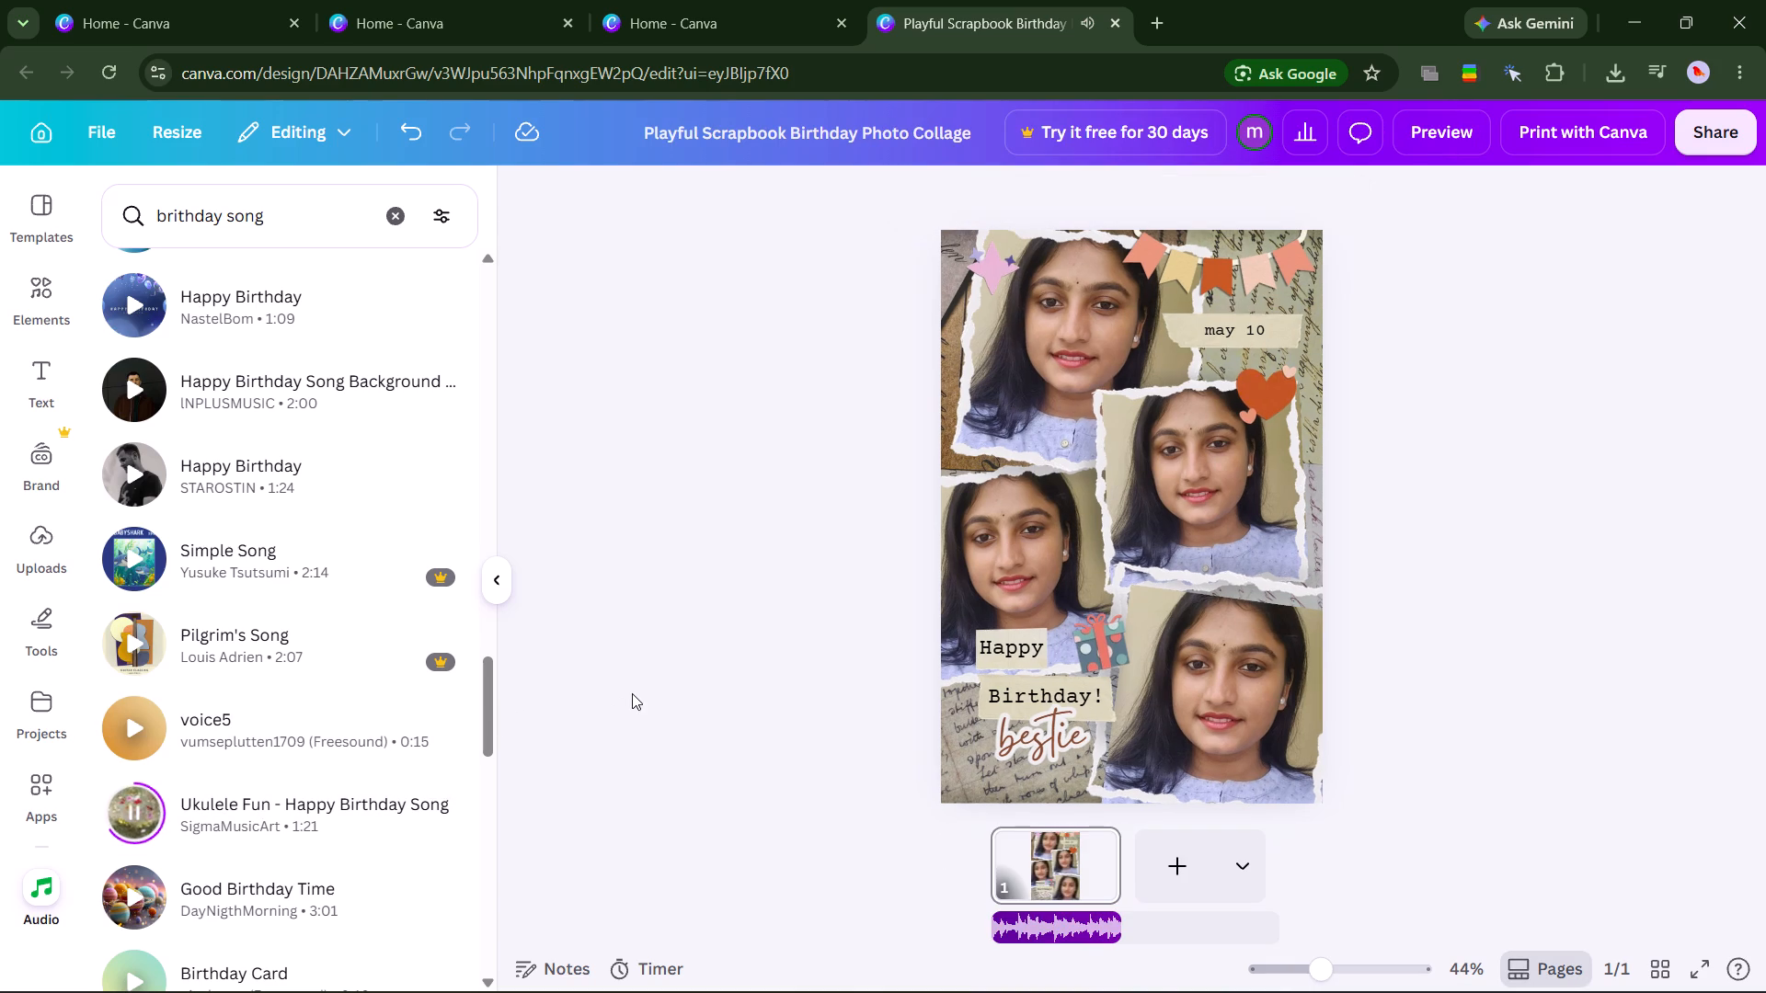
Collapse the audio library and set the volume of the collage's ukulele birthday track to 148.
{"action": "left_click", "coordinate": [996, 923]}
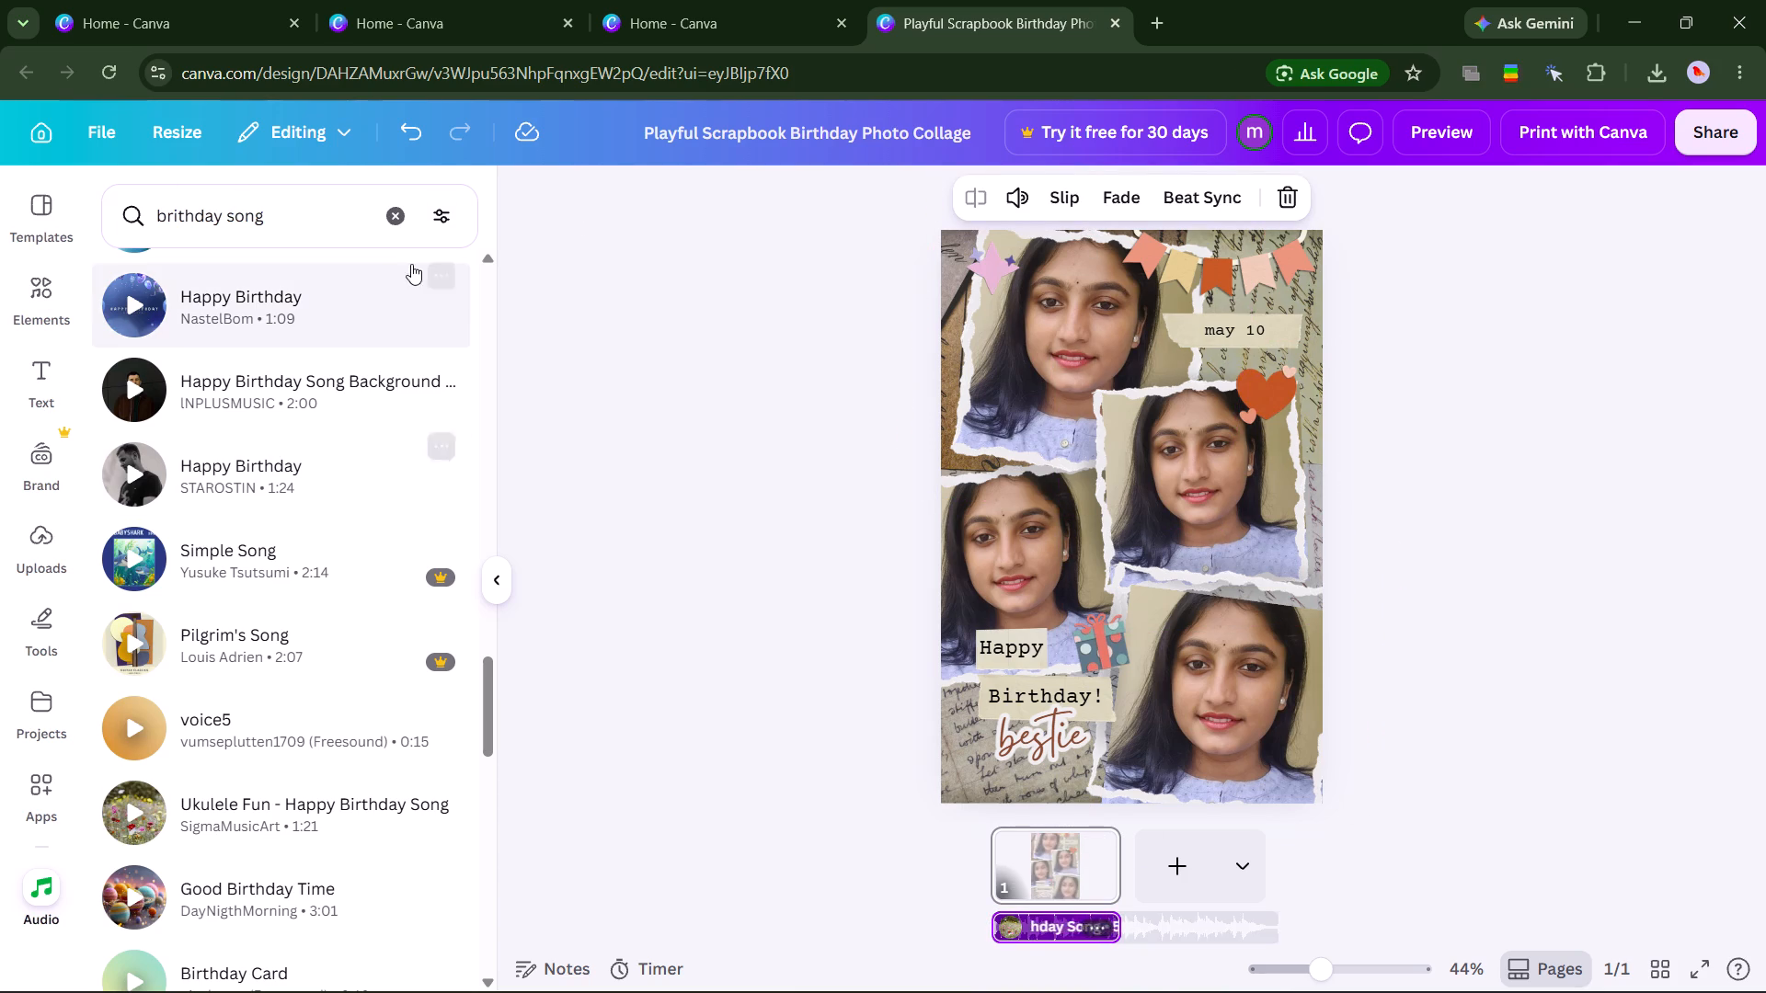
{"action": "left_click", "coordinate": [501, 568]}
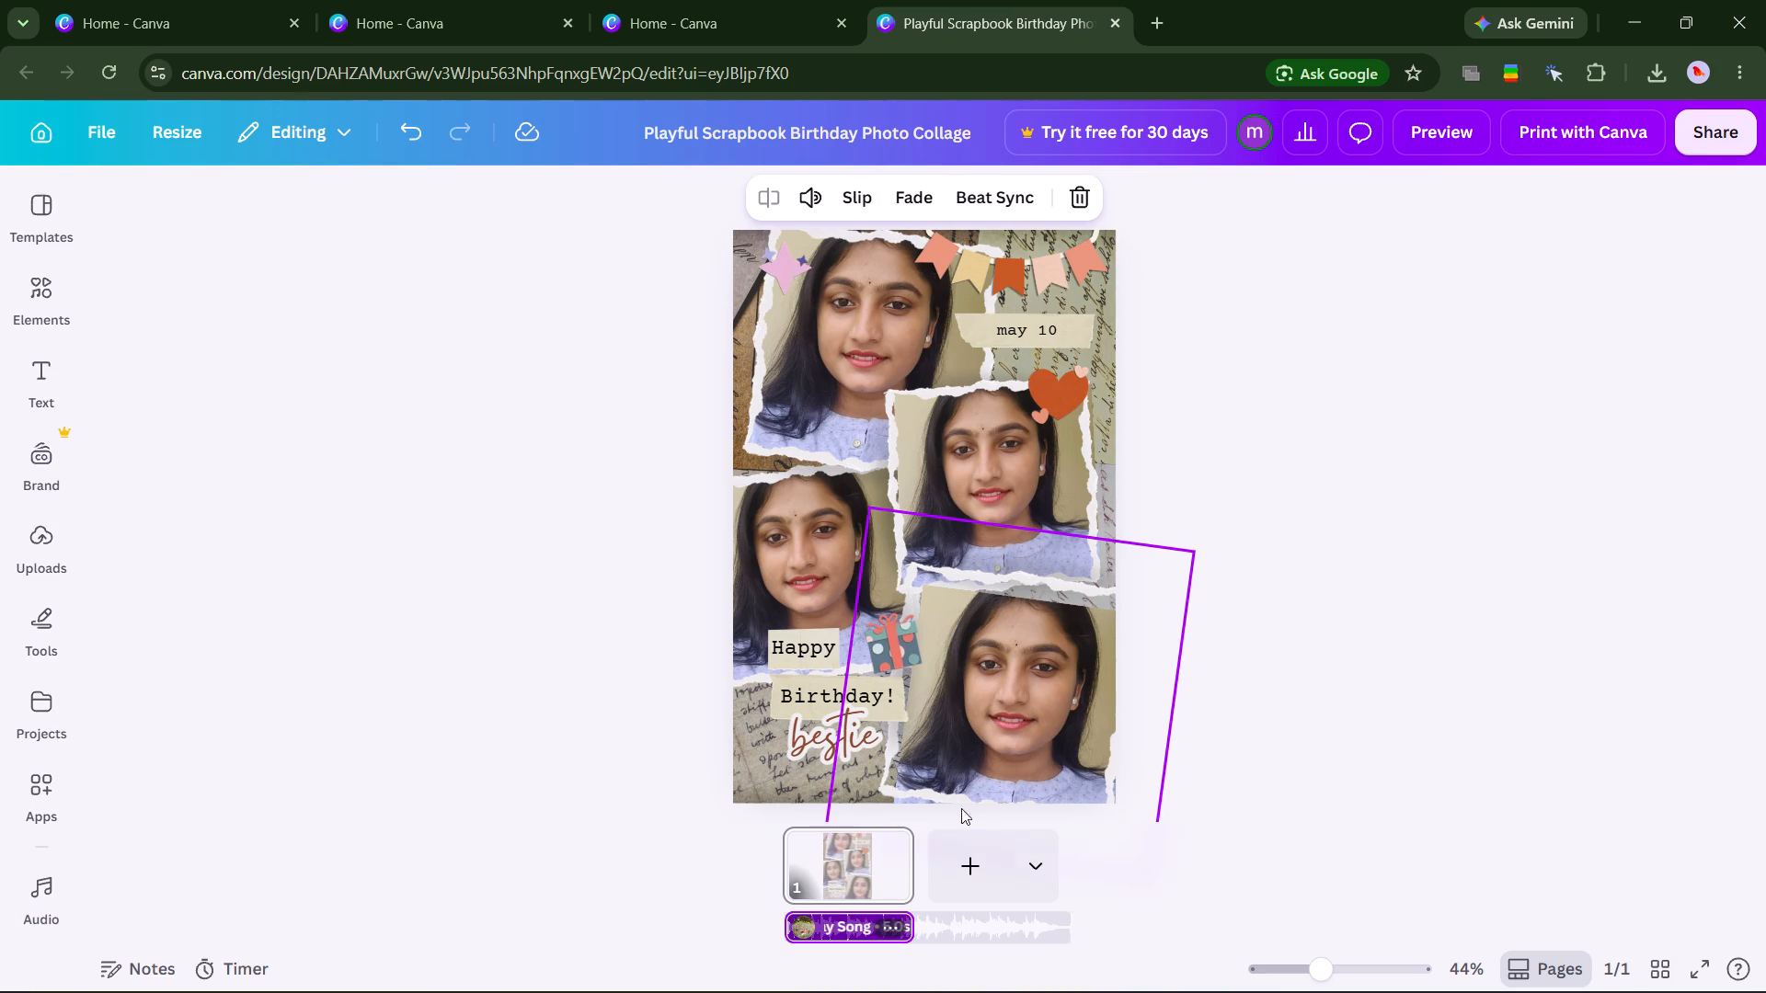
{"action": "left_click", "coordinate": [798, 920]}
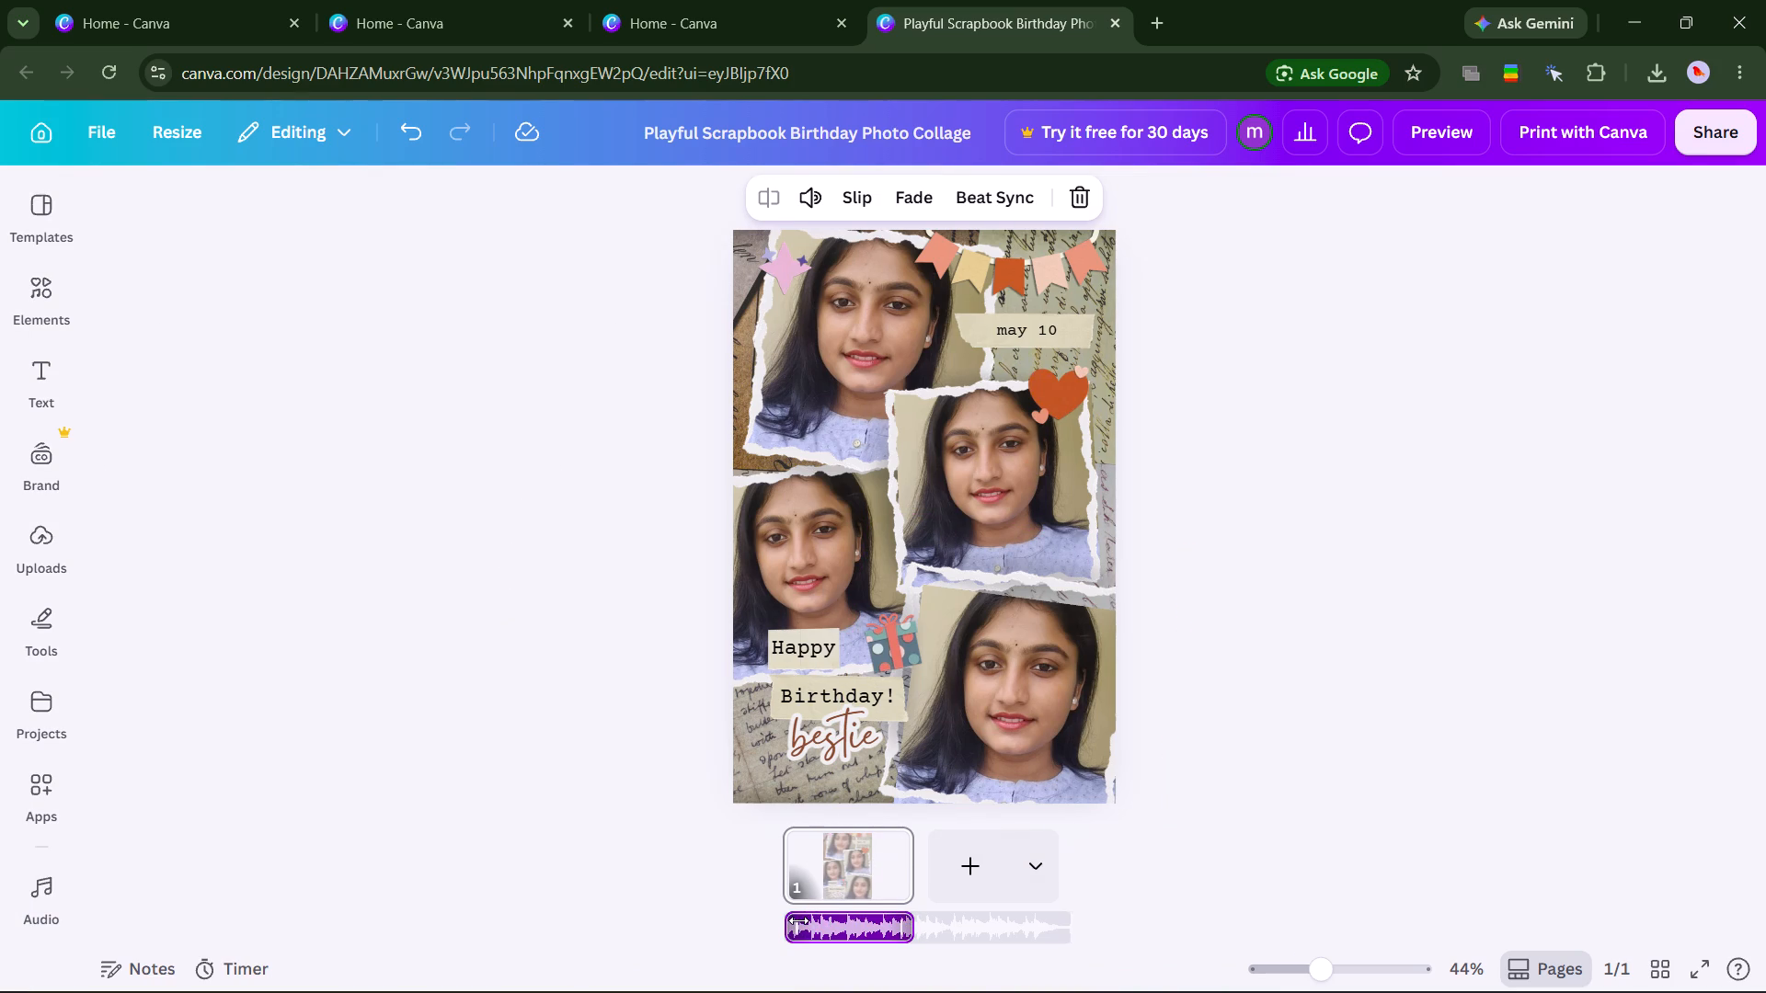
{"action": "left_click", "coordinate": [811, 862]}
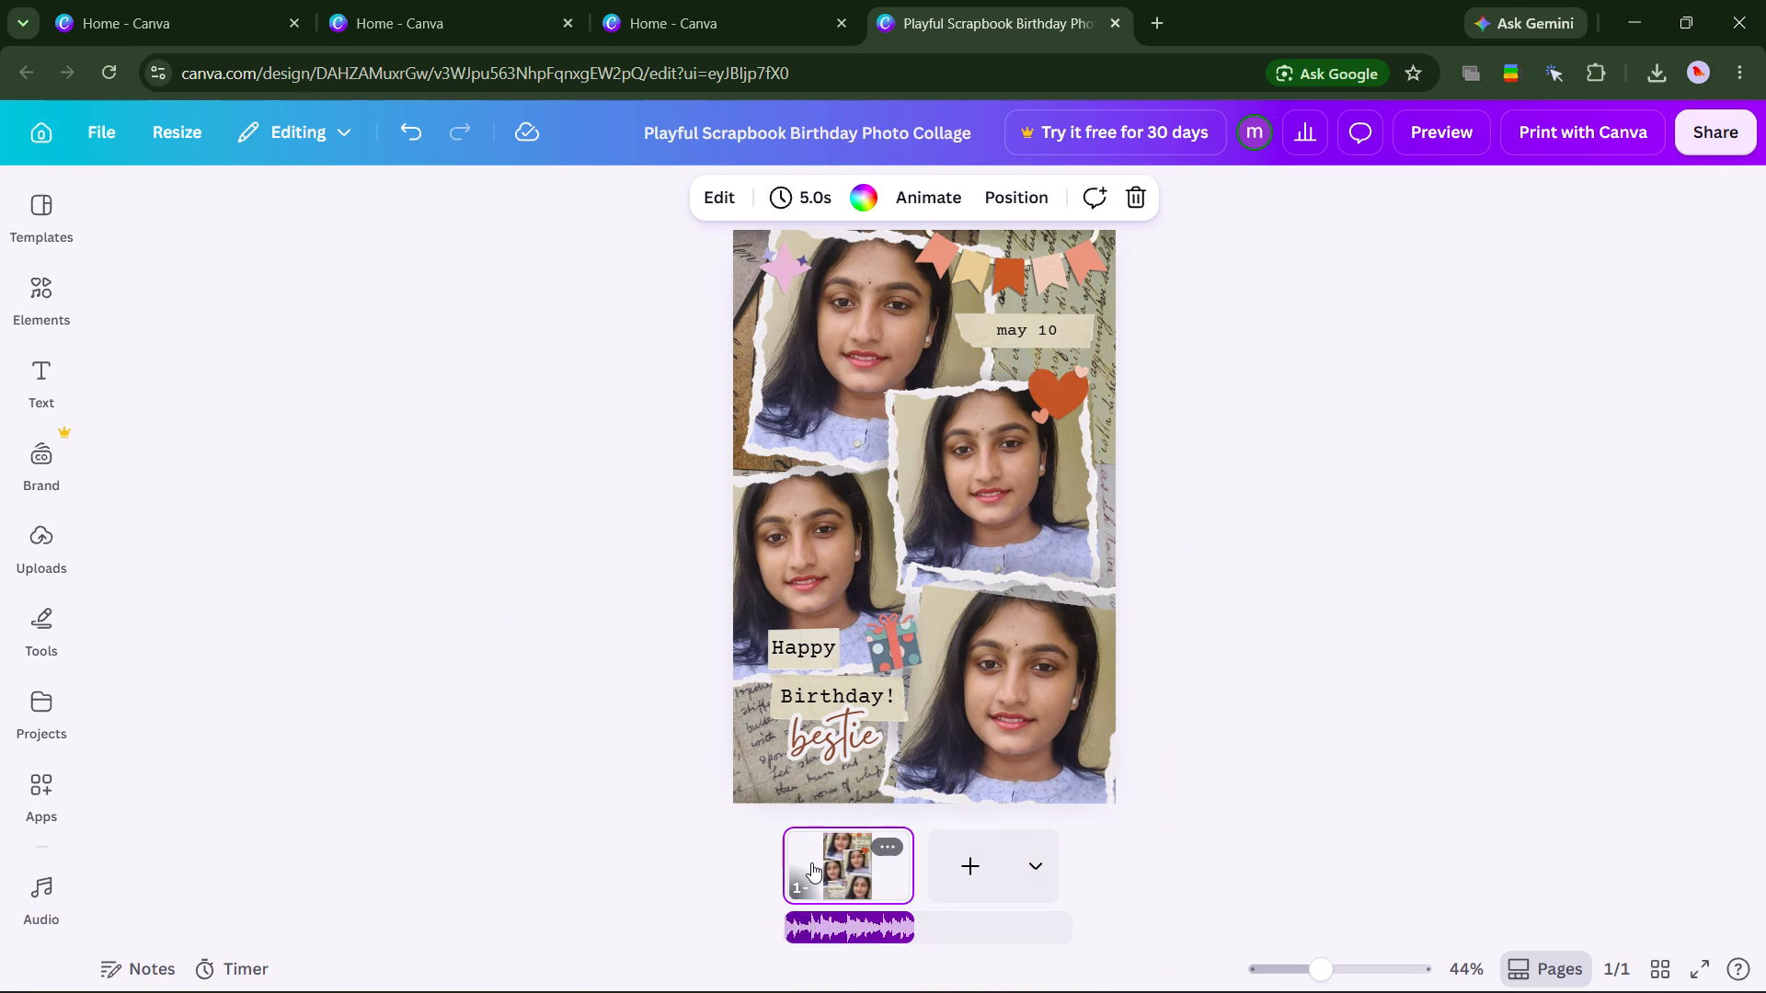
{"action": "left_click", "coordinate": [795, 921]}
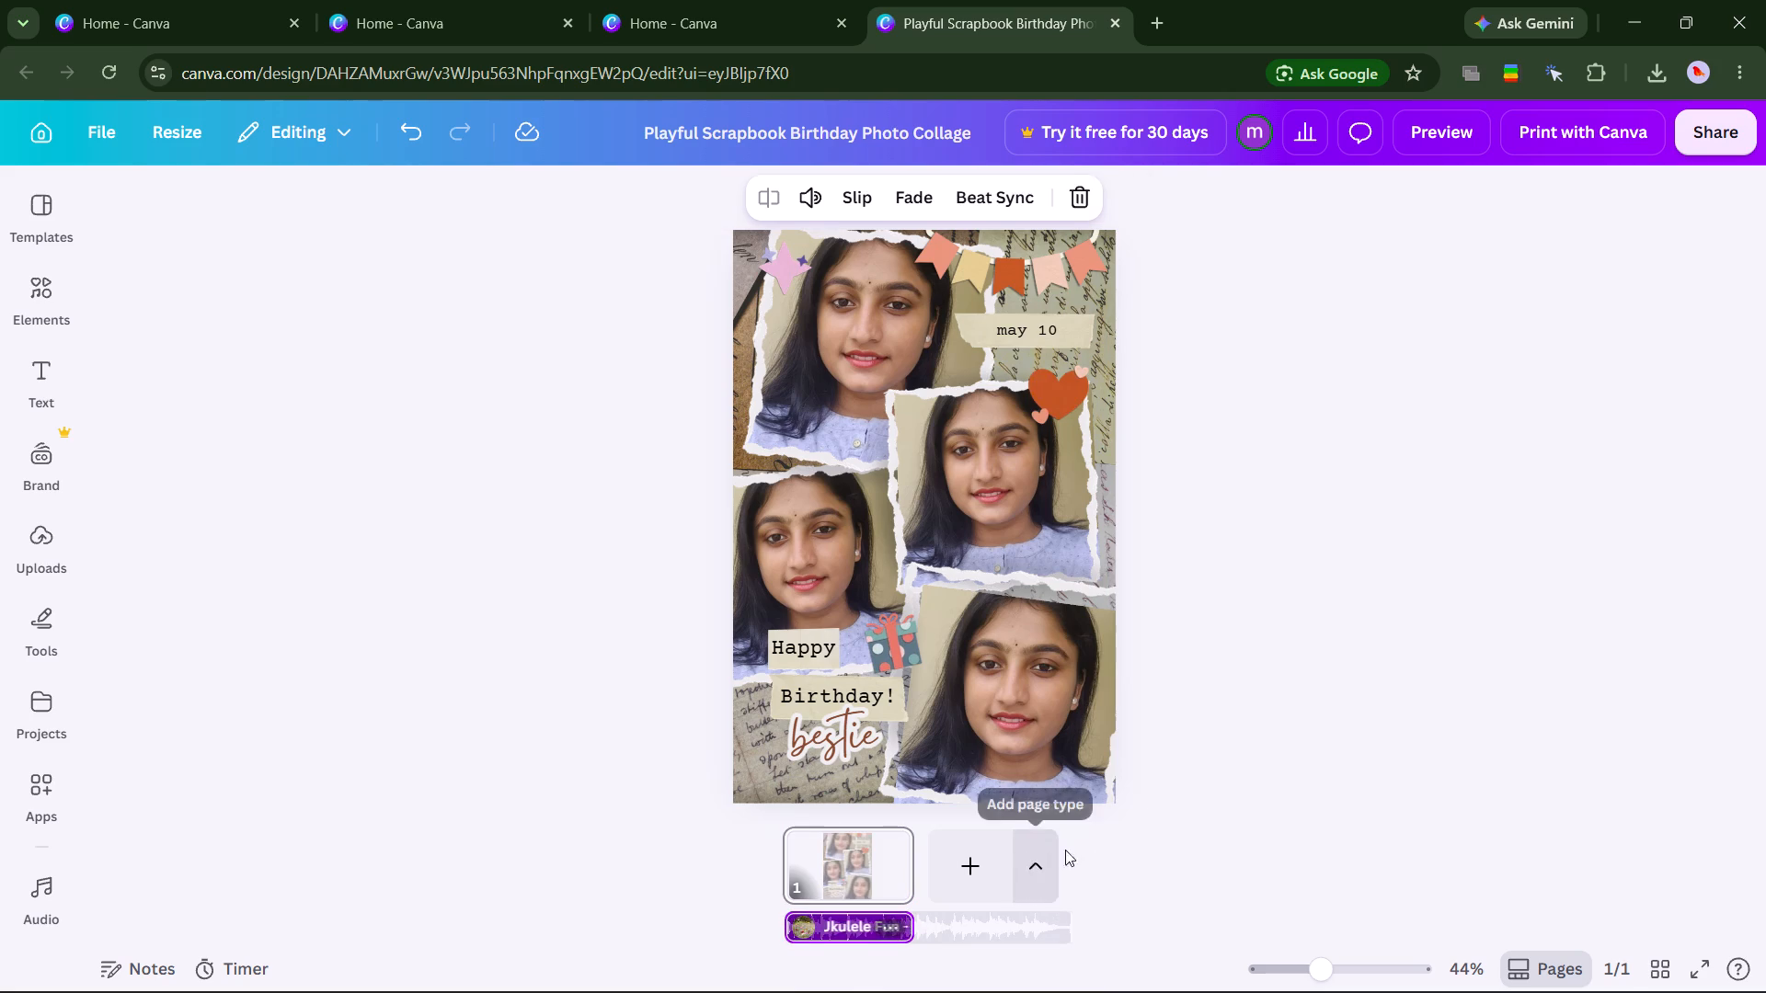
{"action": "left_click", "coordinate": [1226, 839]}
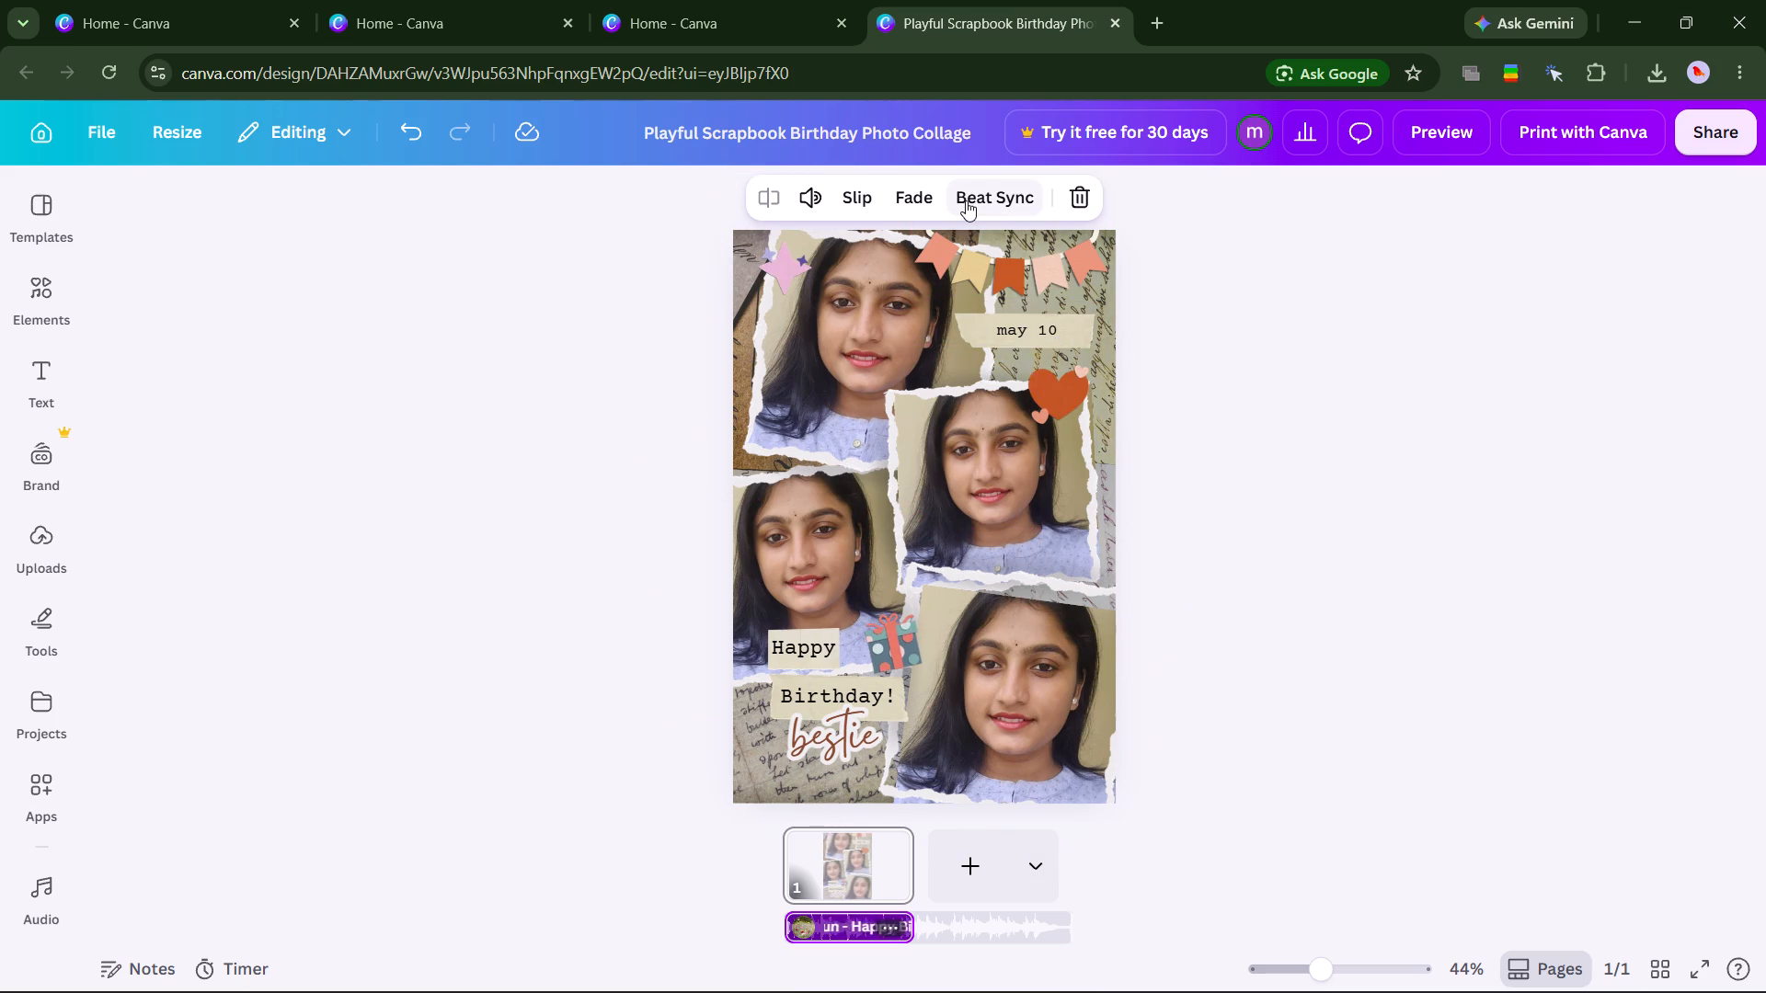
{"action": "left_click", "coordinate": [812, 200]}
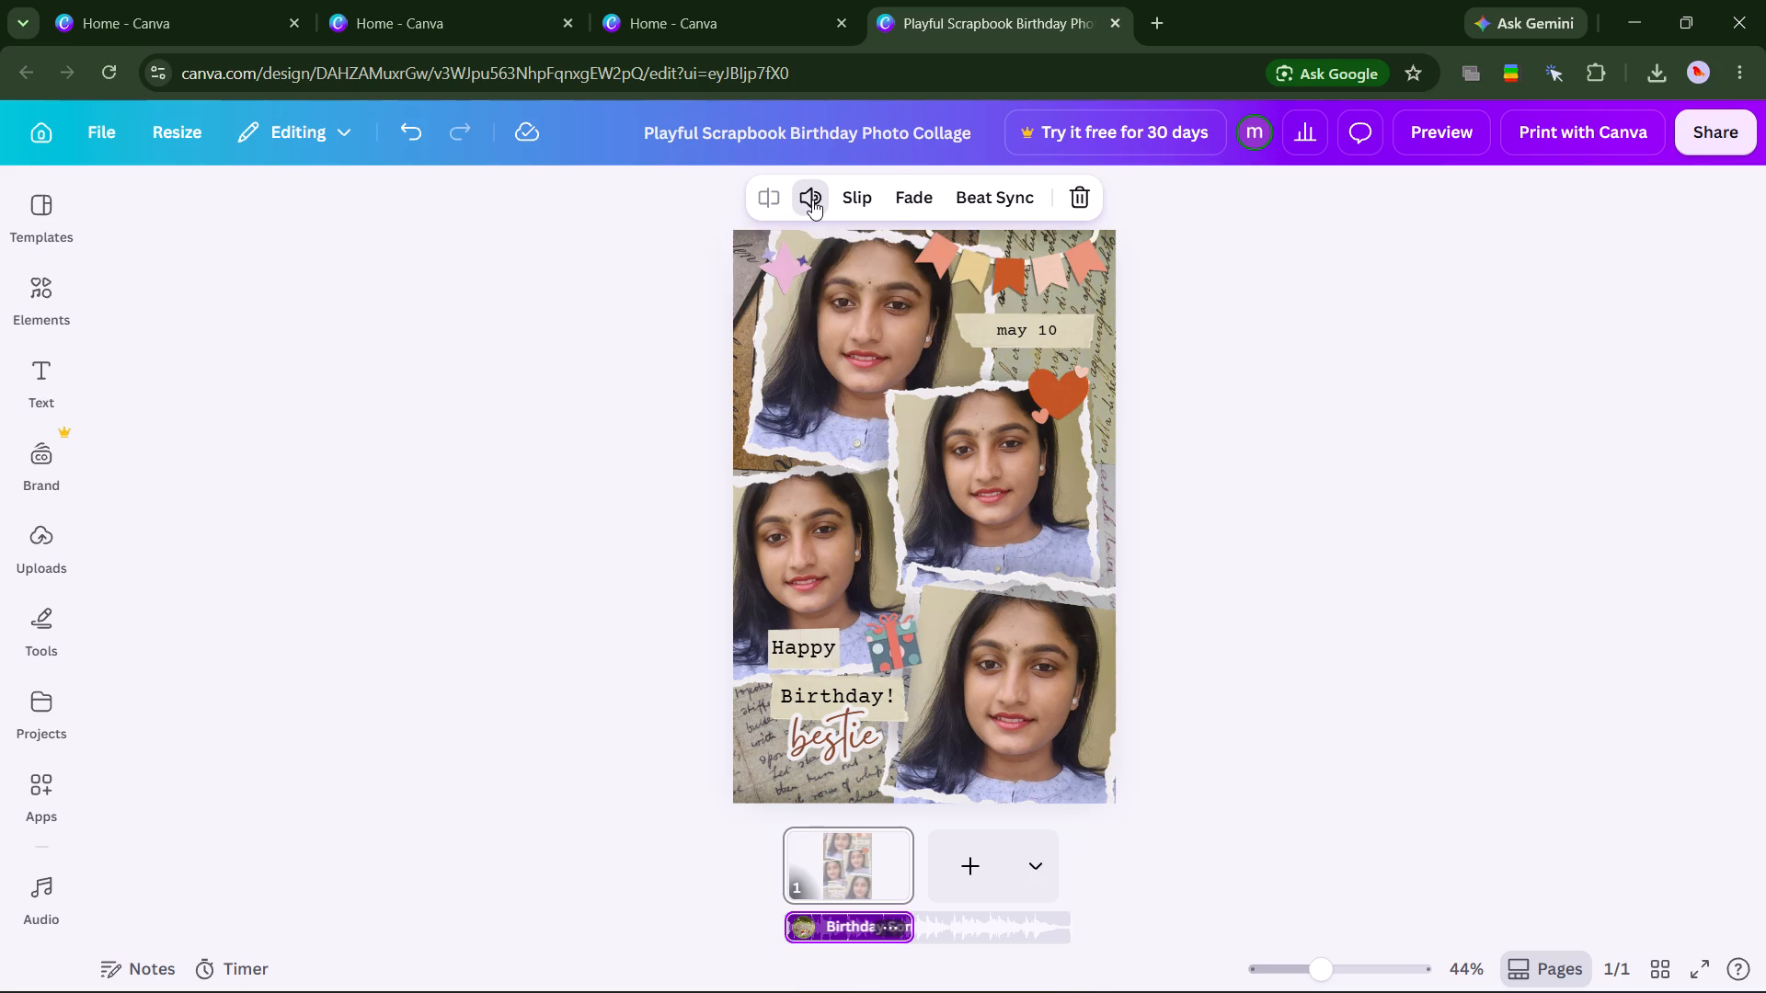
{"action": "left_click", "coordinate": [866, 276]}
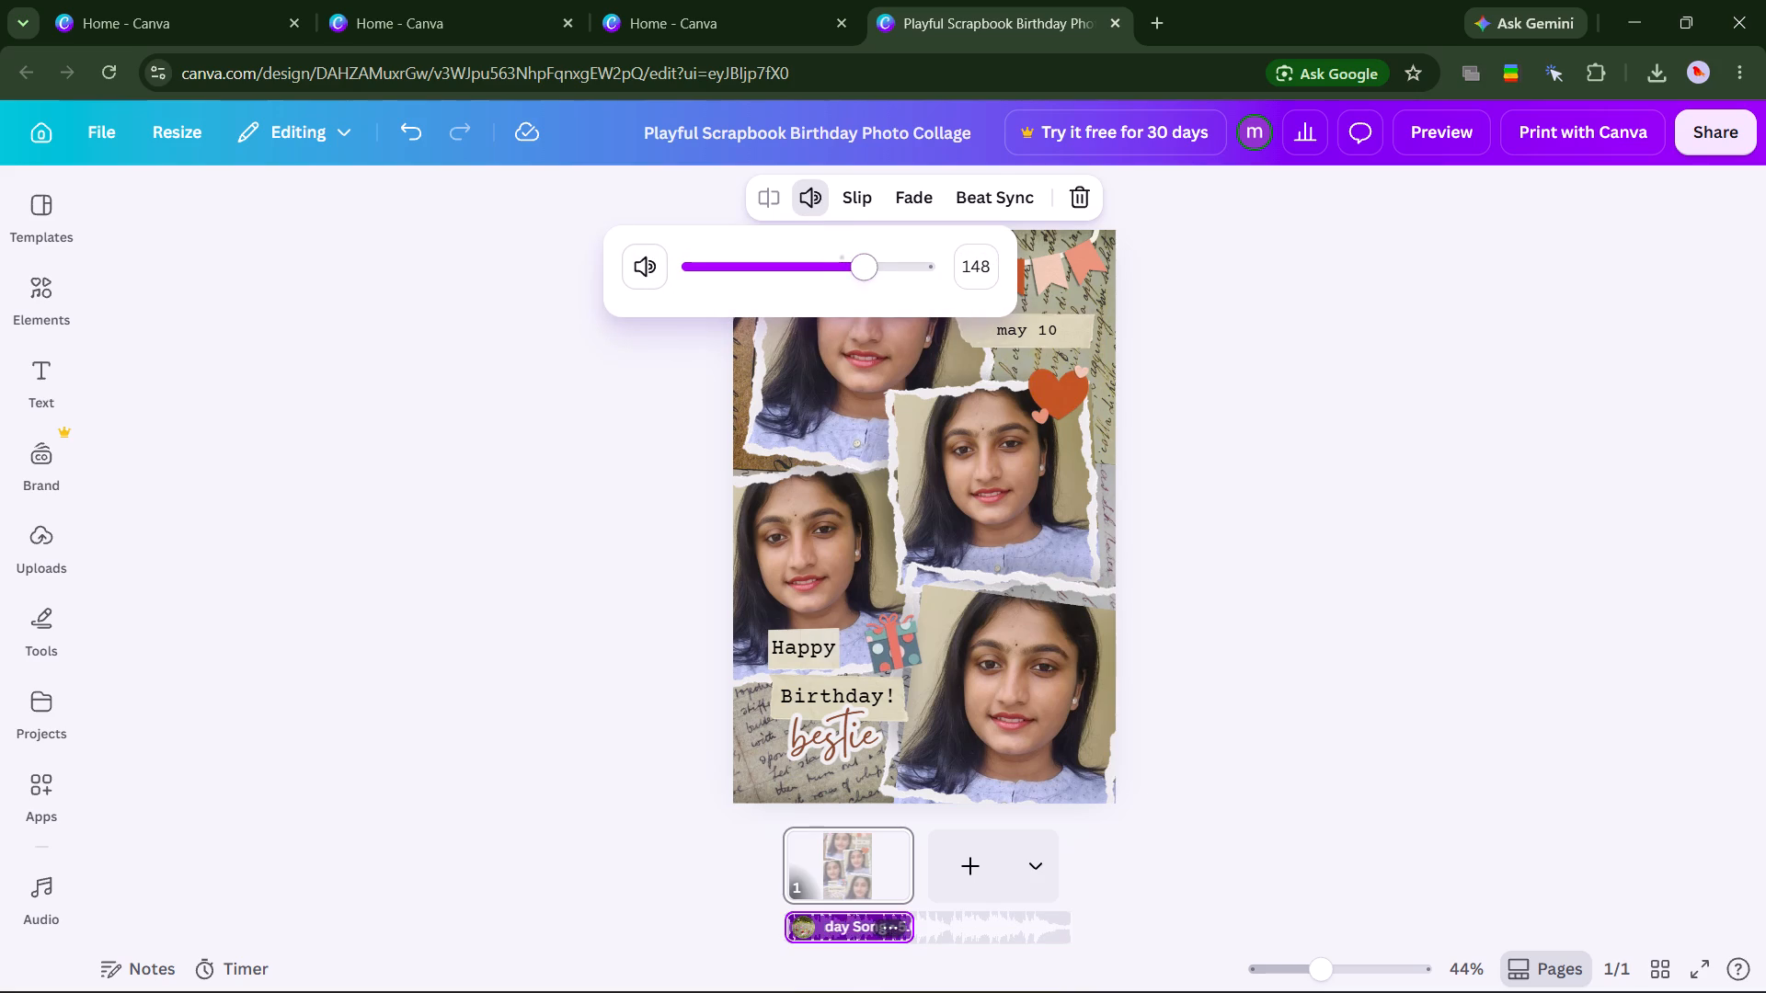
{"action": "left_click", "coordinate": [1306, 662]}
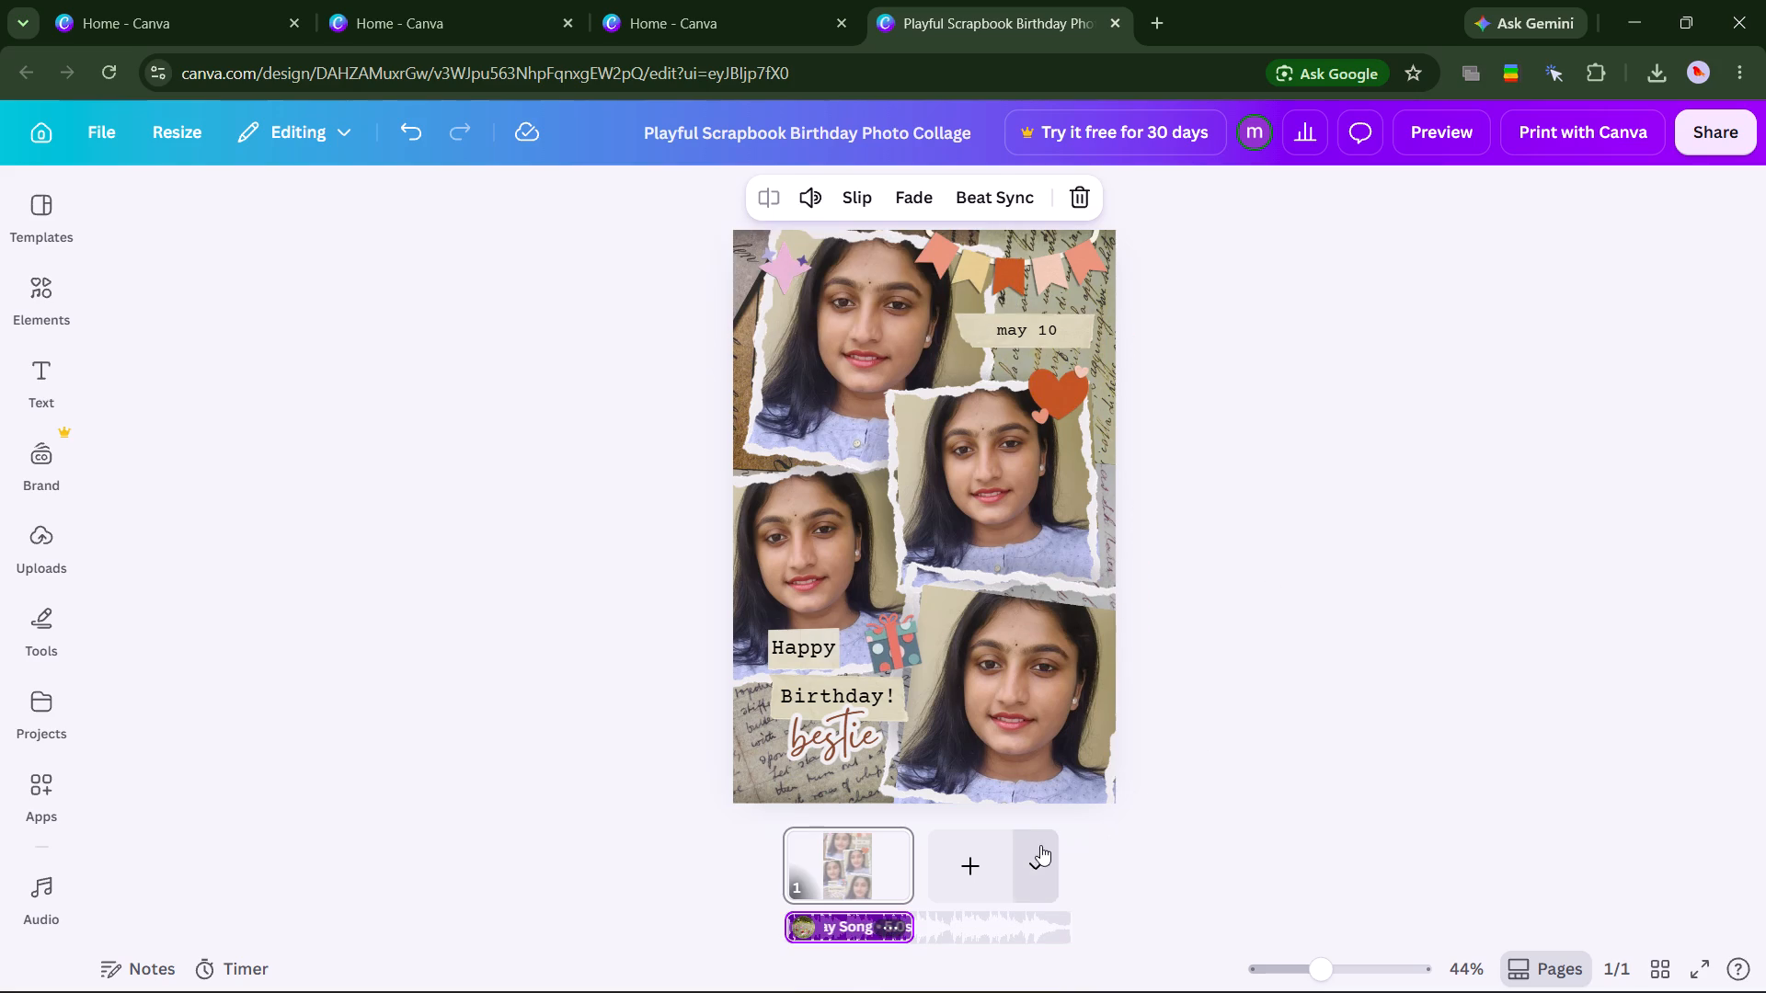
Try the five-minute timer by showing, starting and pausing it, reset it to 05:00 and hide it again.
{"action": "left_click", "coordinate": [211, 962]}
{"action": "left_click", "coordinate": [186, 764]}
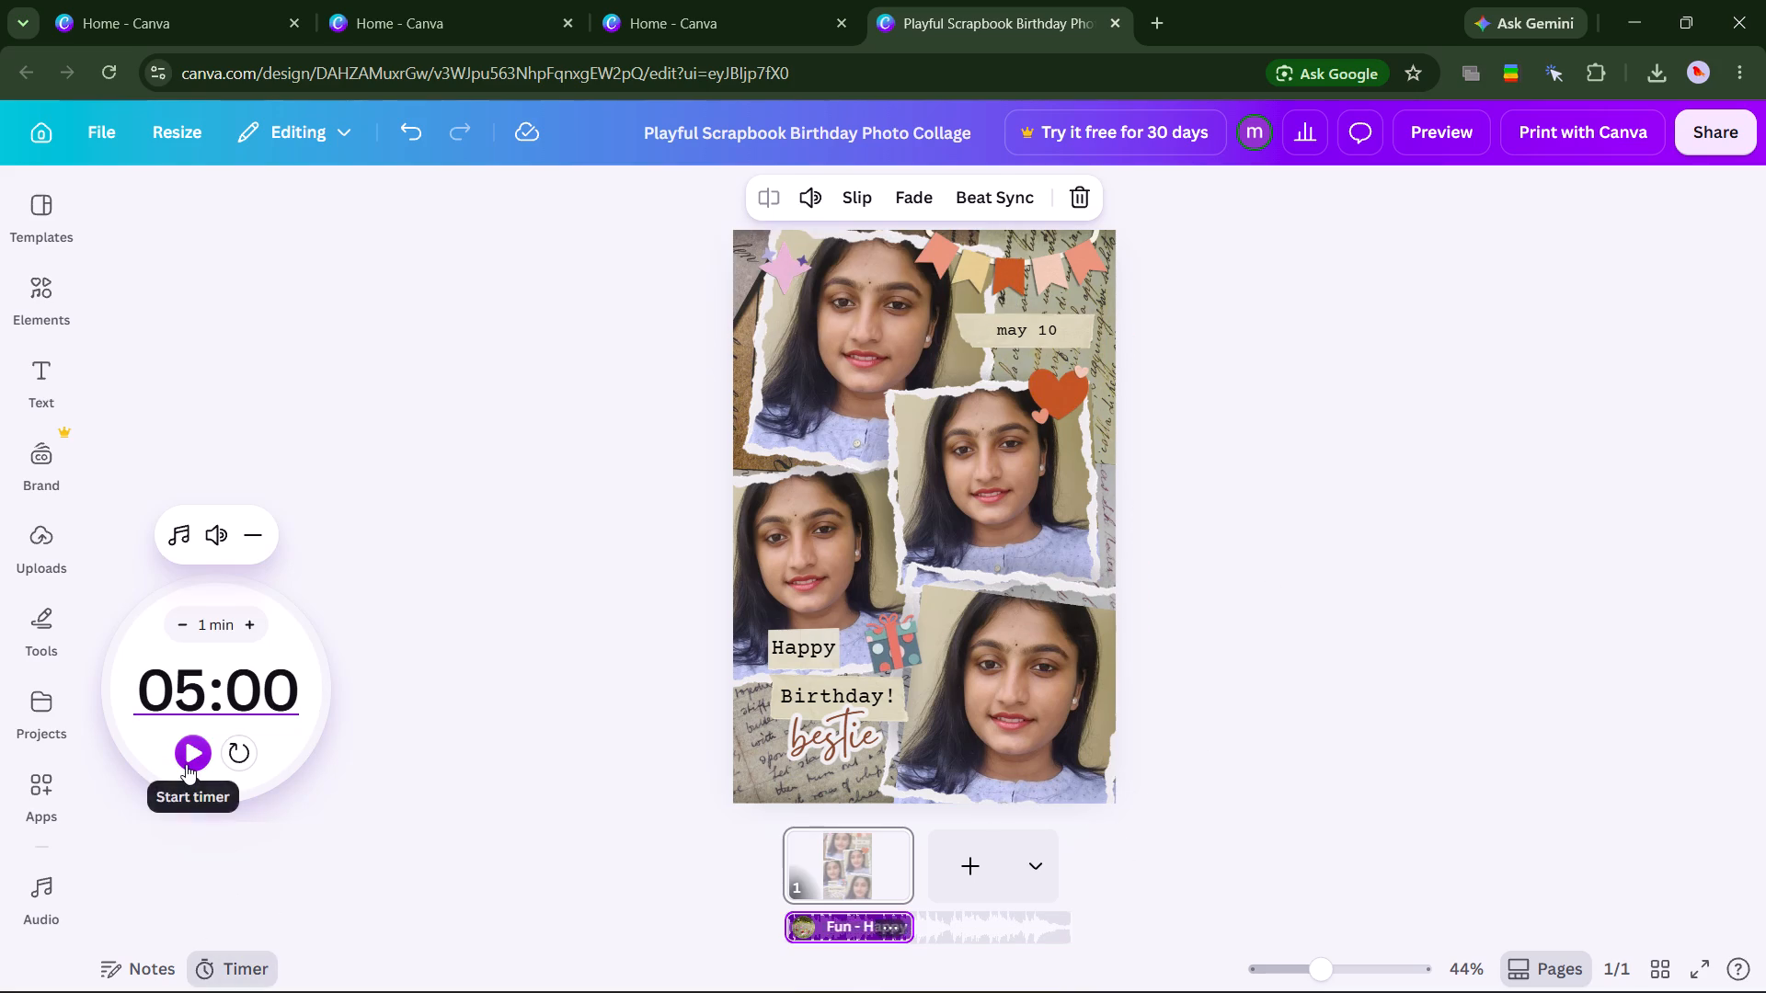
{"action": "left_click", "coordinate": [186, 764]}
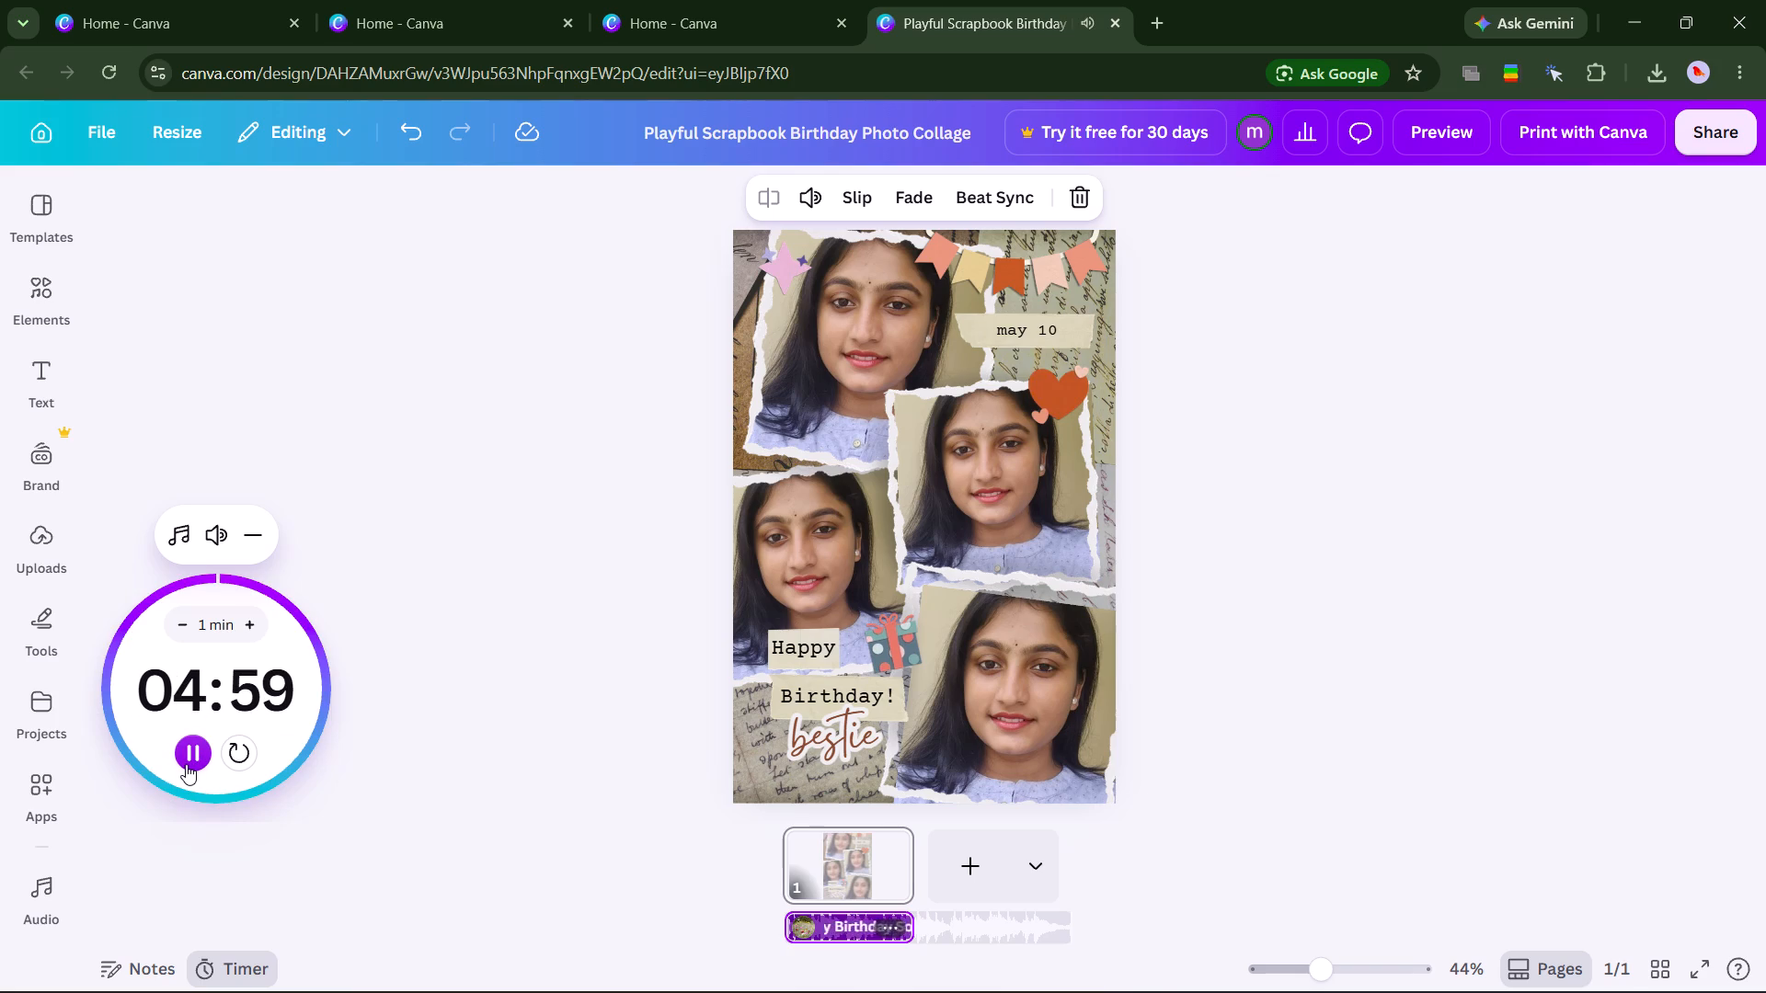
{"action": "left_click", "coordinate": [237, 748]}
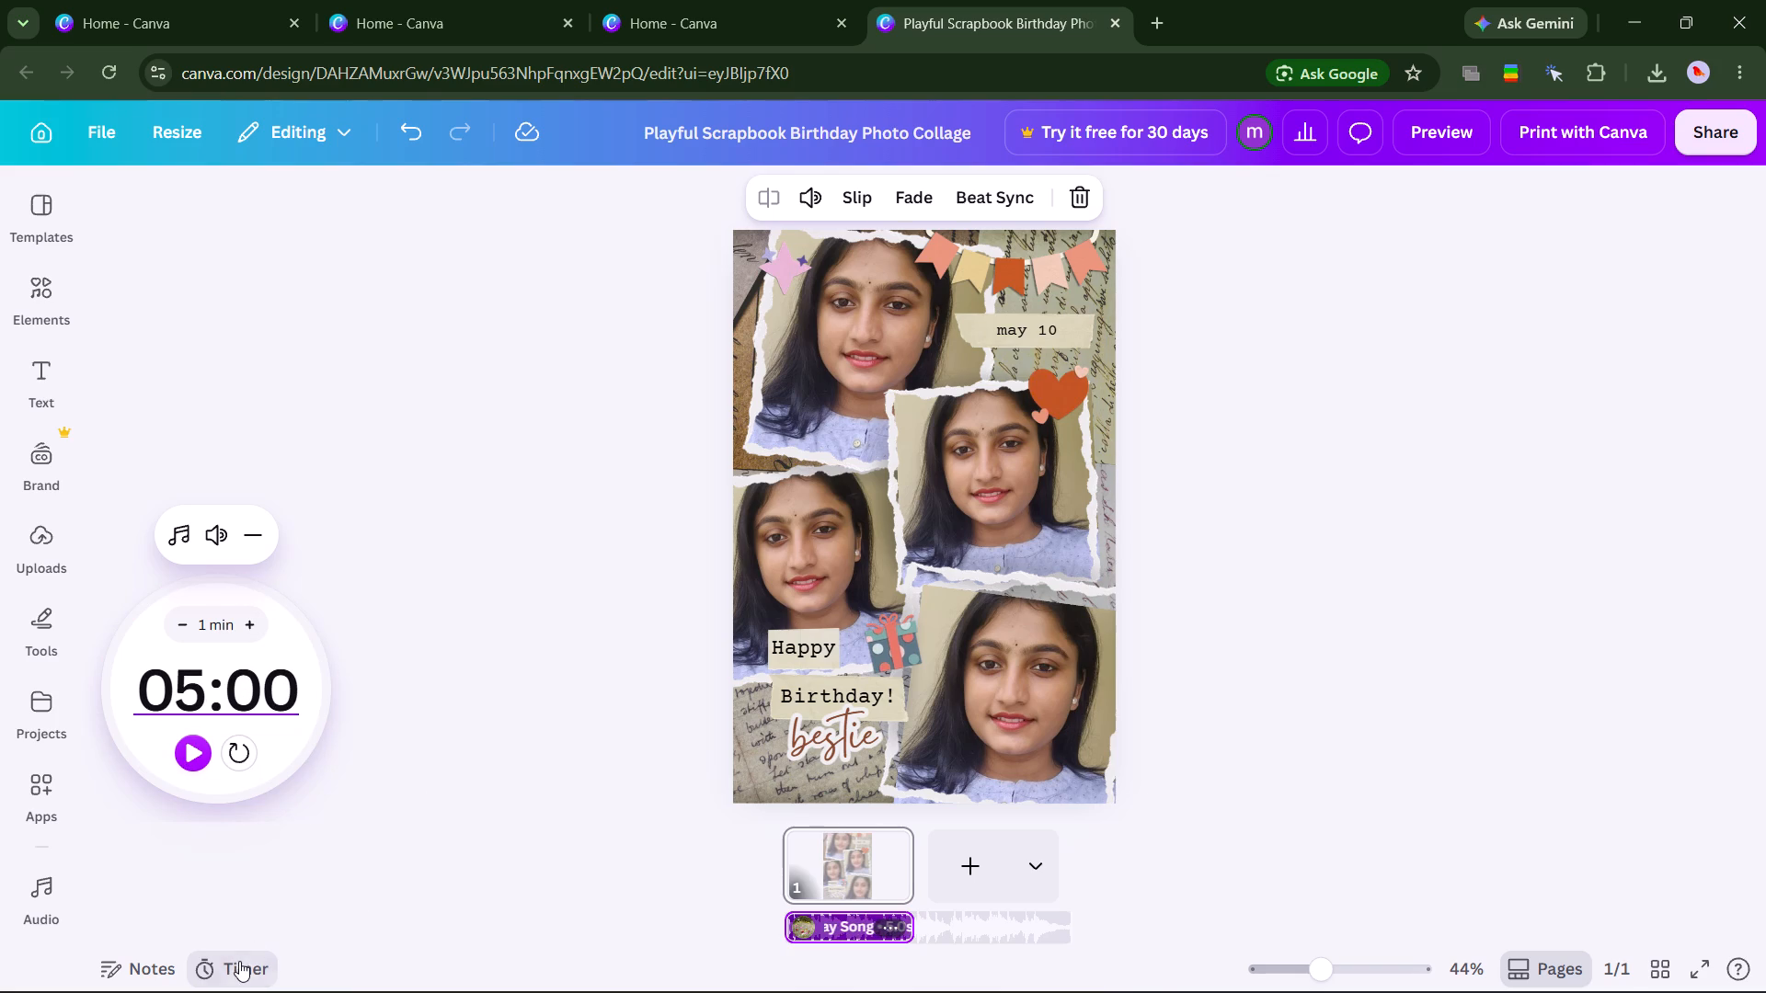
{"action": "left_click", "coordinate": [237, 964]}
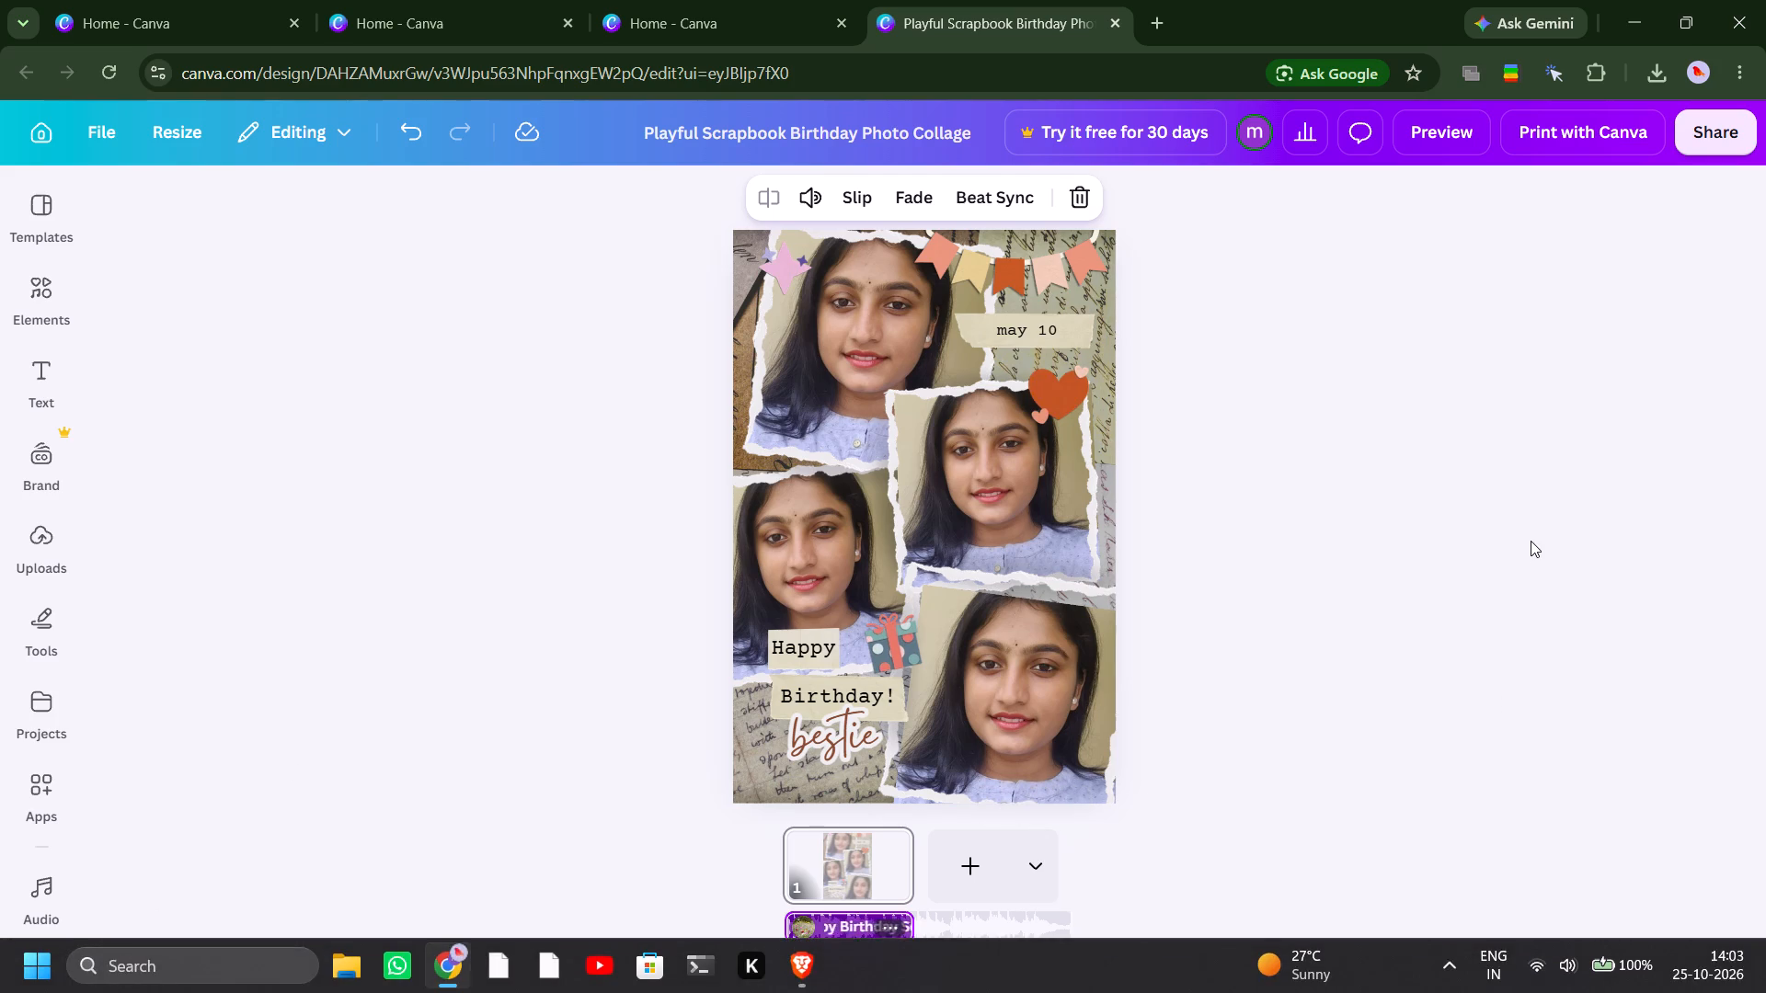
Check the design's save status and make the collage available offline.
{"action": "left_click", "coordinate": [522, 127]}
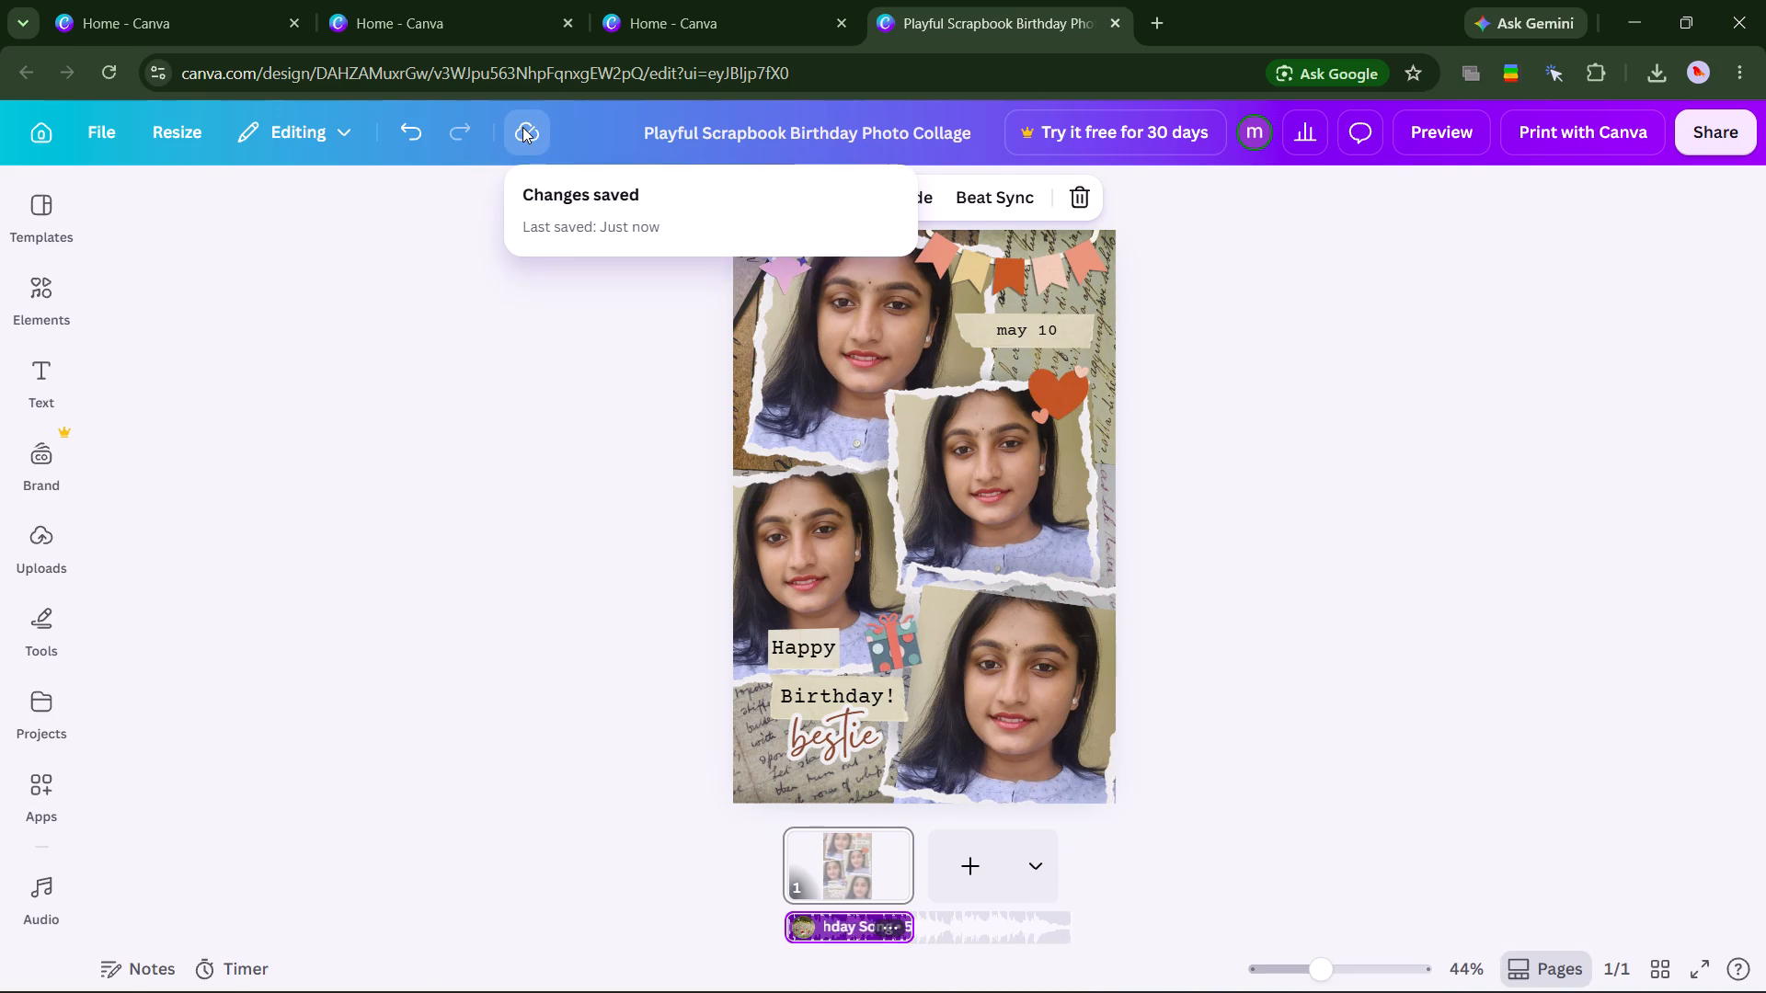
{"action": "left_click", "coordinate": [659, 556]}
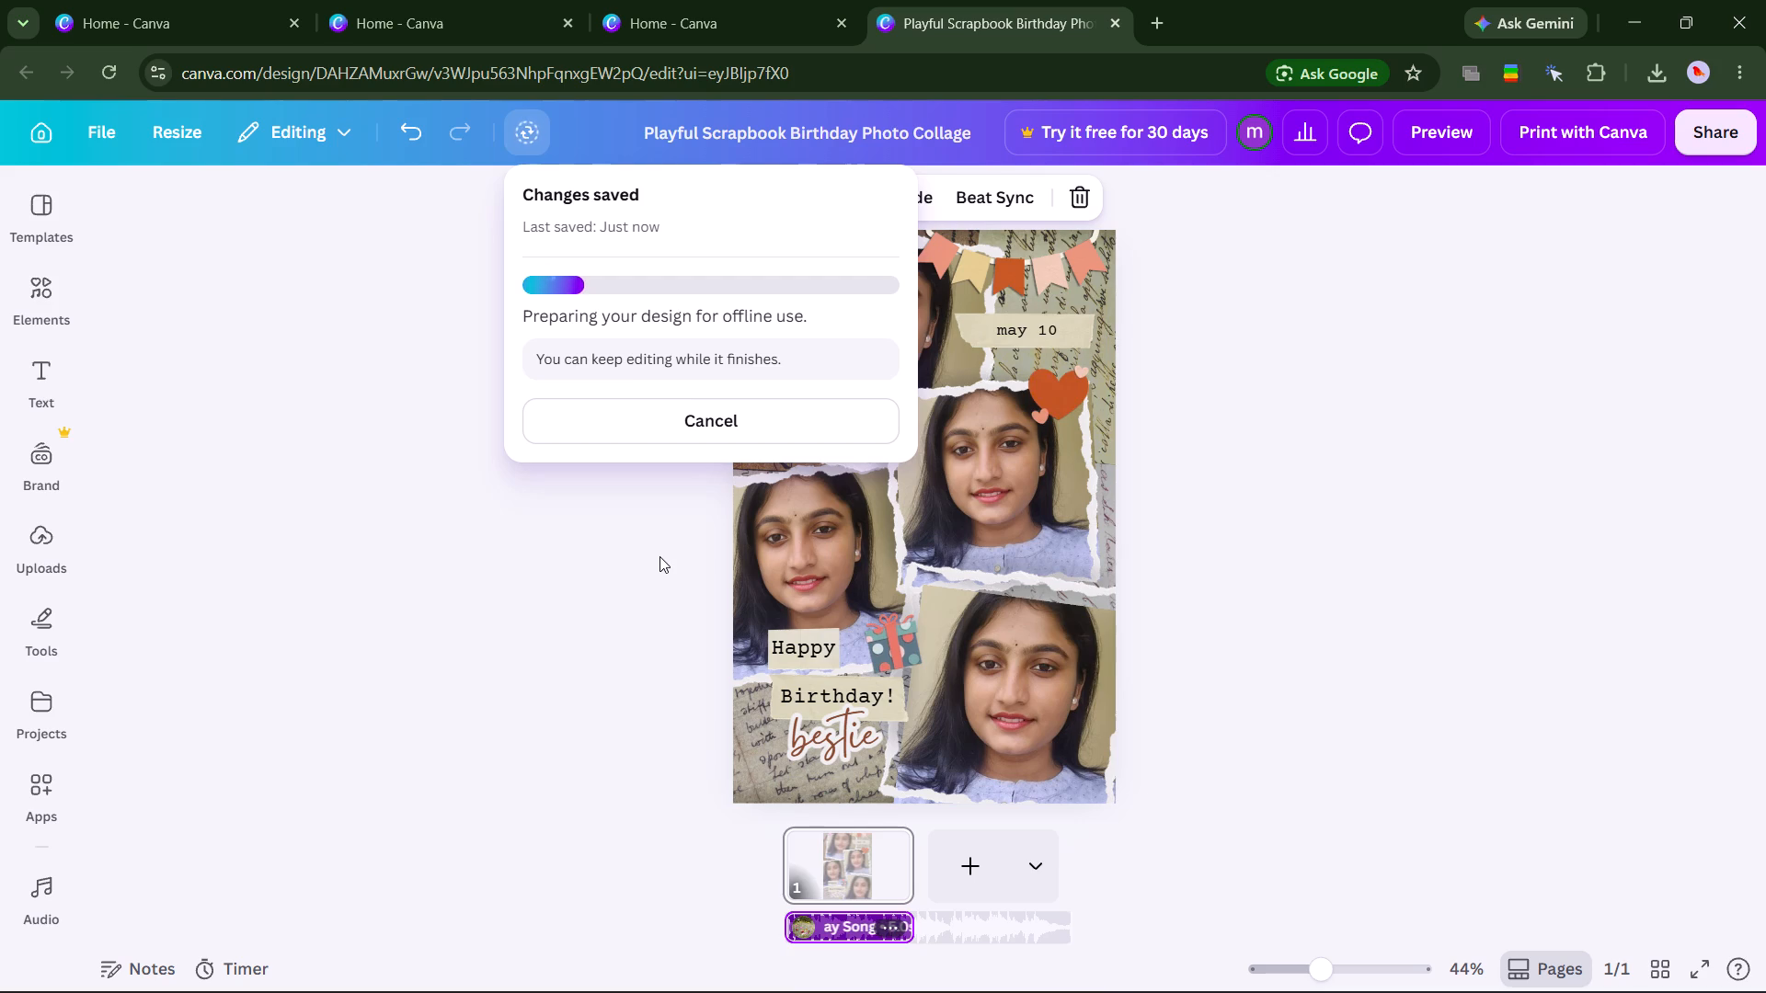
{"action": "left_click", "coordinate": [349, 125]}
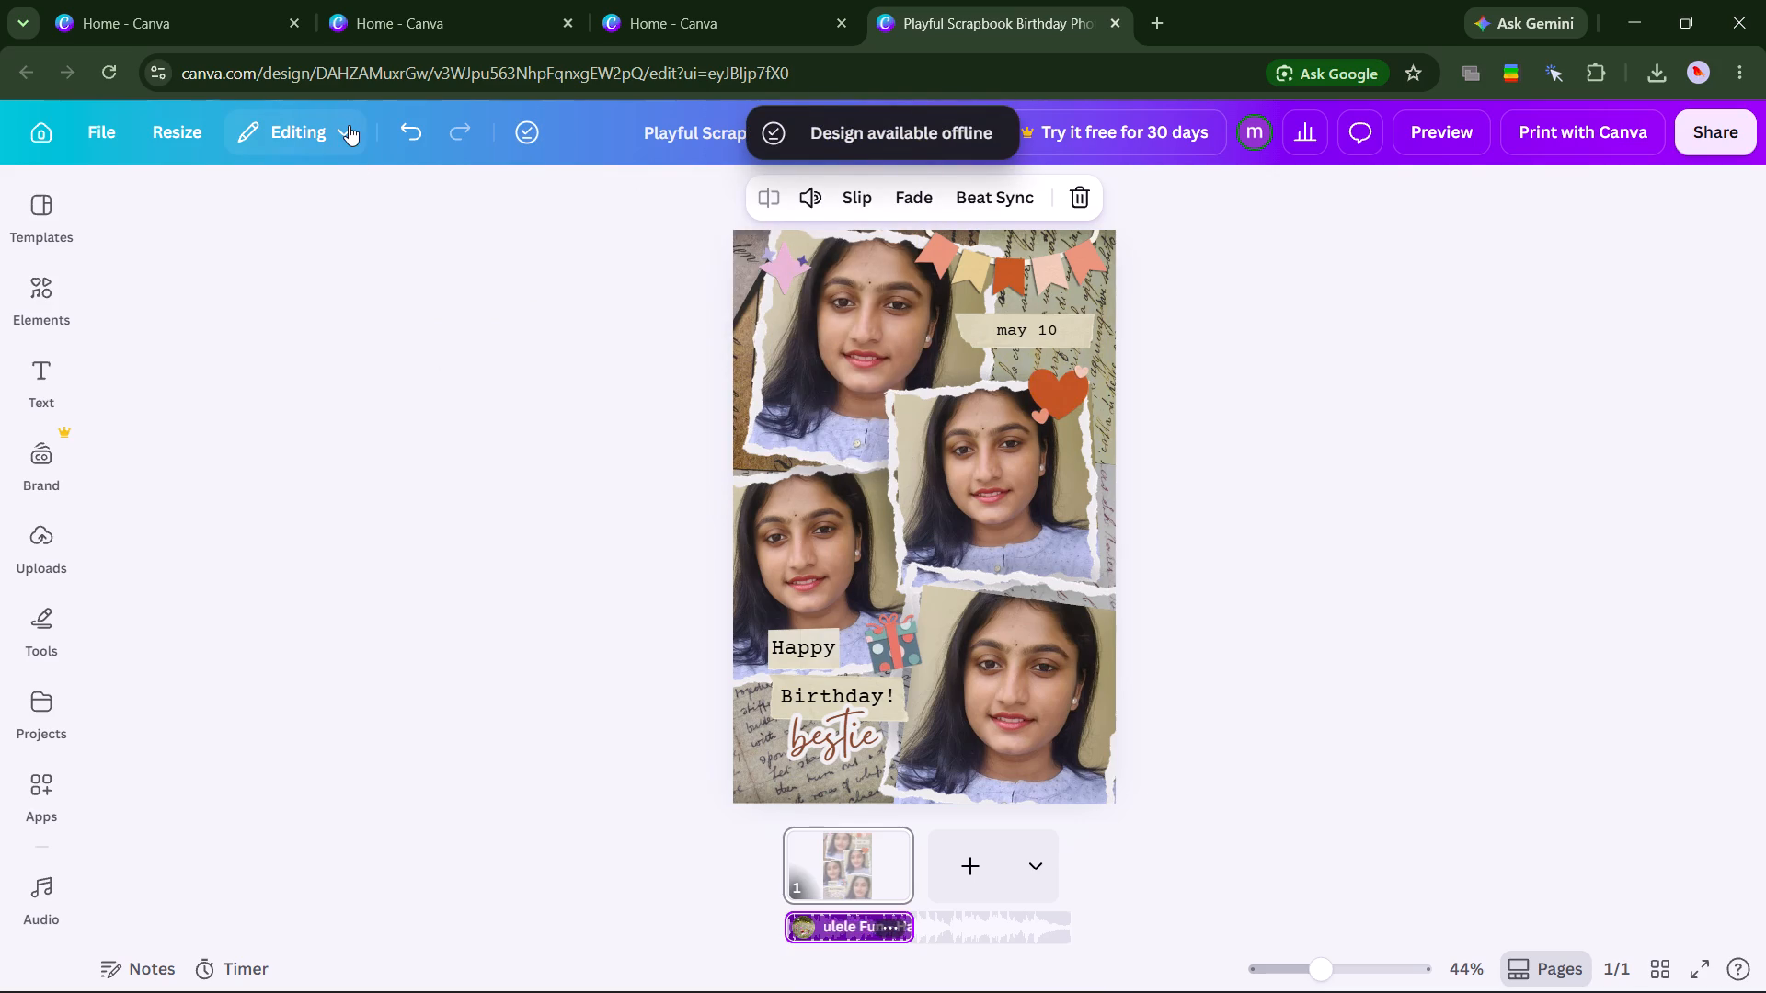
Switch the collage from Editing to the read-only Viewing mode and look over the page with its audio track.
{"action": "left_click", "coordinate": [345, 134]}
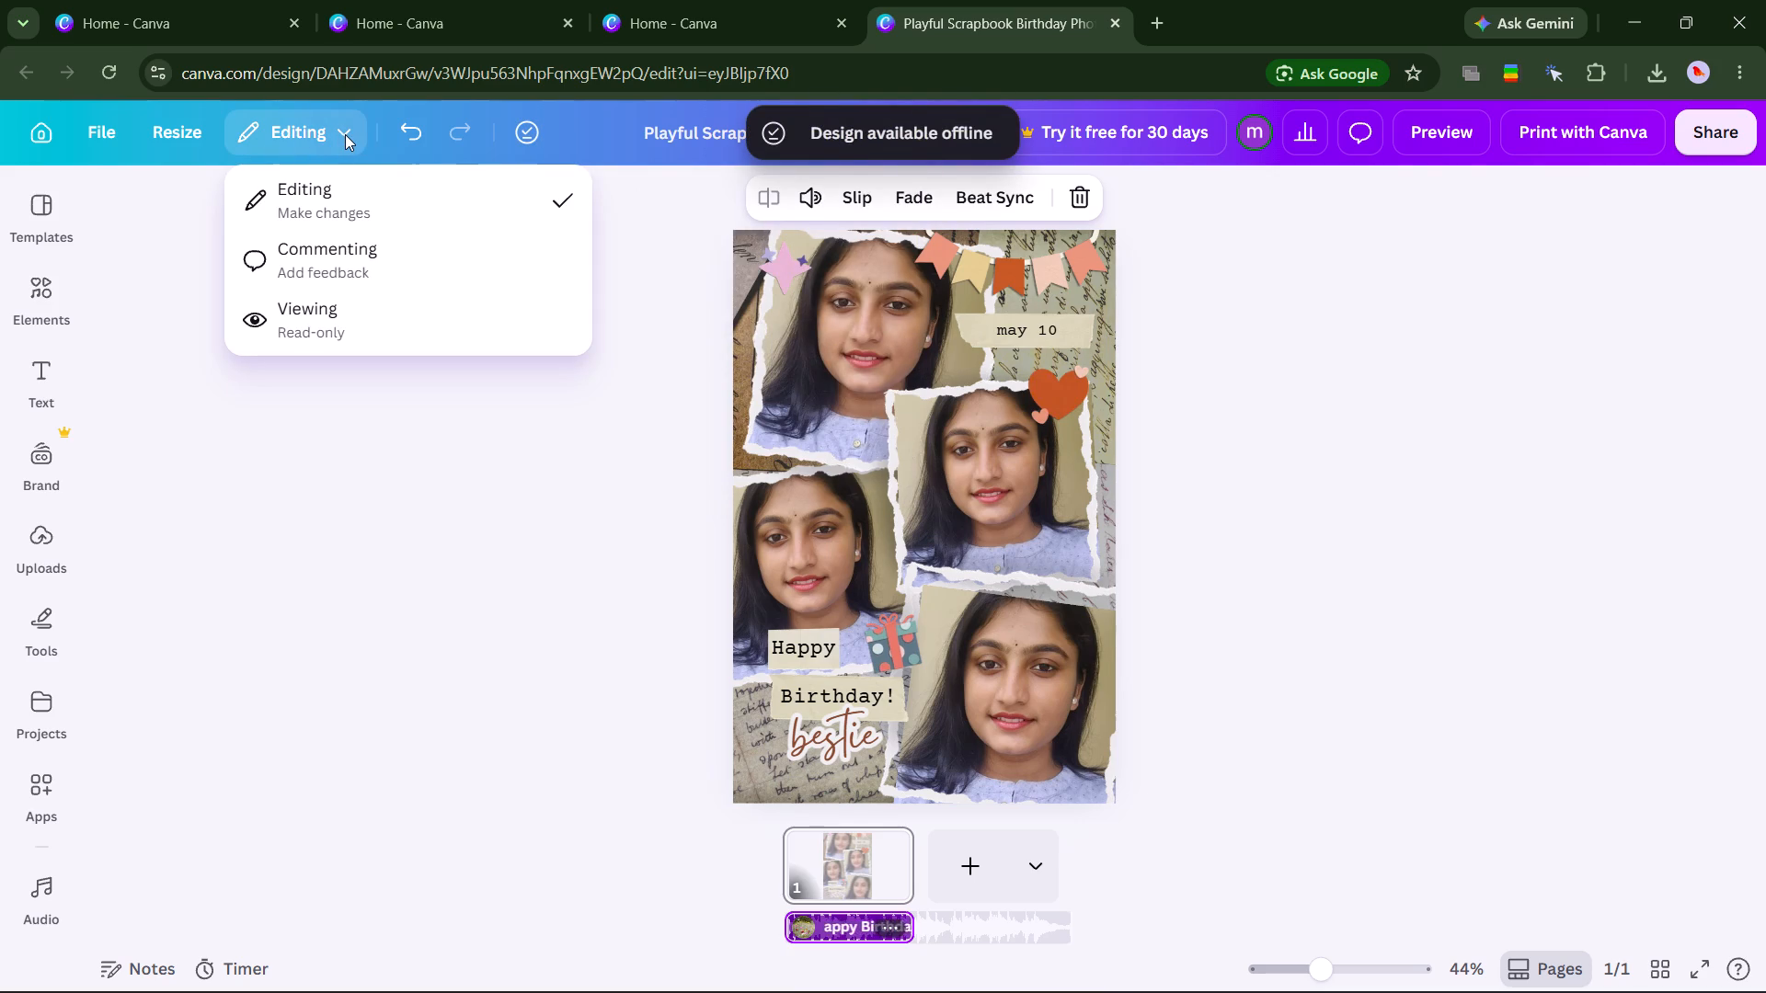
{"action": "left_click", "coordinate": [347, 307]}
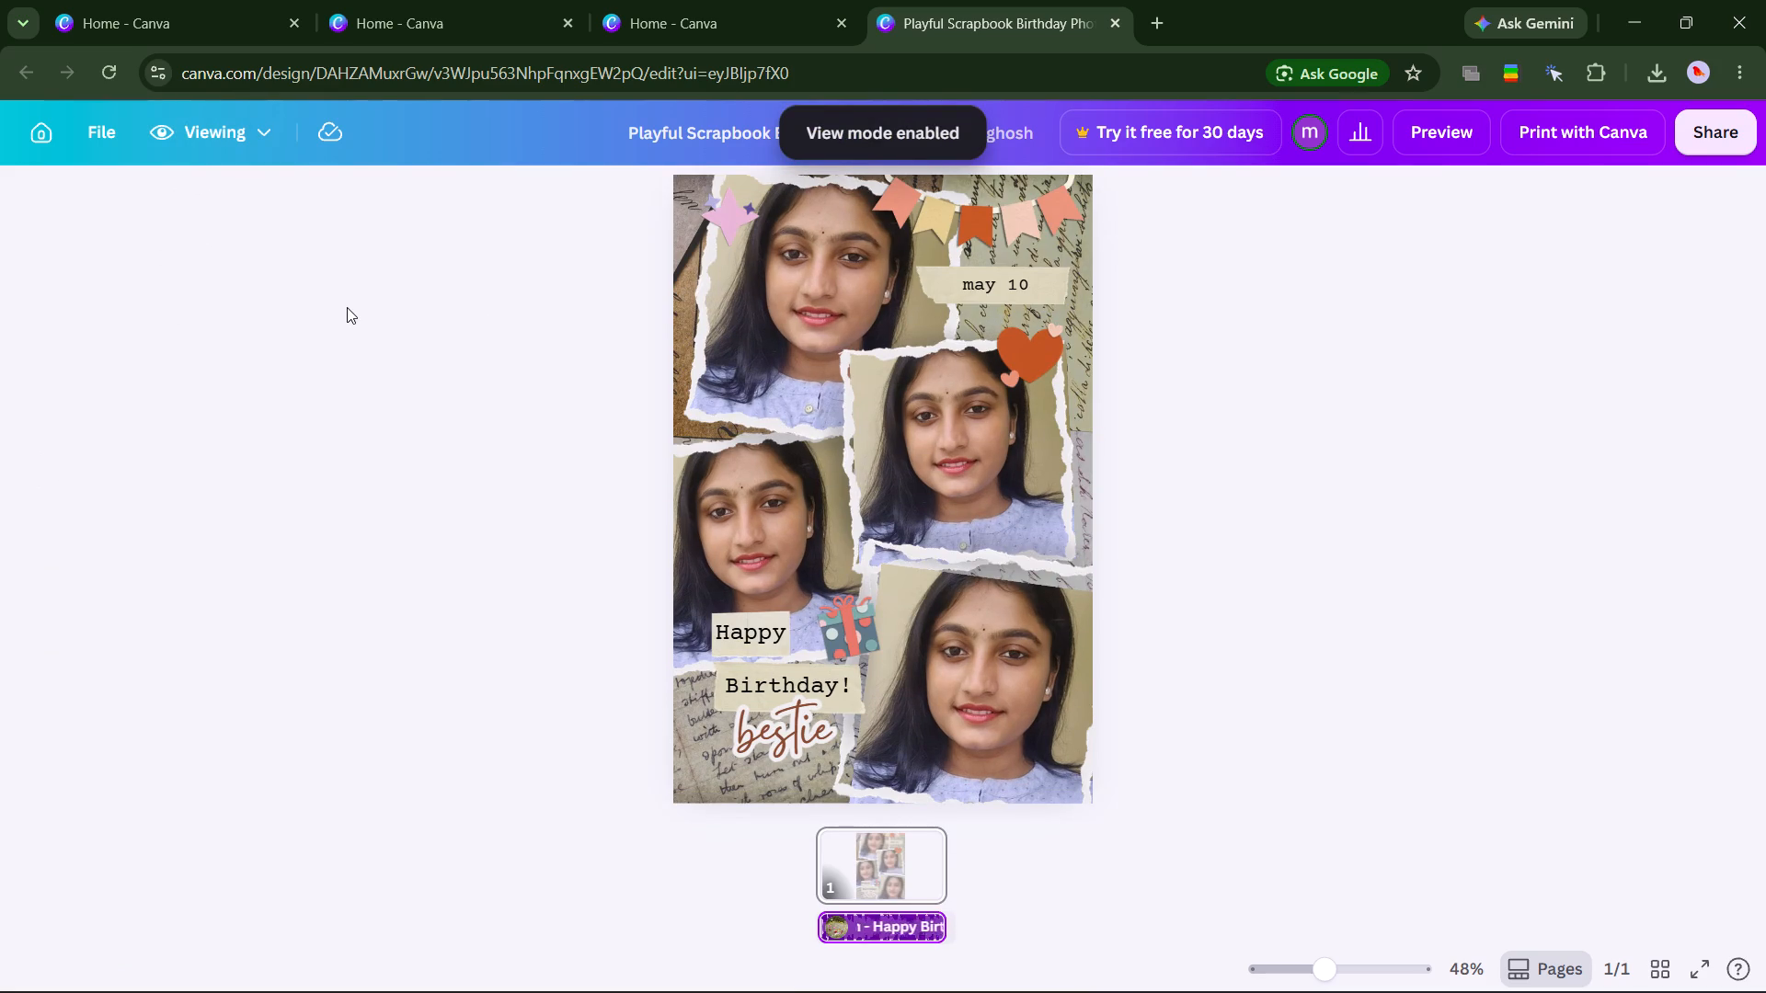
{"action": "left_click", "coordinate": [887, 928]}
{"action": "left_click", "coordinate": [1170, 795]}
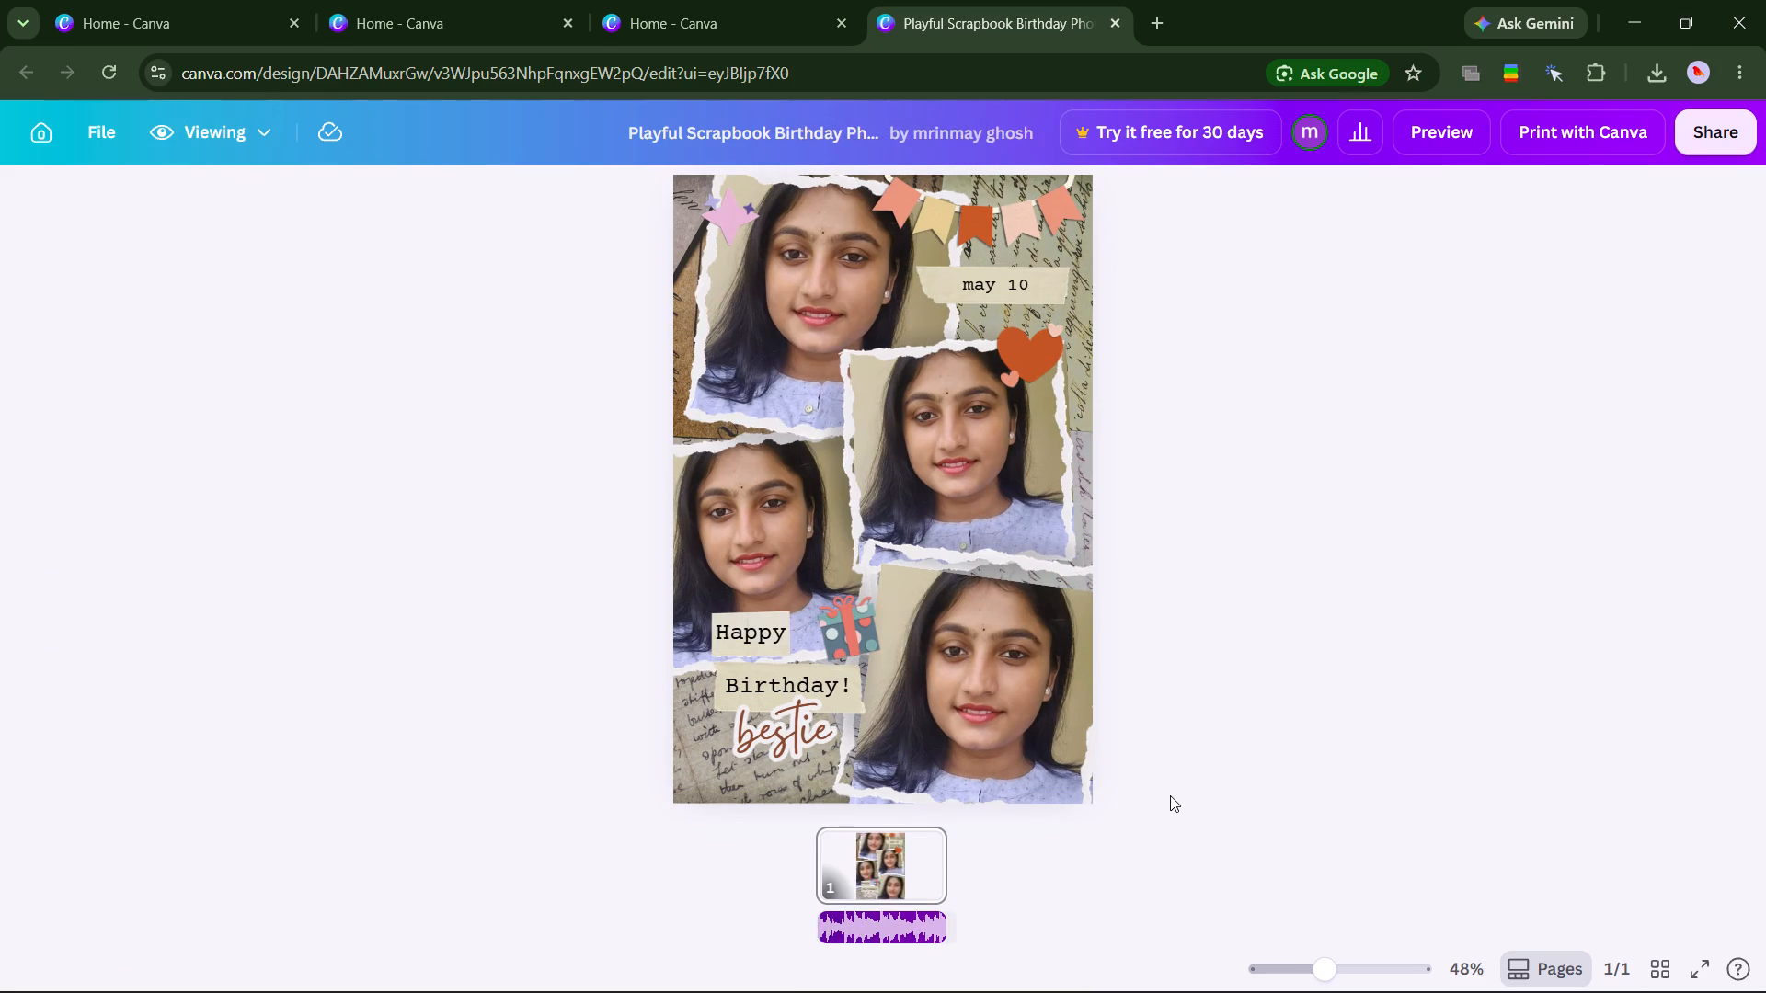
Check the download options for the collage's page, then dismiss them without downloading.
{"action": "left_click", "coordinate": [870, 862]}
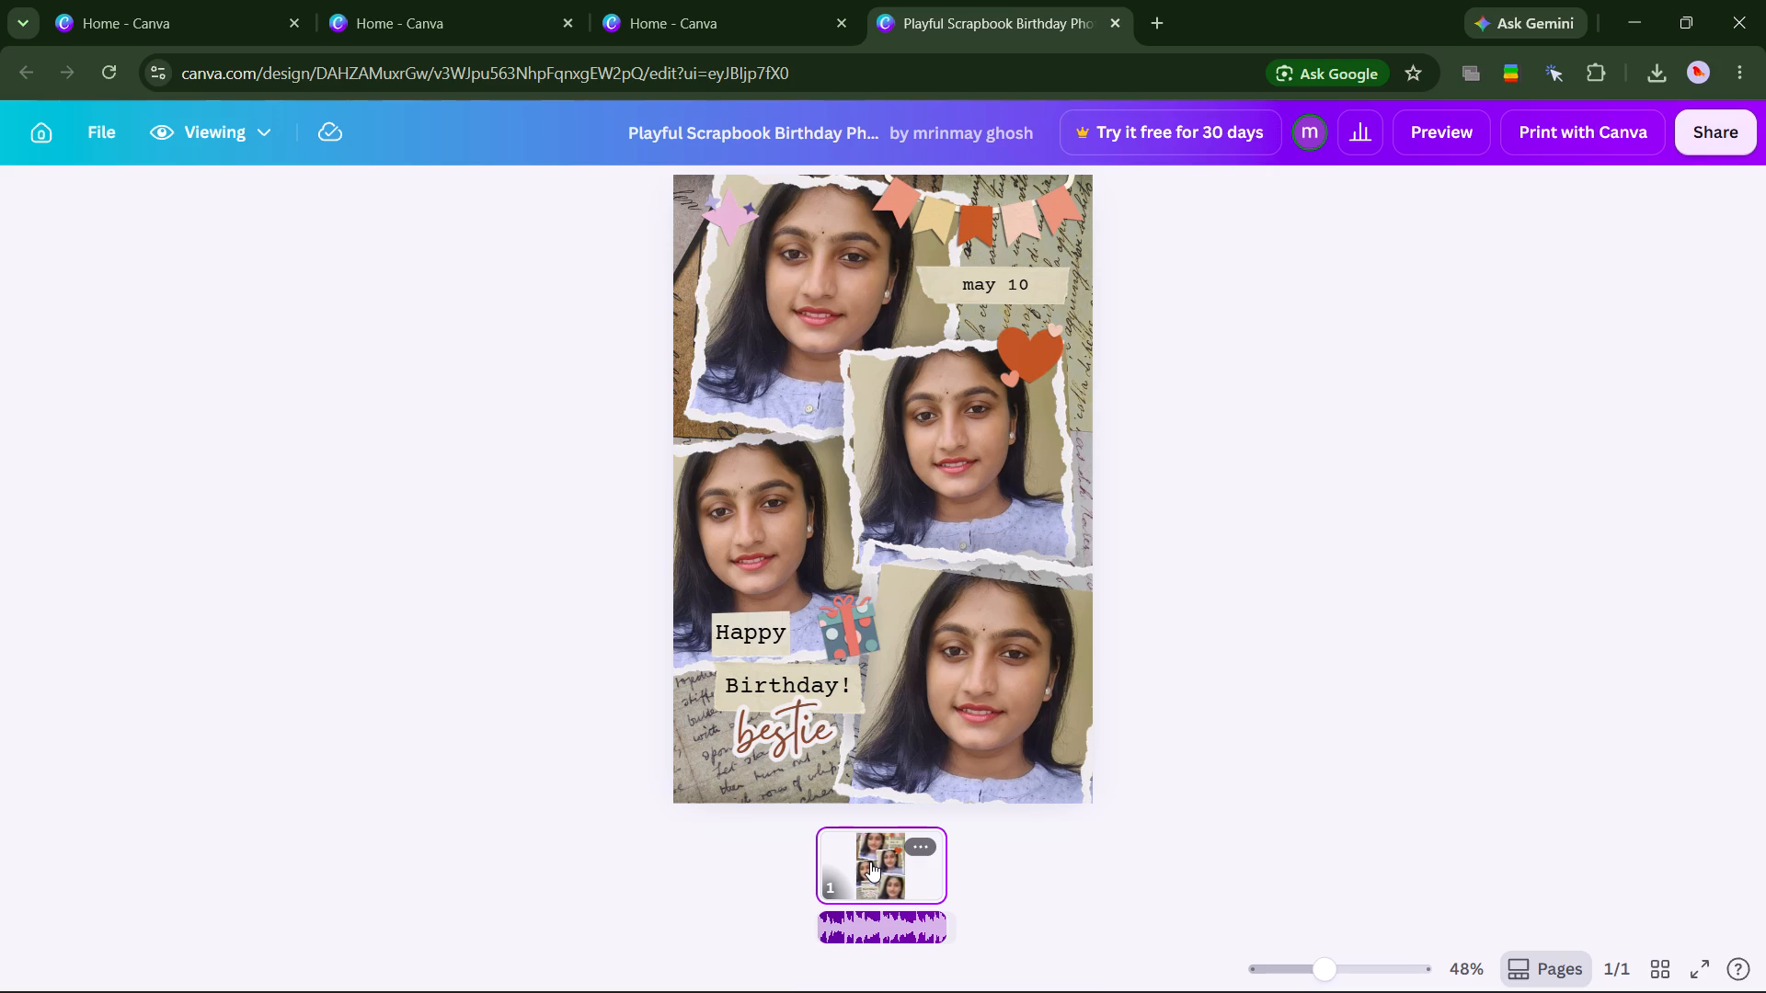
{"action": "left_click", "coordinate": [928, 834]}
{"action": "left_click", "coordinate": [923, 840]}
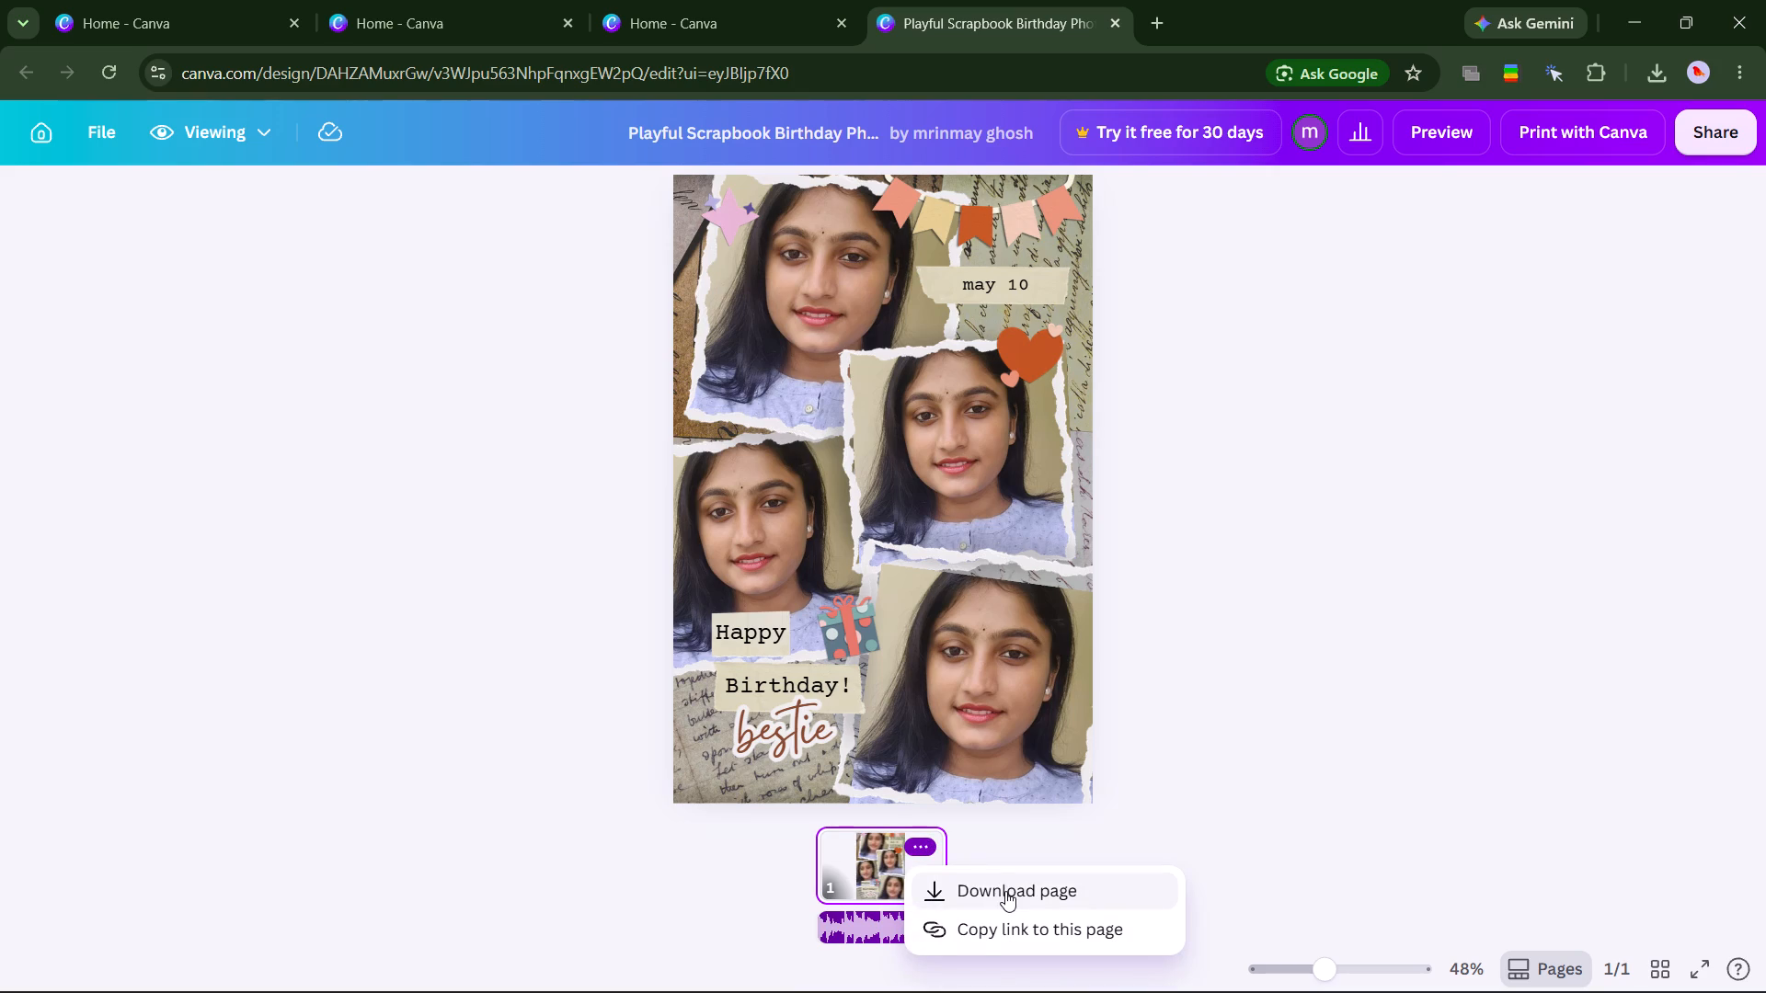
{"action": "left_click", "coordinate": [1005, 891]}
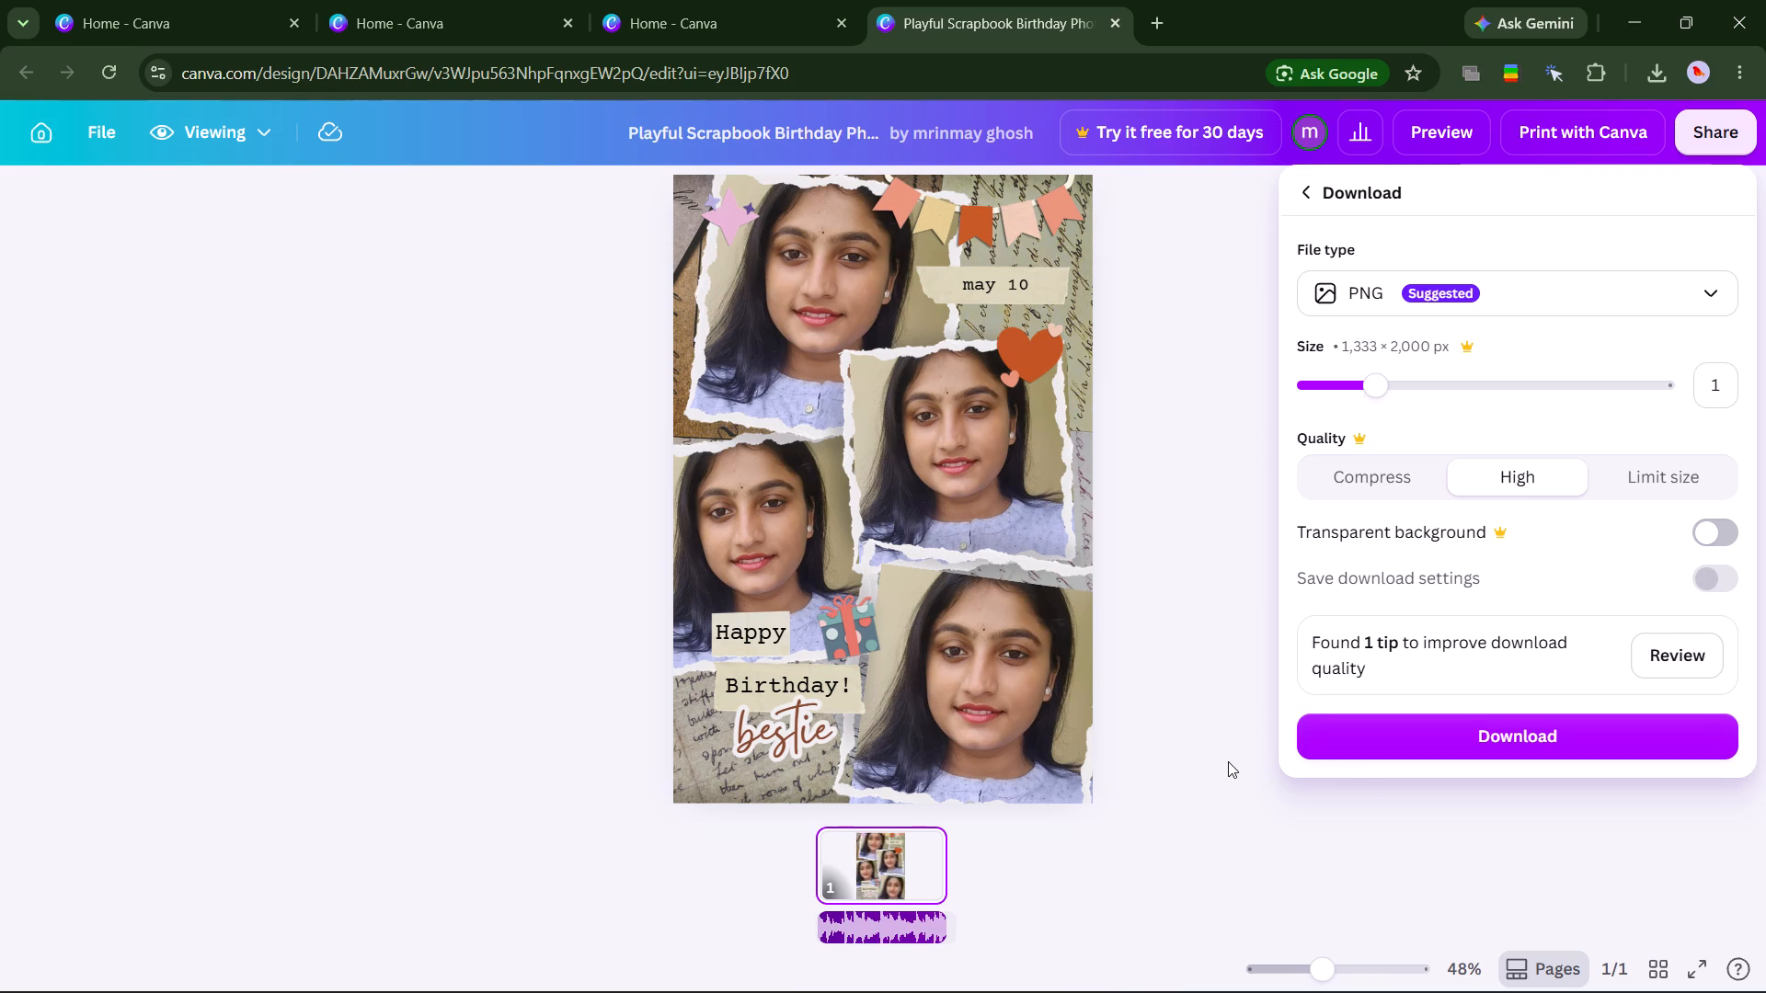
{"action": "left_click", "coordinate": [1228, 761]}
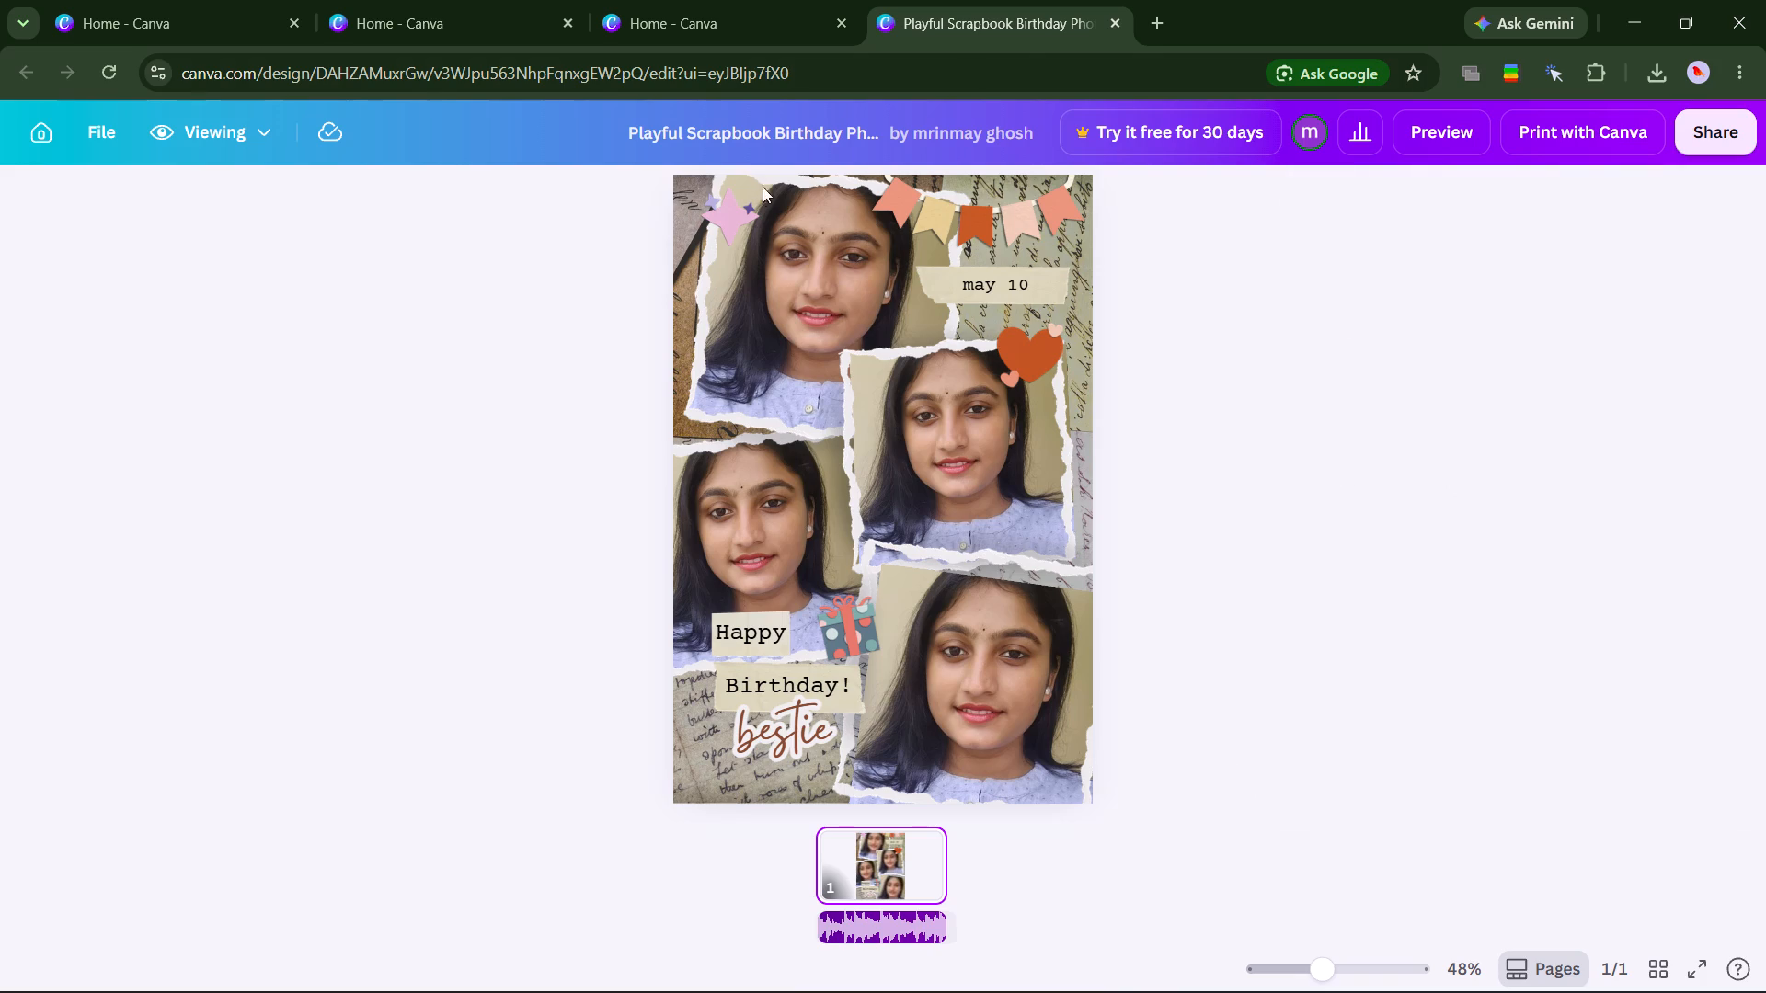
Close the birthday collage design and the Playful Scrapbook Birthday Photo Collage template preview.
{"action": "left_click", "coordinate": [1107, 16]}
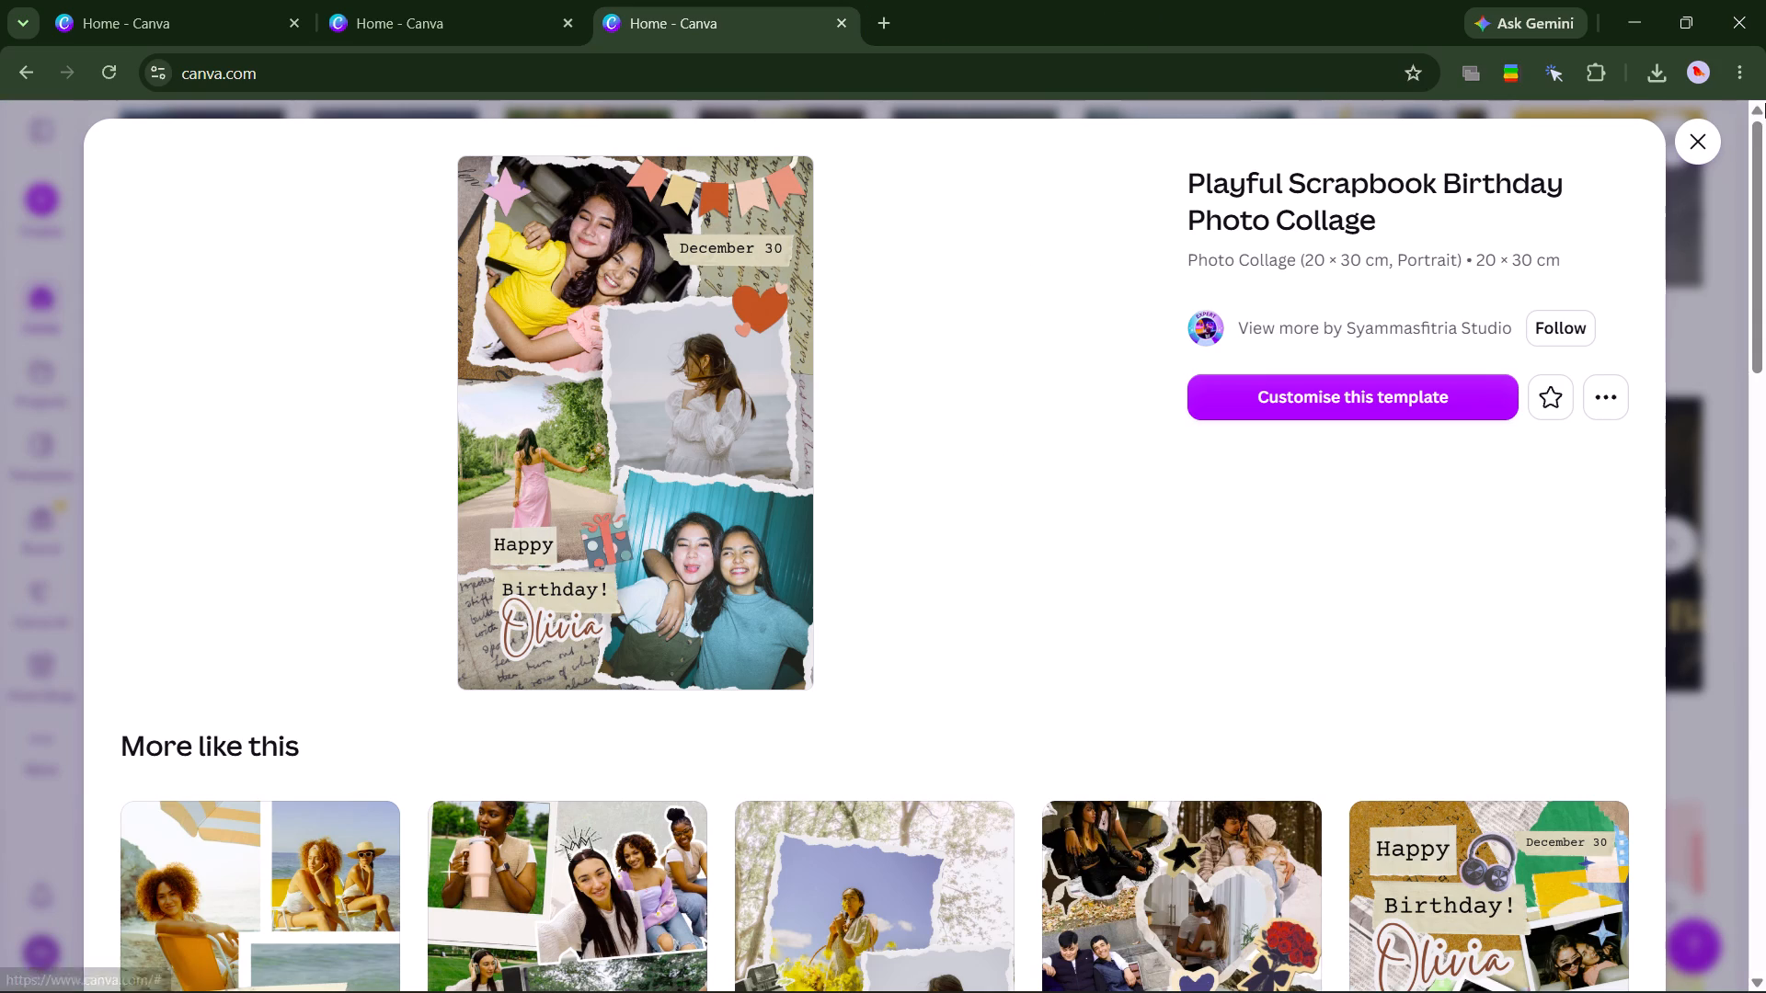
{"action": "left_click", "coordinate": [1704, 146]}
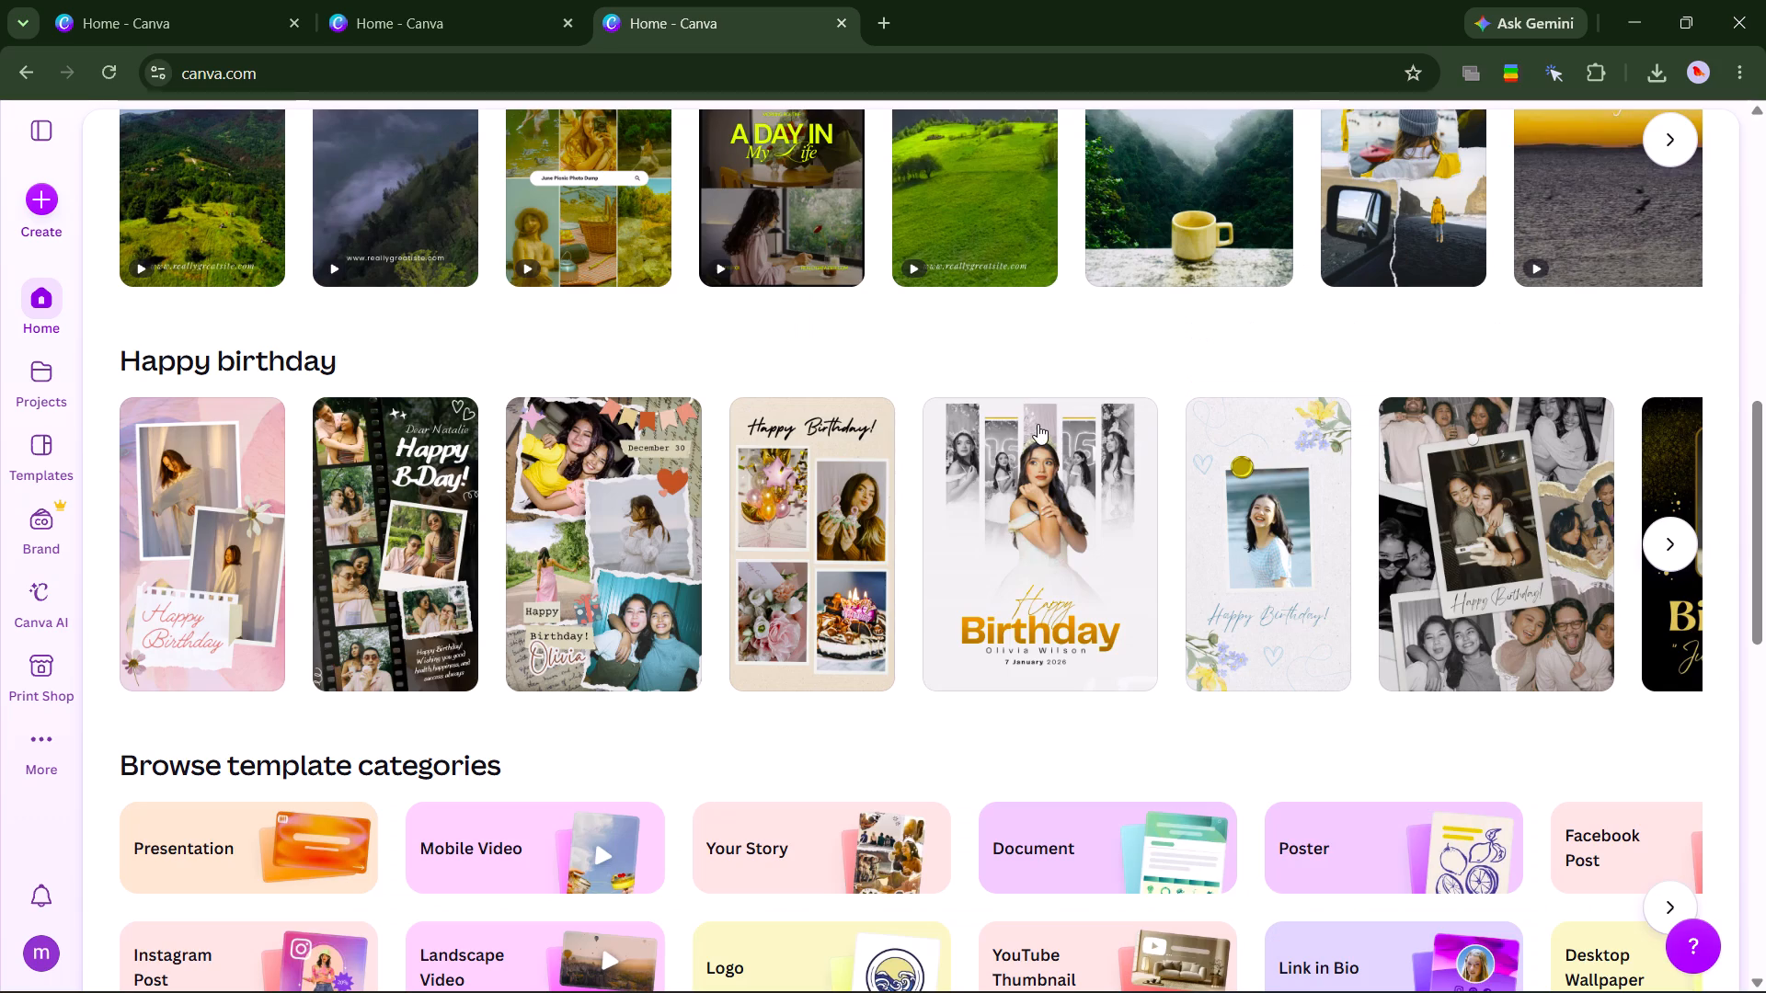
Open the untitled Instagram Reel from the recent designs on the home page and play its video.
{"action": "scroll", "coordinate": [1034, 426], "scroll_direction": "up", "scroll_amount": 4}
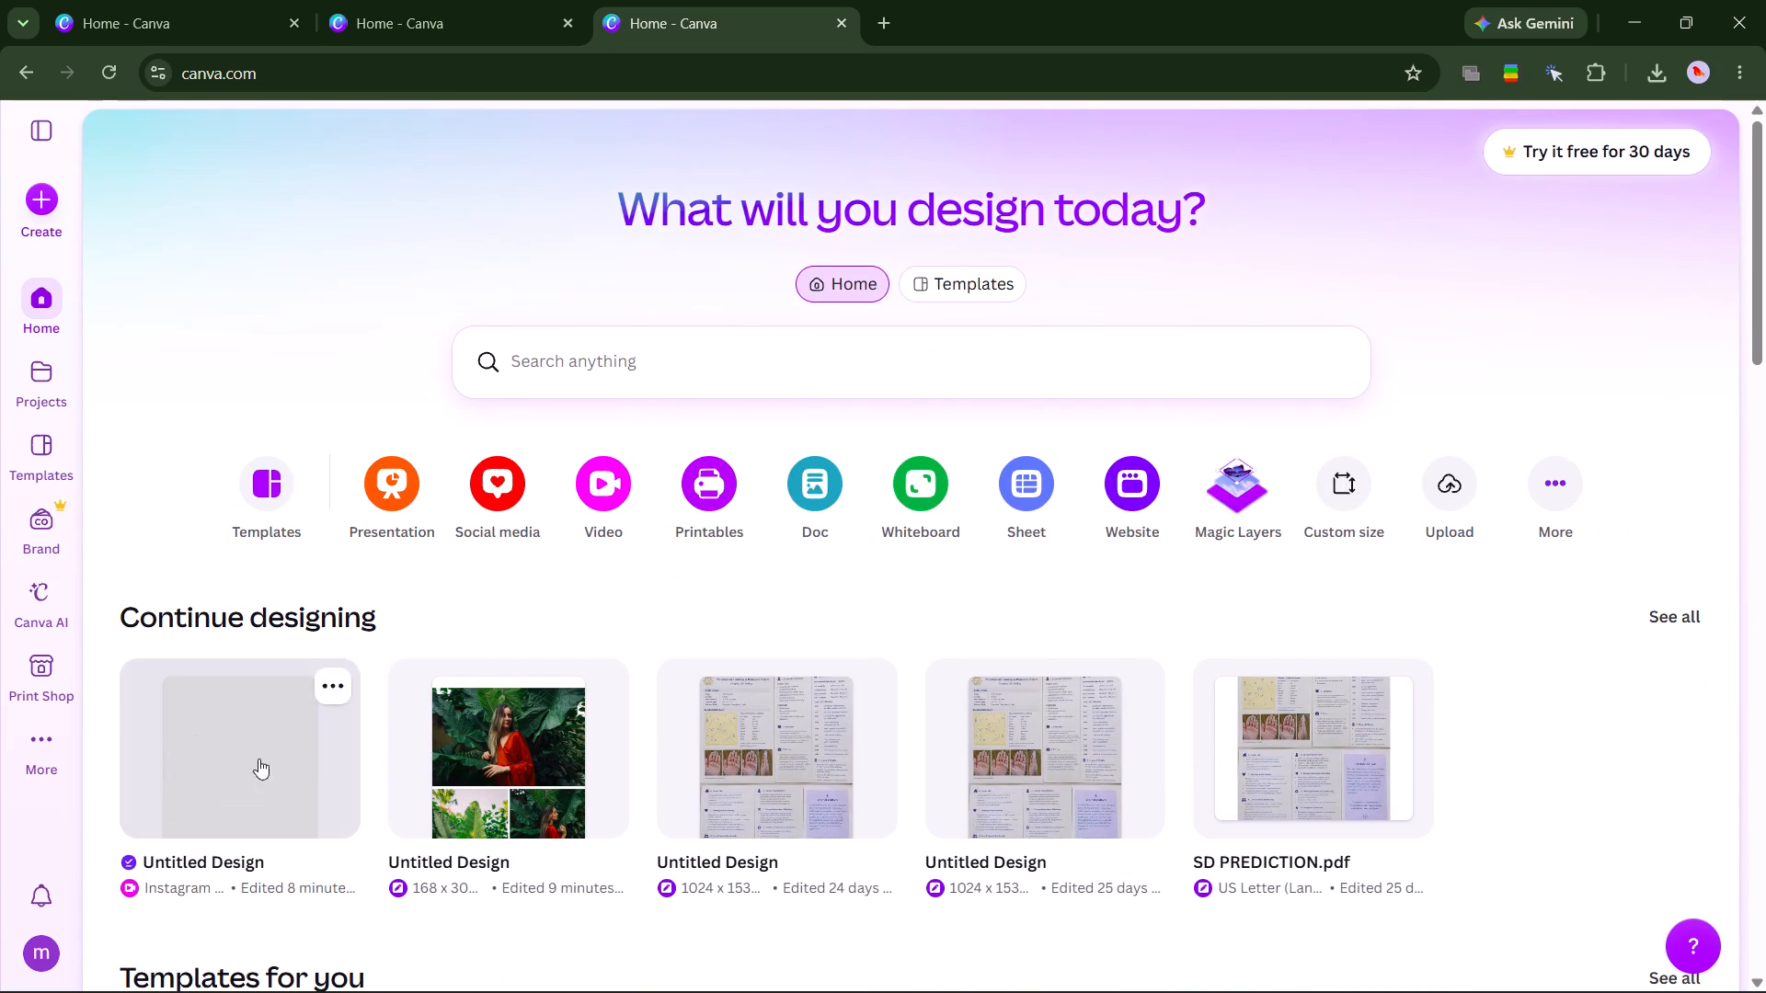
{"action": "scroll", "coordinate": [574, 779], "scroll_direction": "down", "scroll_amount": 1}
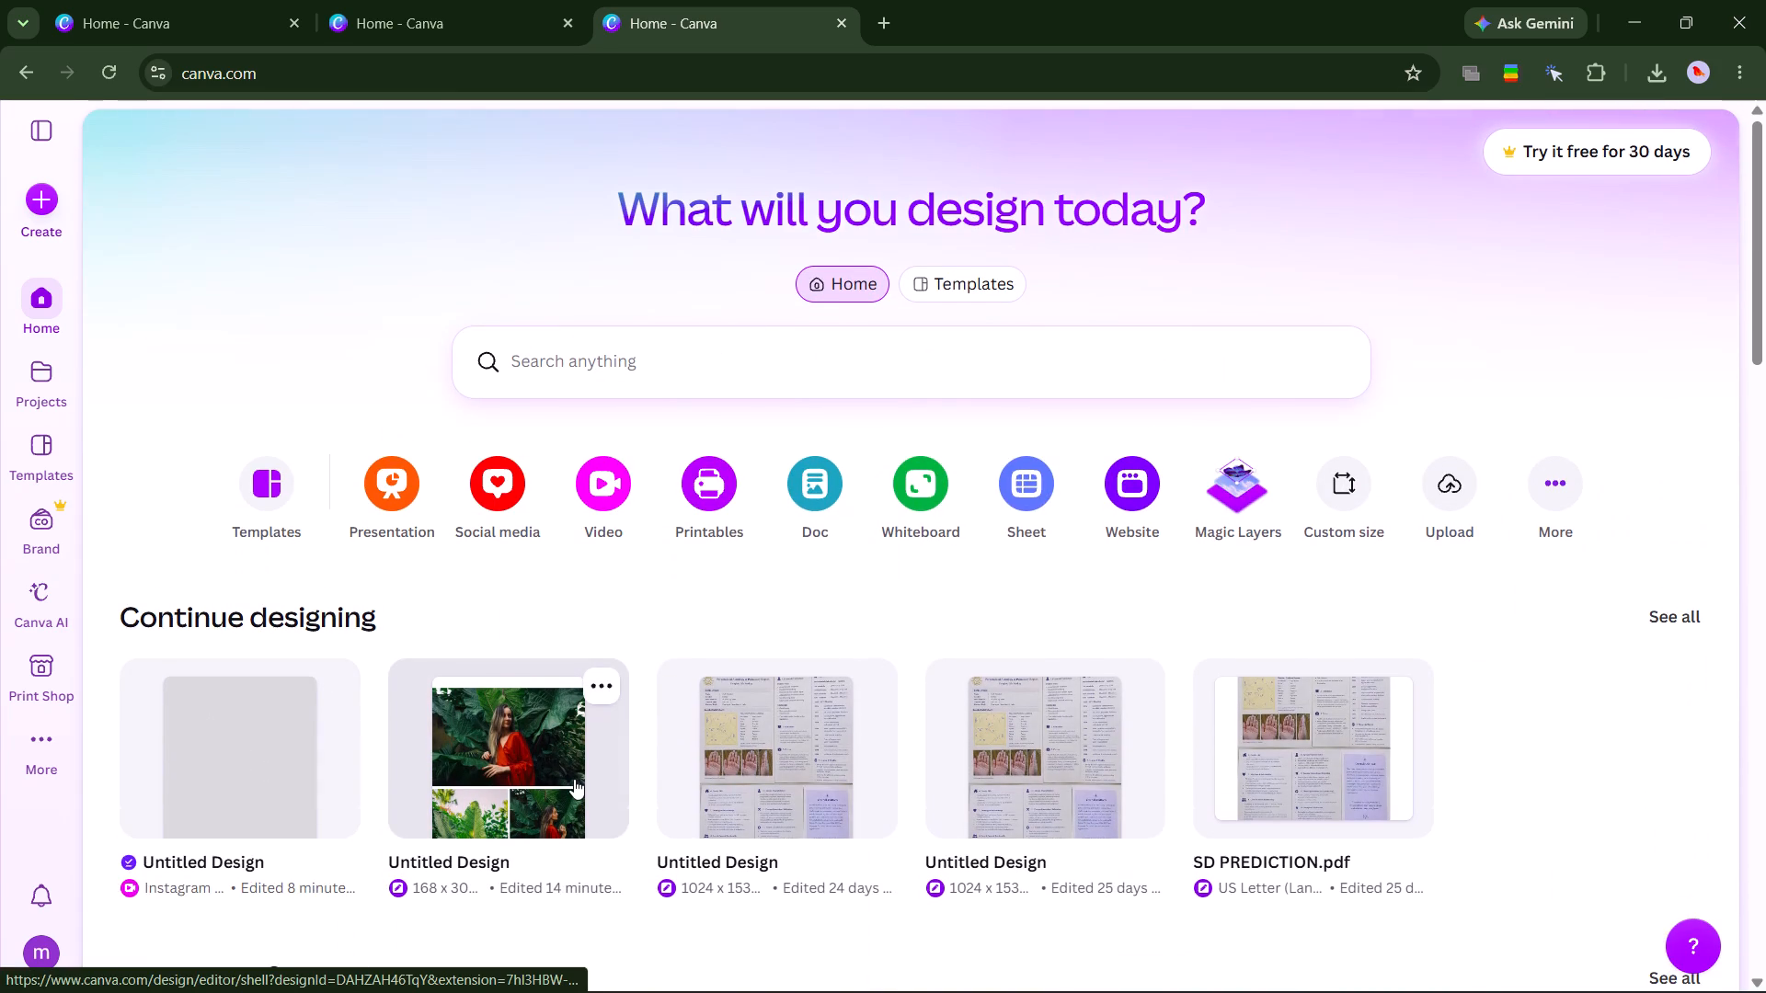
{"action": "scroll", "coordinate": [574, 779], "scroll_direction": "down", "scroll_amount": 3}
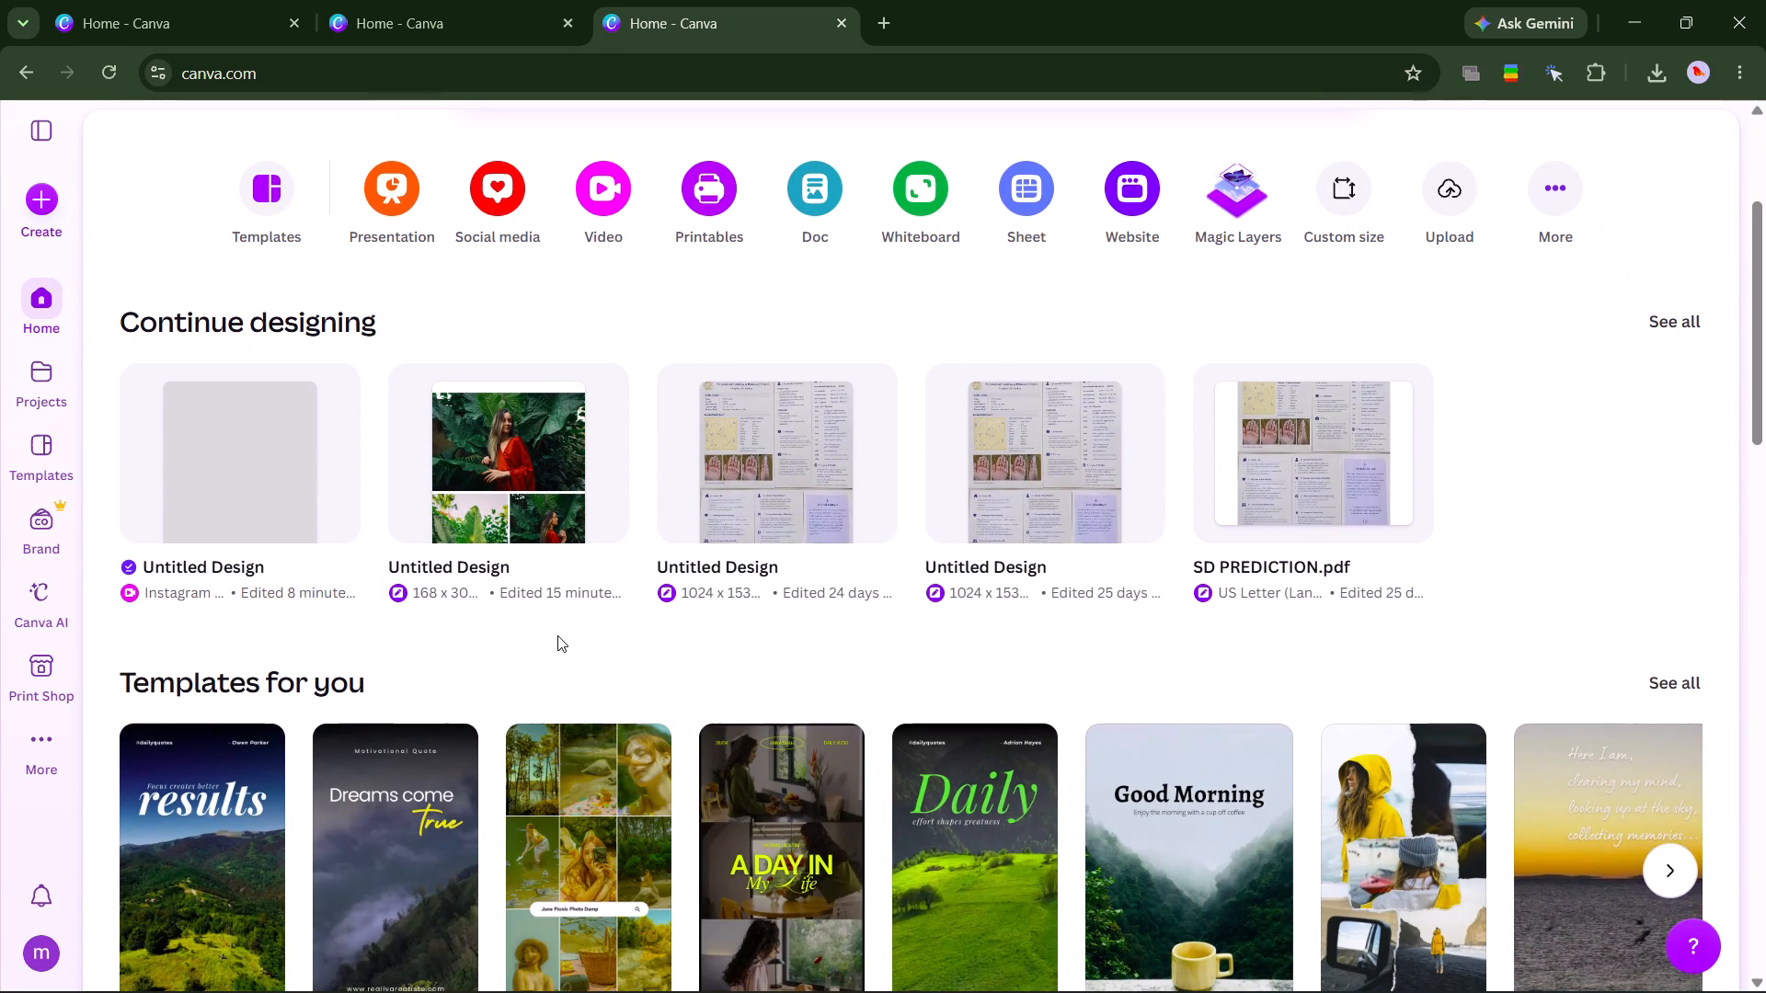
{"action": "scroll", "coordinate": [557, 635], "scroll_direction": "down", "scroll_amount": 5}
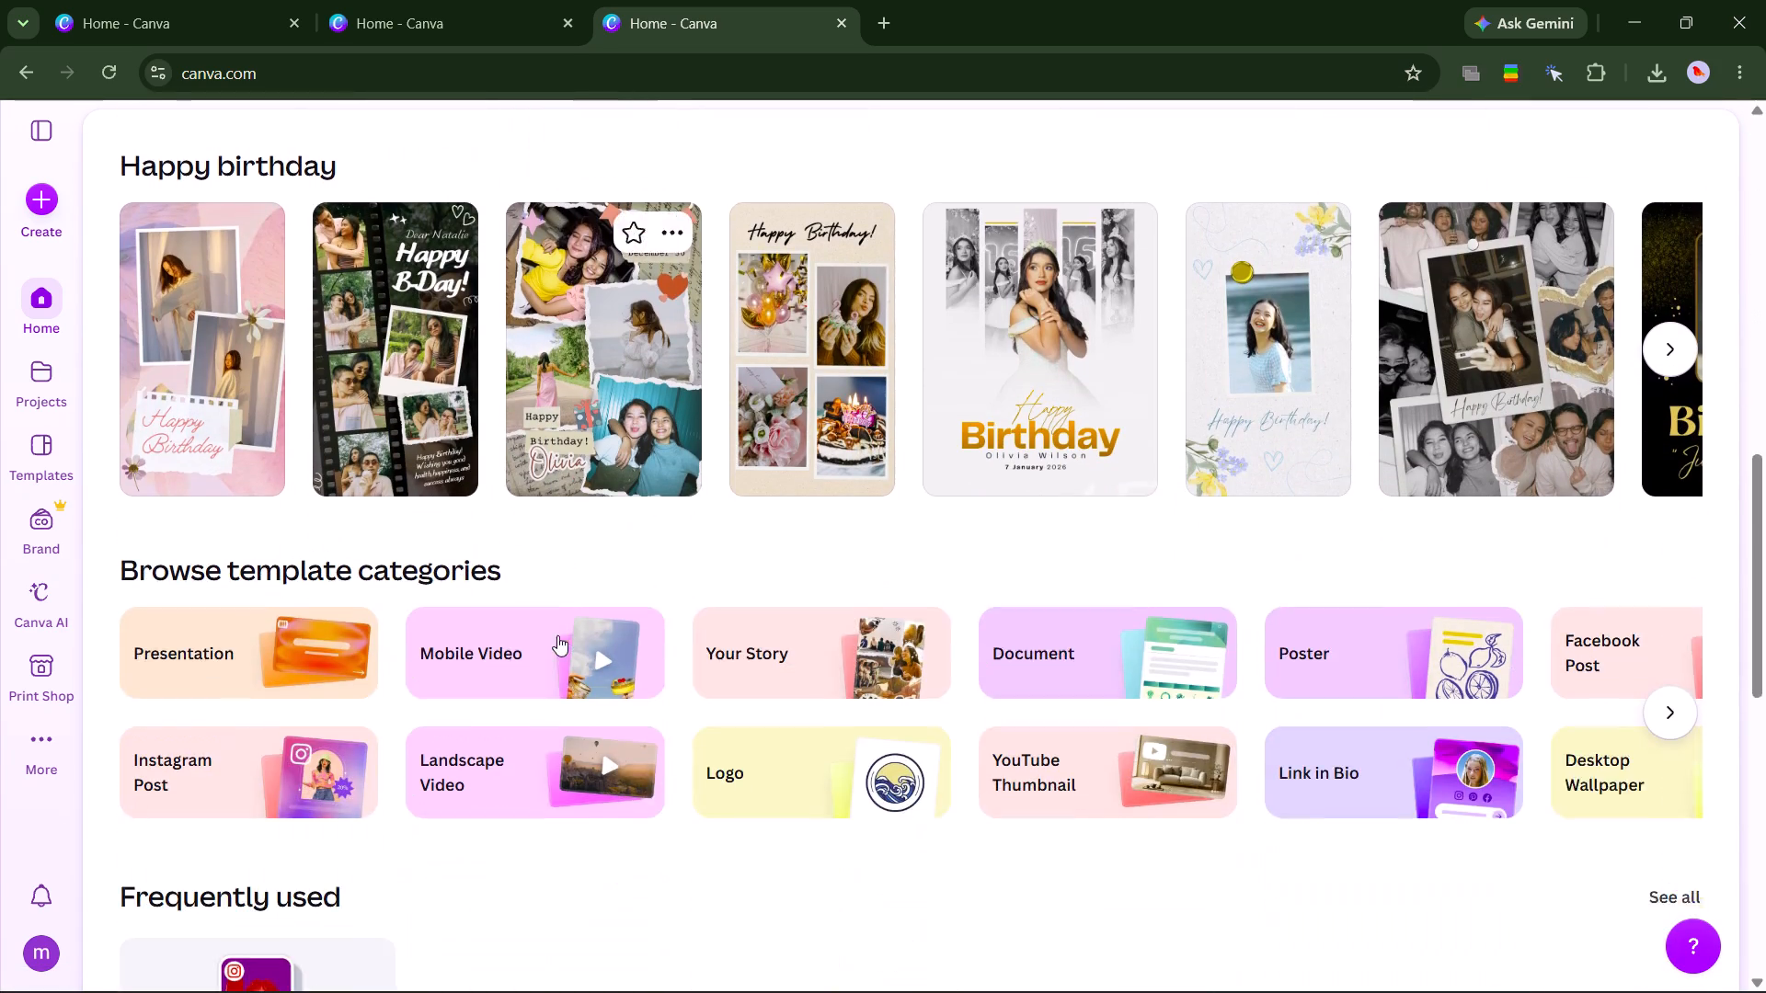
{"action": "scroll", "coordinate": [557, 635], "scroll_direction": "up", "scroll_amount": 5}
{"action": "left_click", "coordinate": [273, 756]}
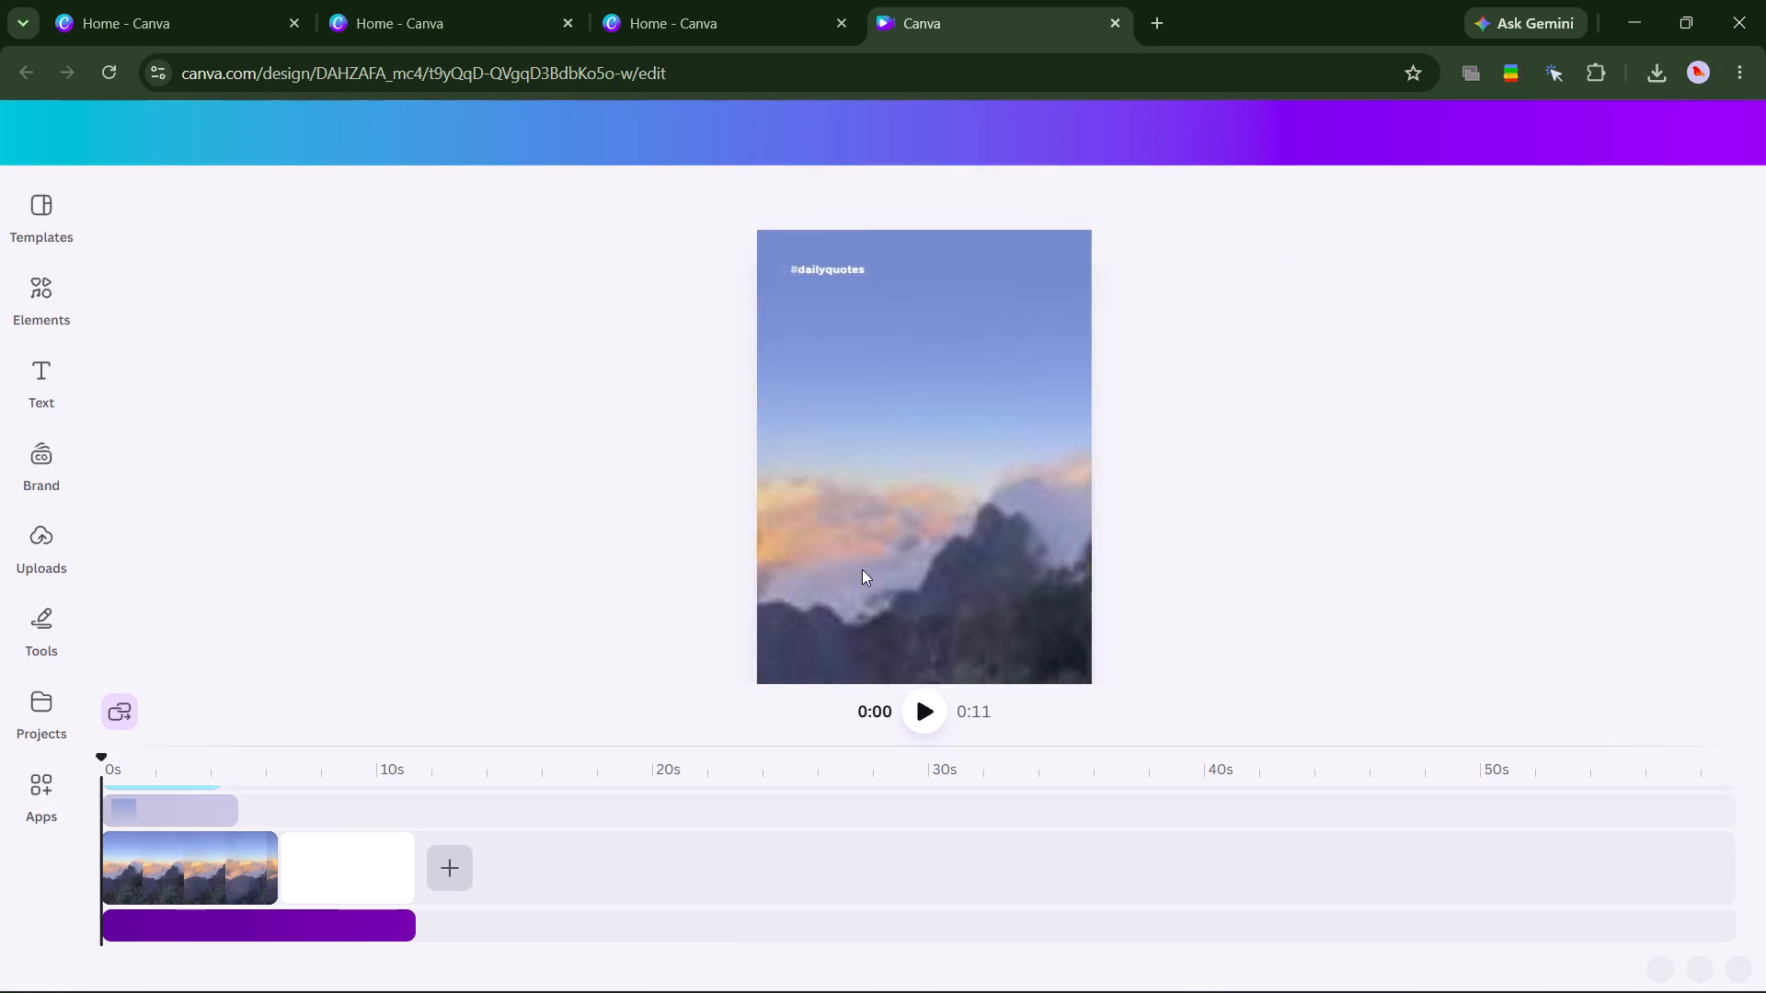
{"action": "left_click", "coordinate": [924, 700]}
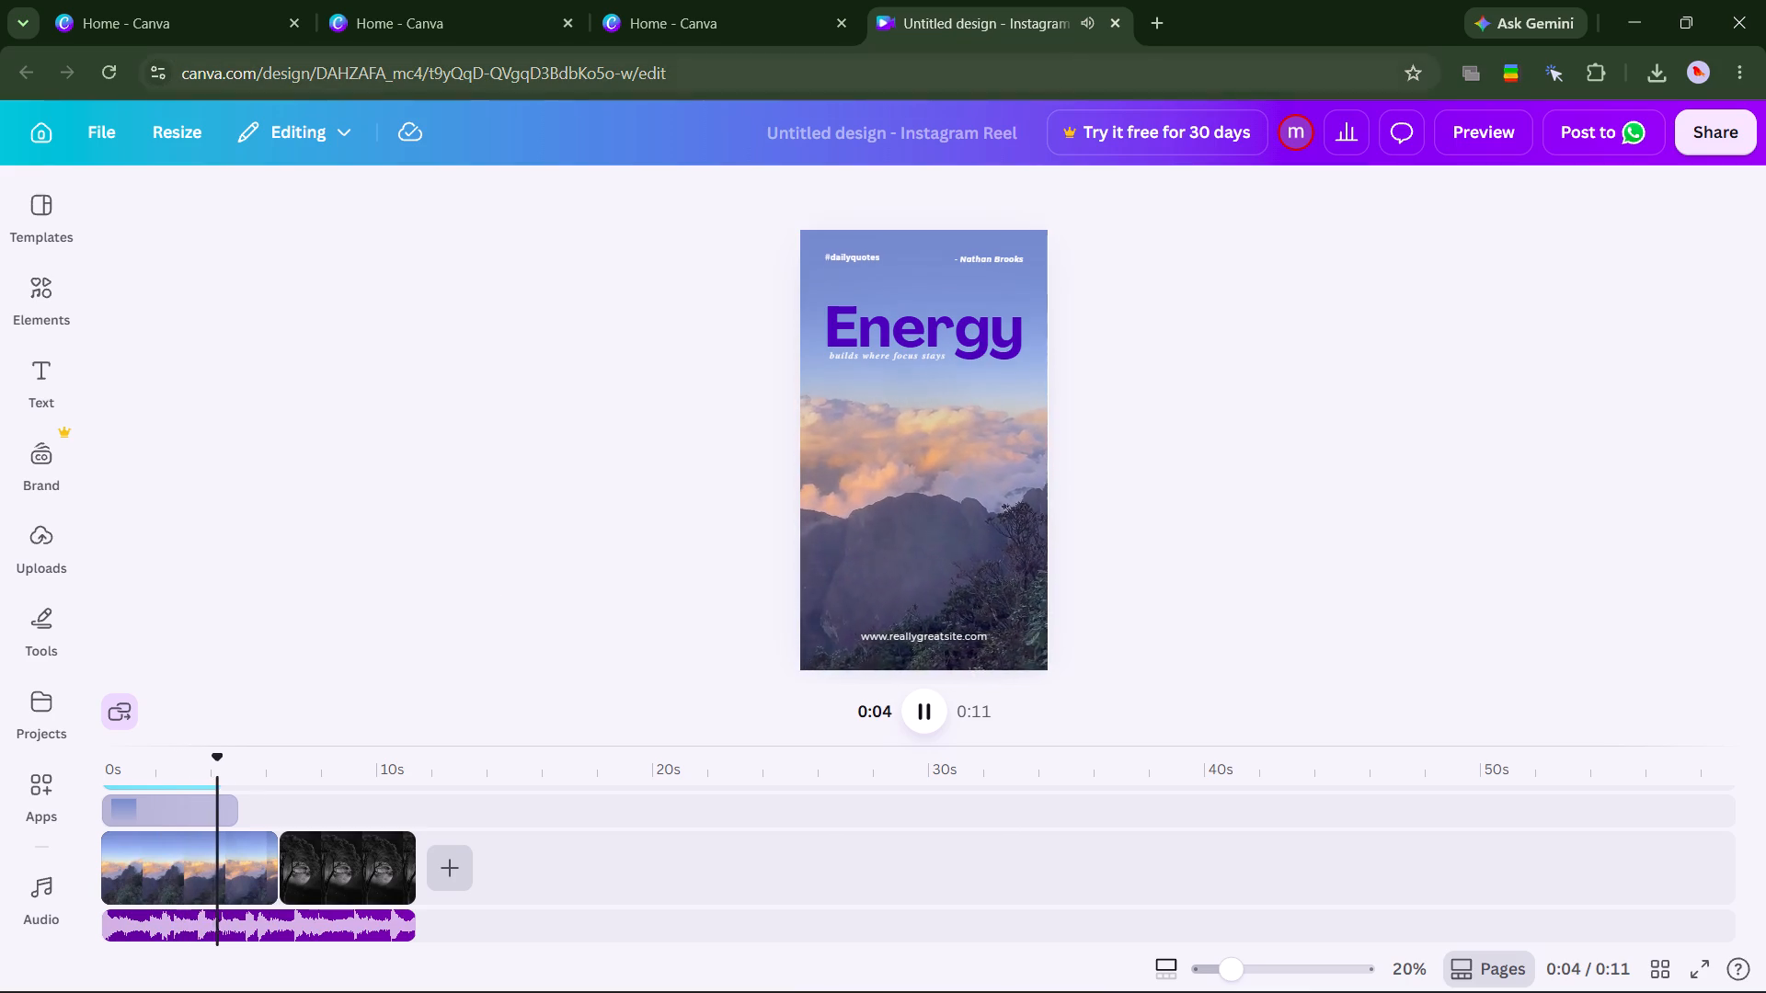
Close the Instagram Reel design, the extra Canva home tab and the Create a design dialog.
{"action": "left_click", "coordinate": [1118, 28]}
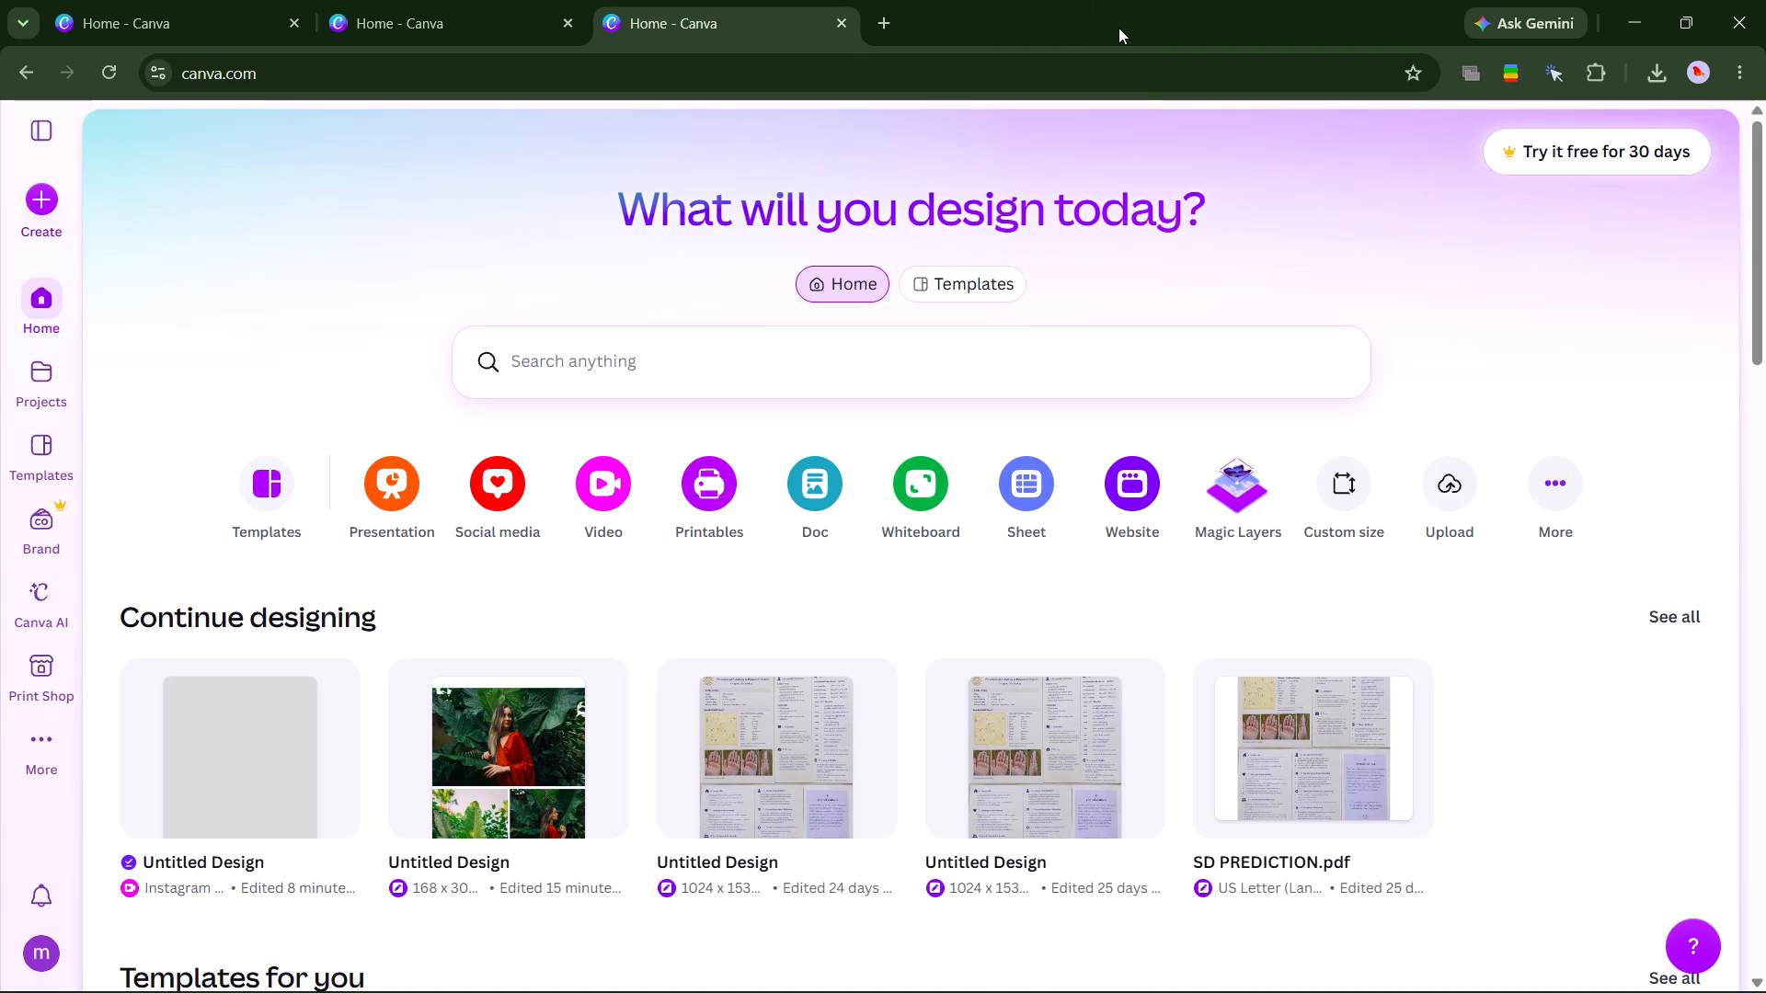
{"action": "left_click", "coordinate": [843, 16]}
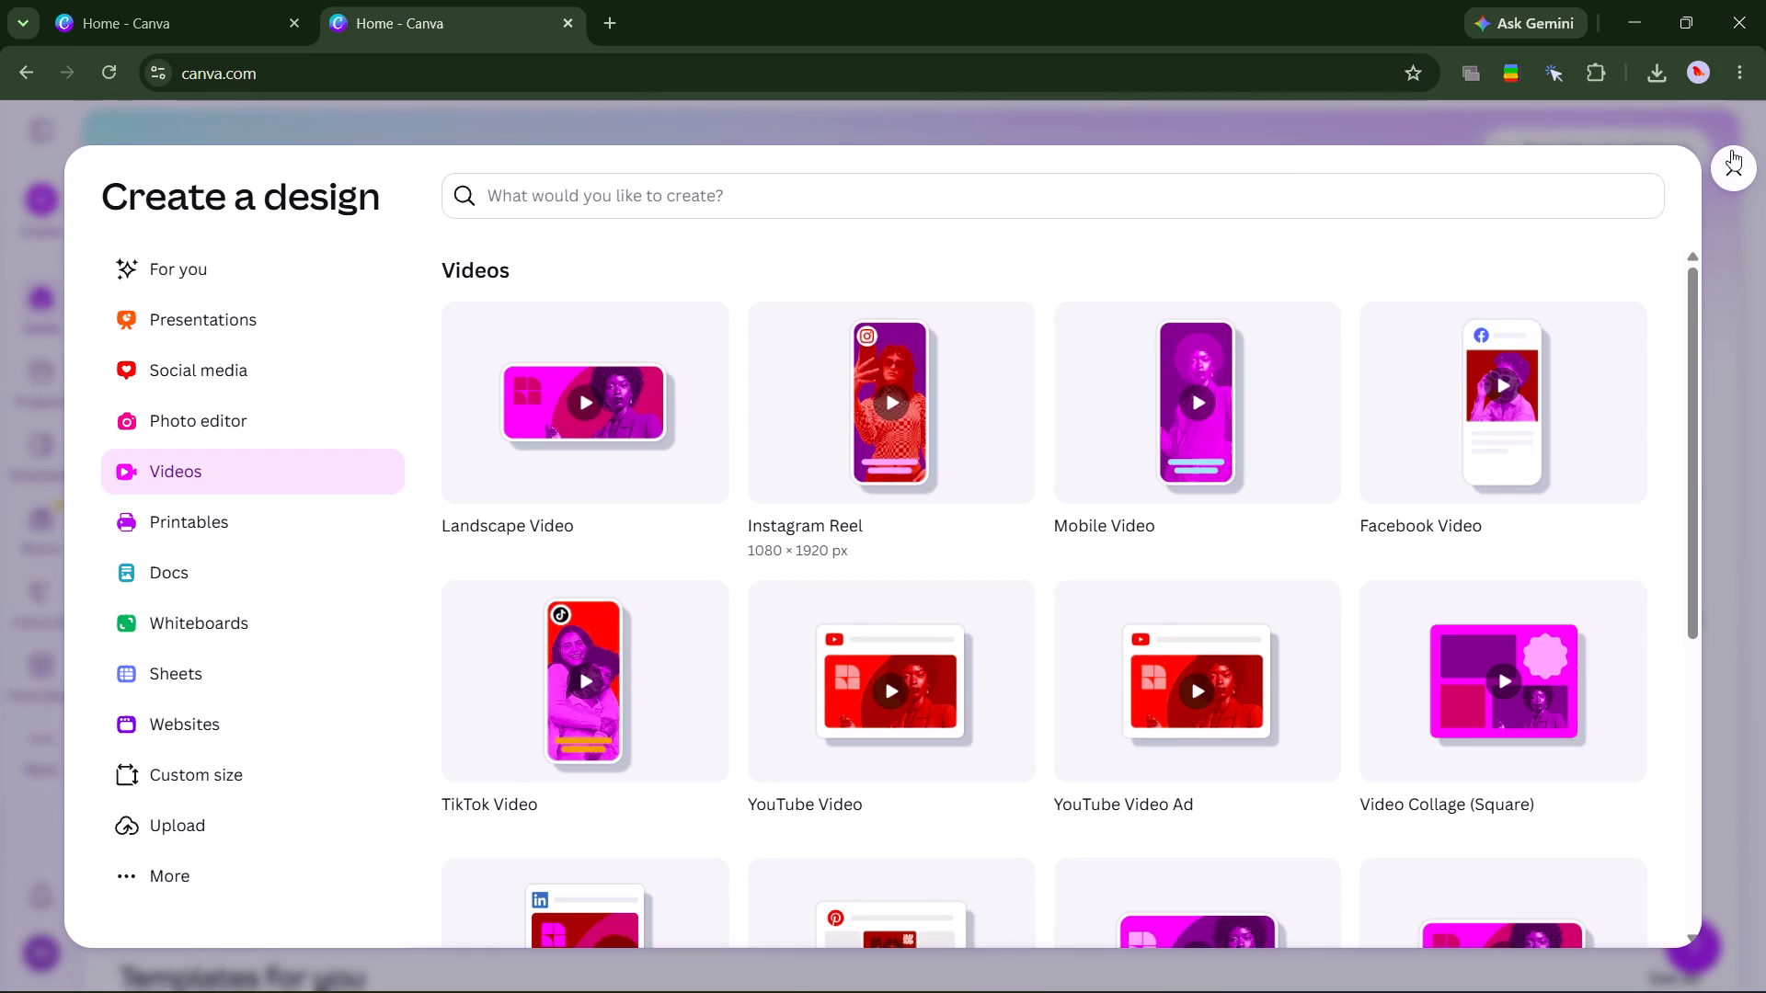
{"action": "left_click", "coordinate": [1729, 153]}
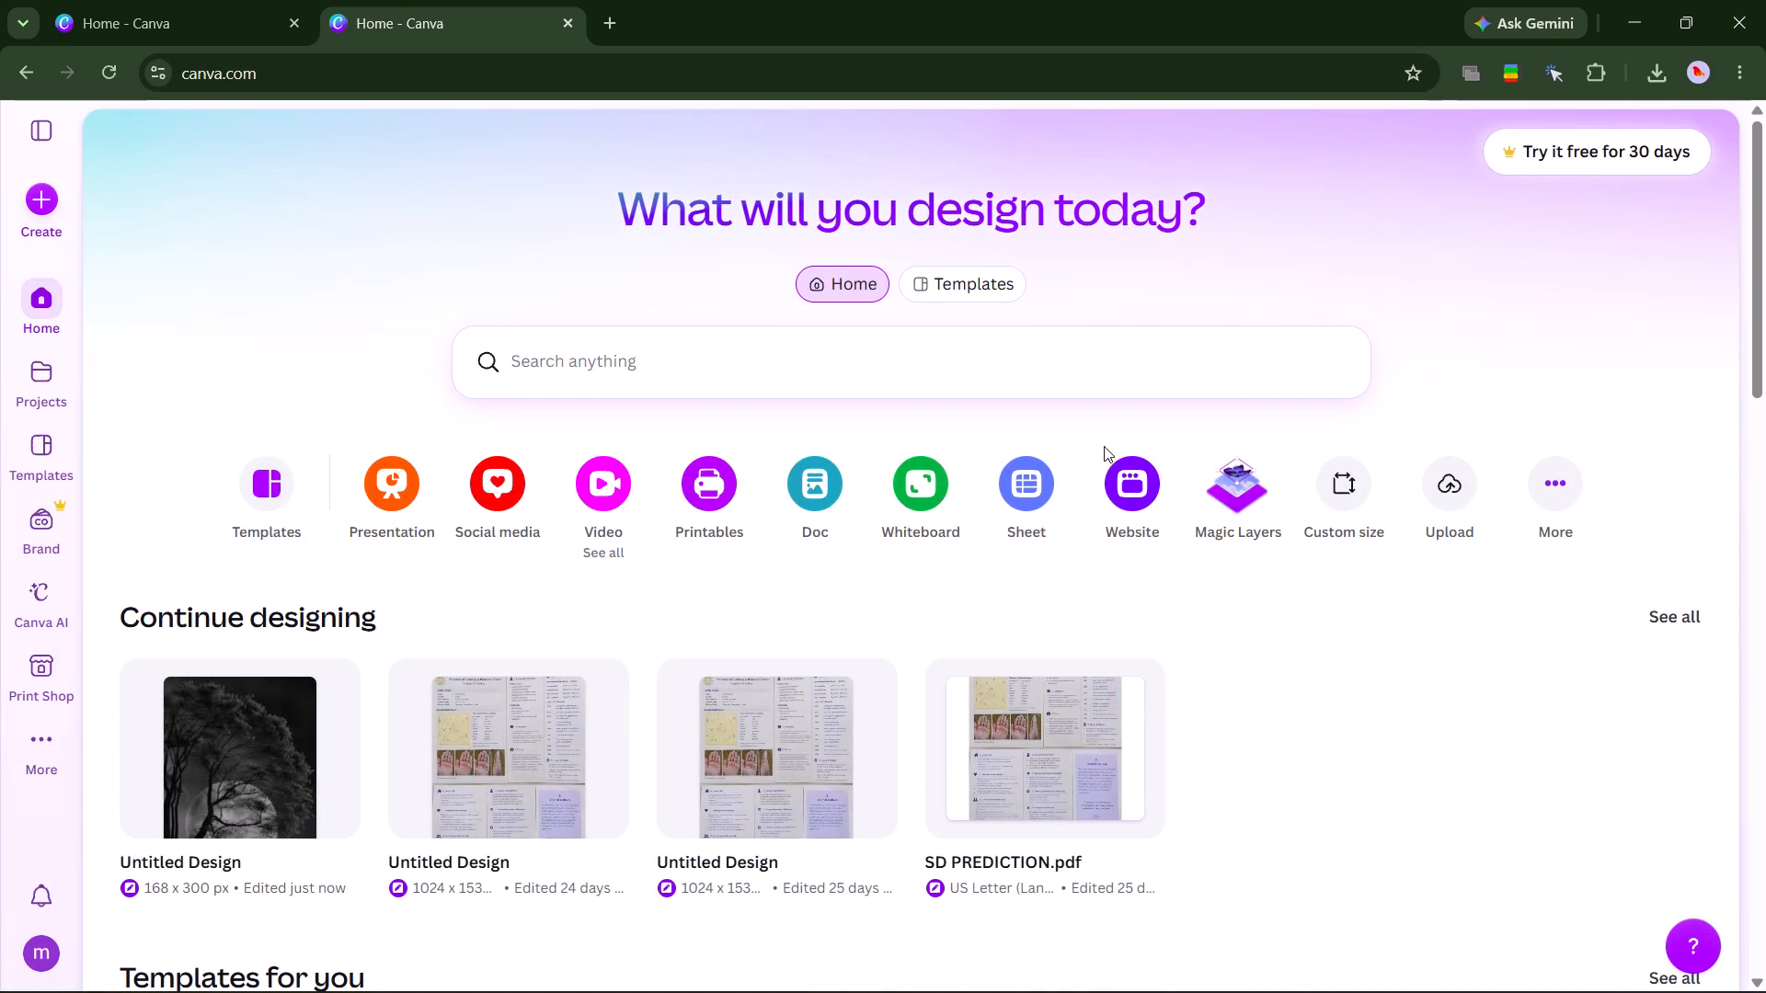
Show all recent designs beside the home page and look through its templates, template categories and print products.
{"action": "scroll", "coordinate": [1104, 446], "scroll_direction": "up", "scroll_amount": 4}
{"action": "left_click", "coordinate": [42, 143]}
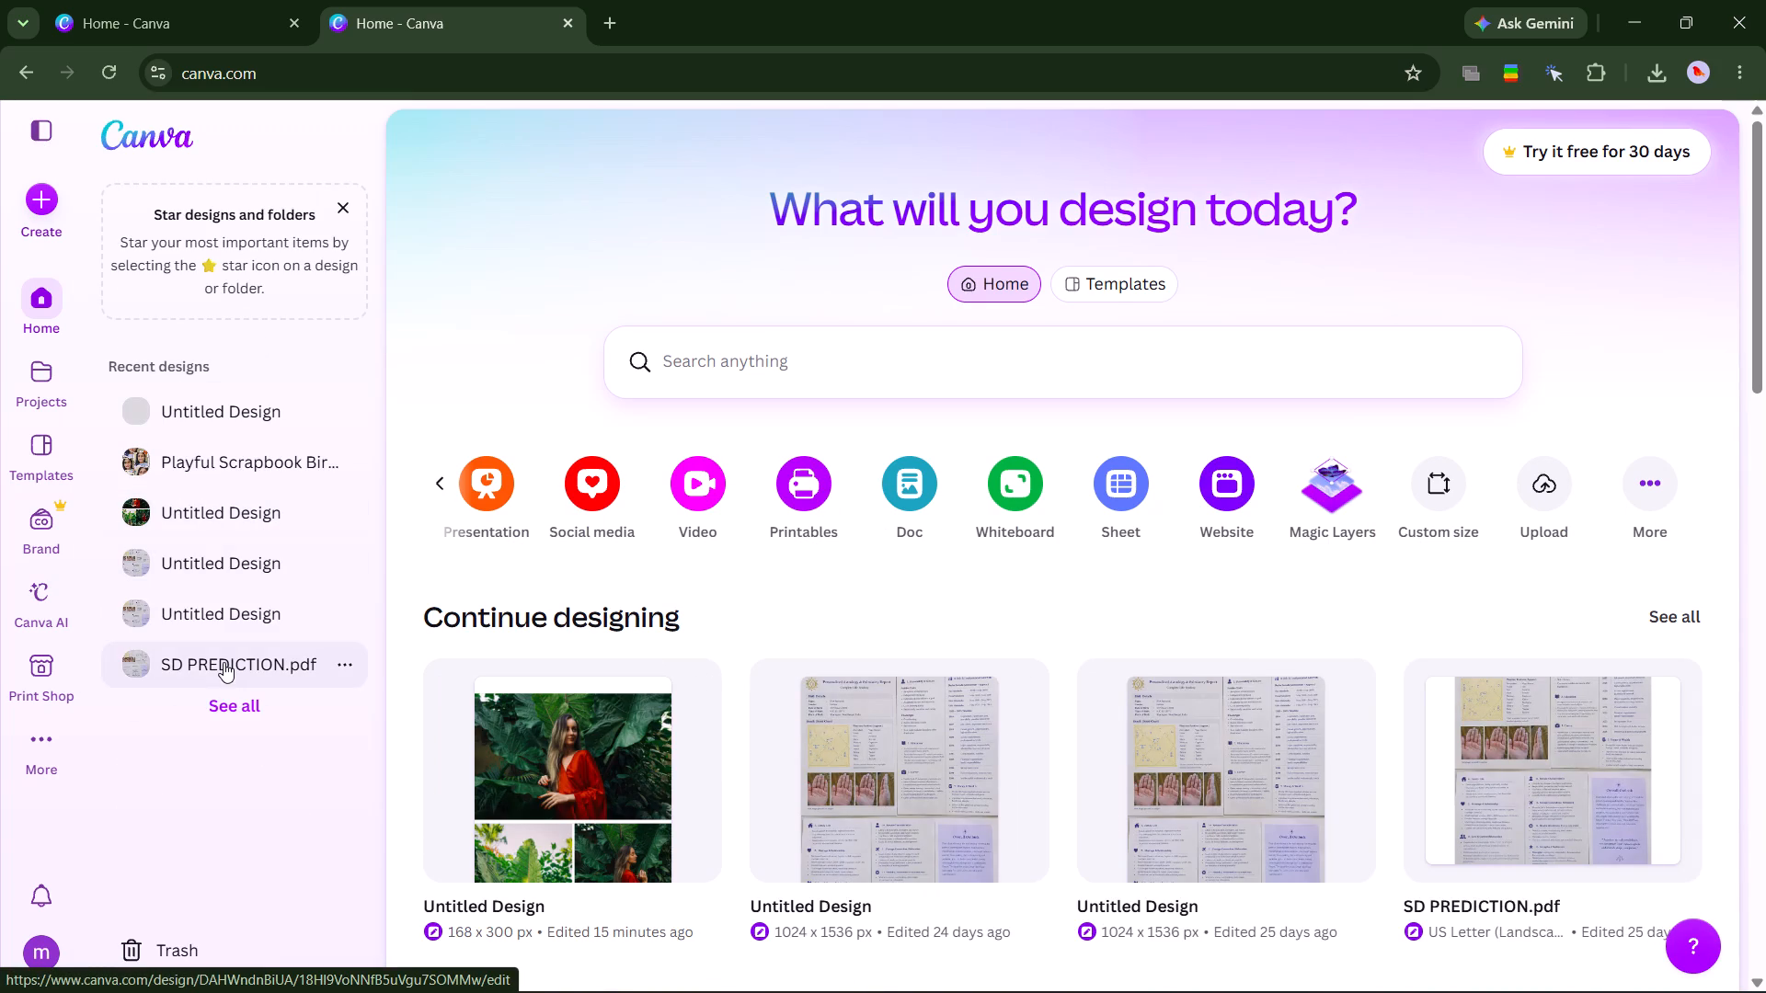
{"action": "scroll", "coordinate": [224, 662], "scroll_direction": "down", "scroll_amount": 2}
{"action": "left_click", "coordinate": [224, 699]}
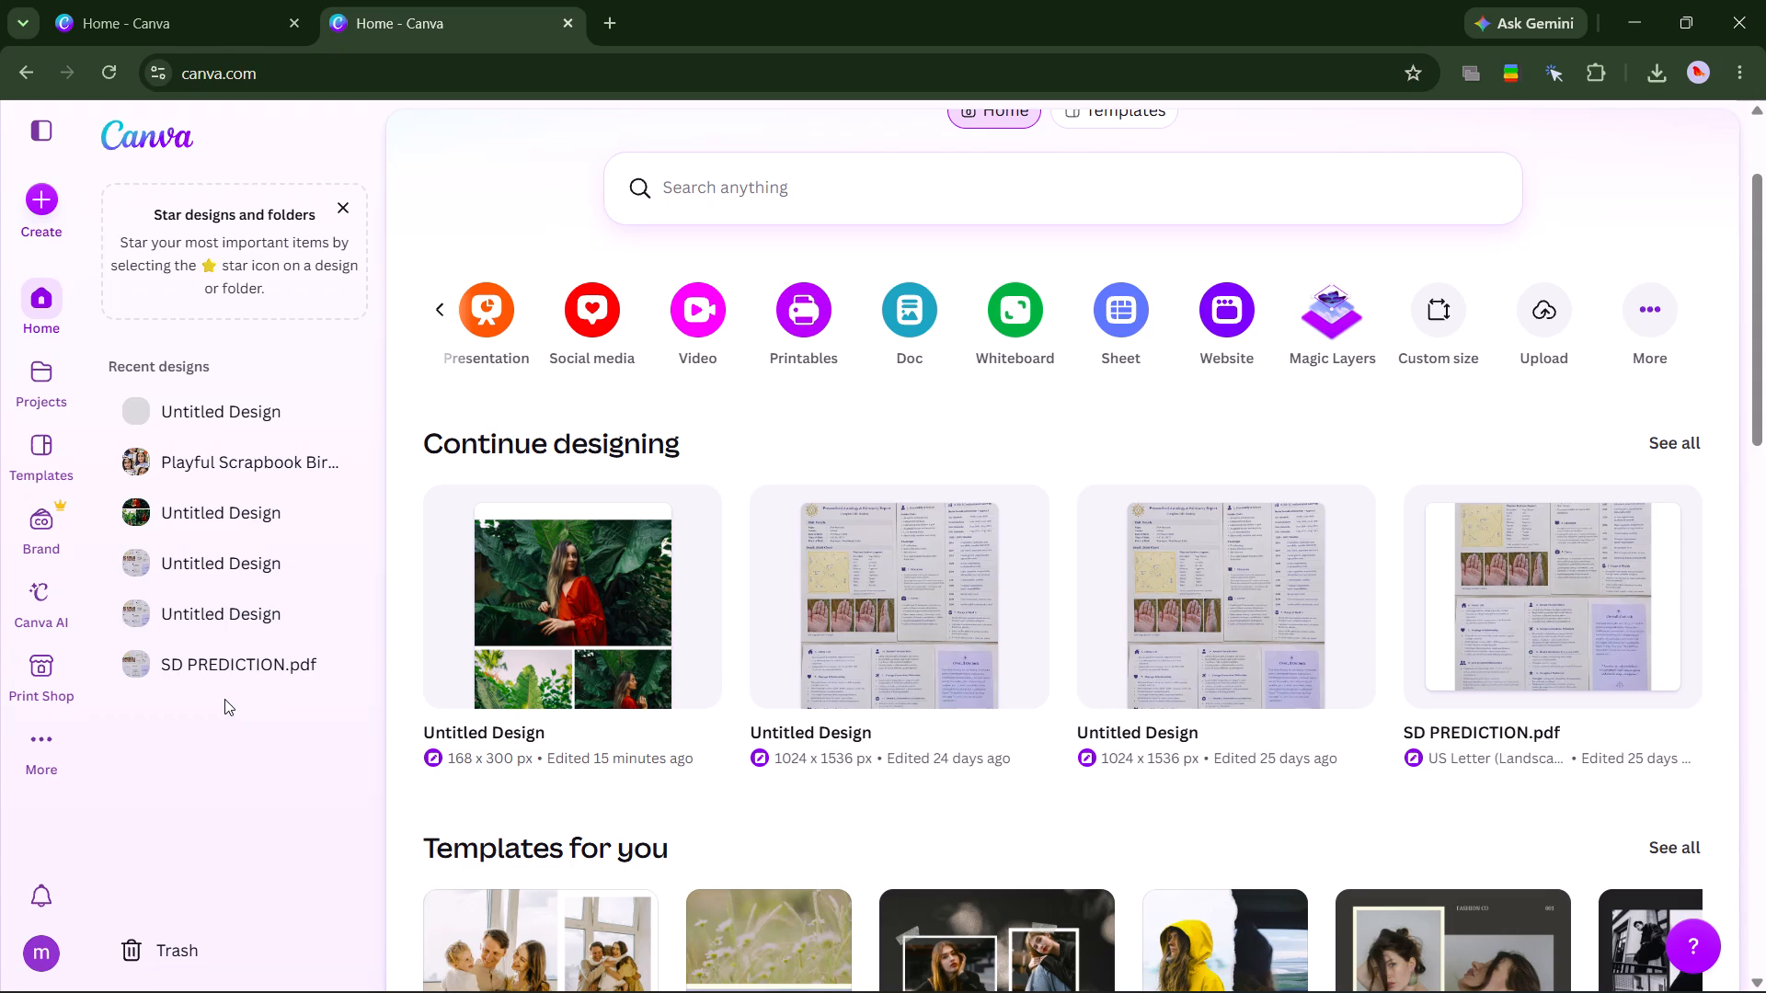
{"action": "scroll", "coordinate": [224, 699], "scroll_direction": "down", "scroll_amount": 3}
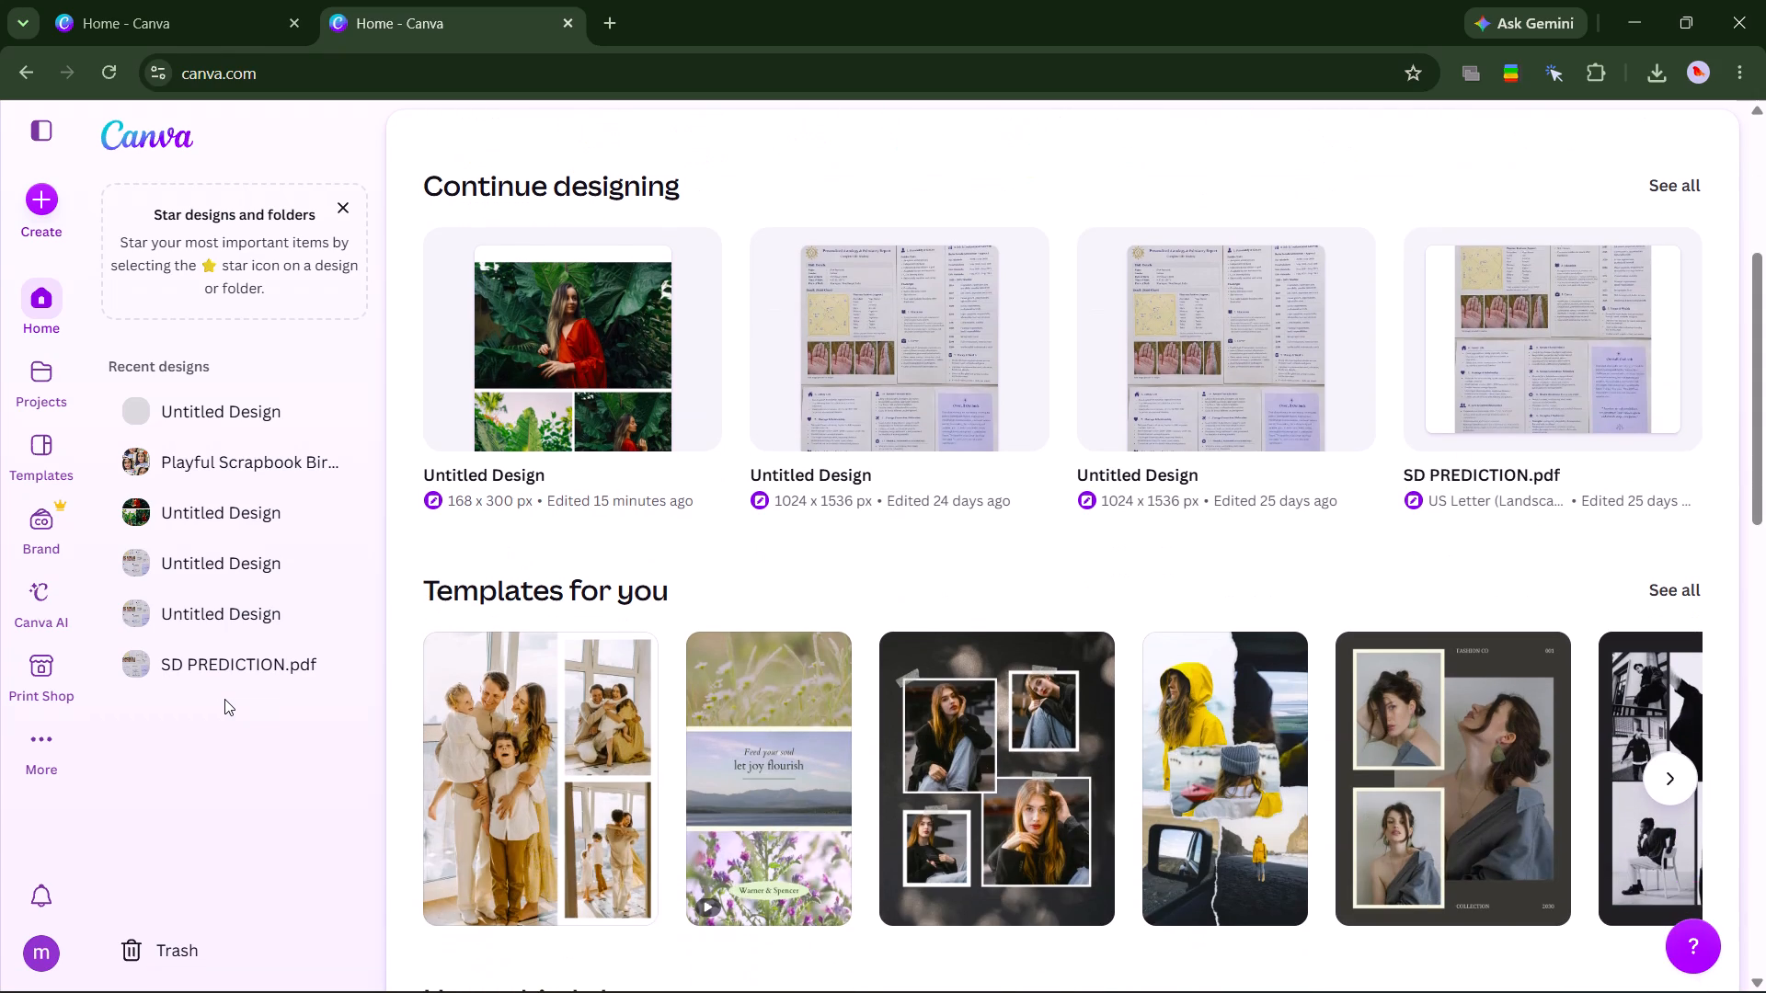
{"action": "scroll", "coordinate": [224, 699], "scroll_direction": "down", "scroll_amount": 6}
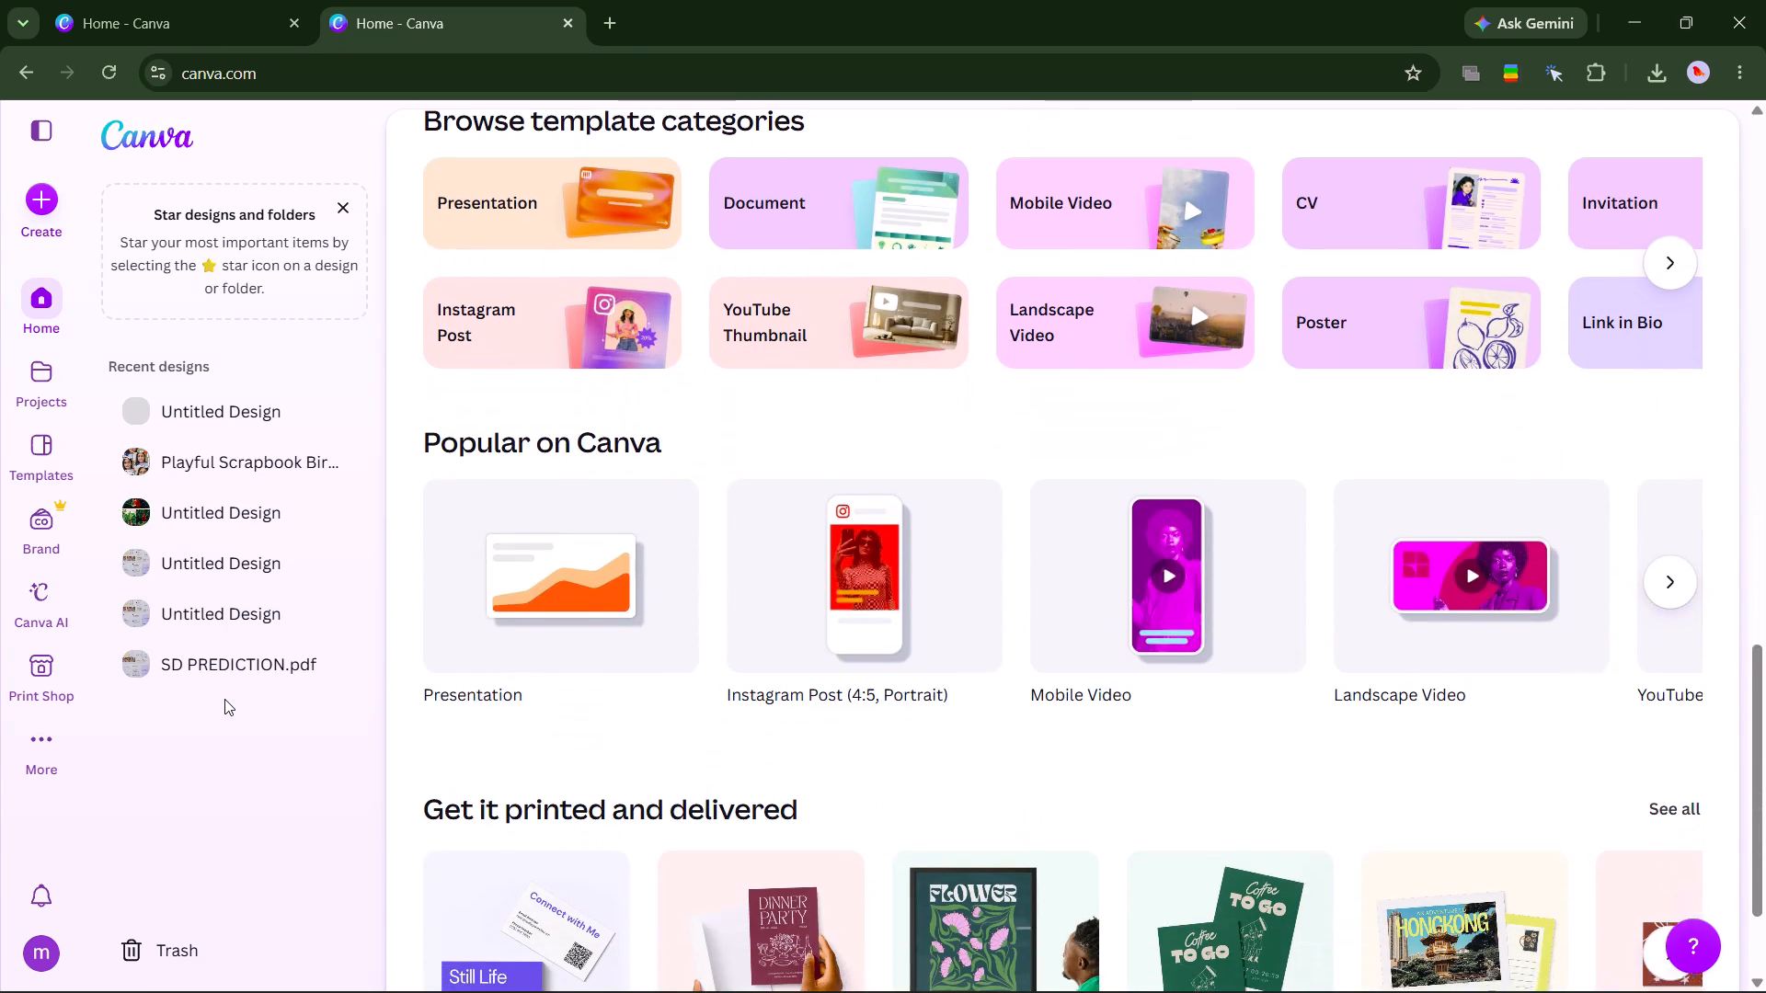
Look through the Trash, Available offline, Shared with you, Your projects, All projects and Recents project views.
{"action": "left_click", "coordinate": [146, 927]}
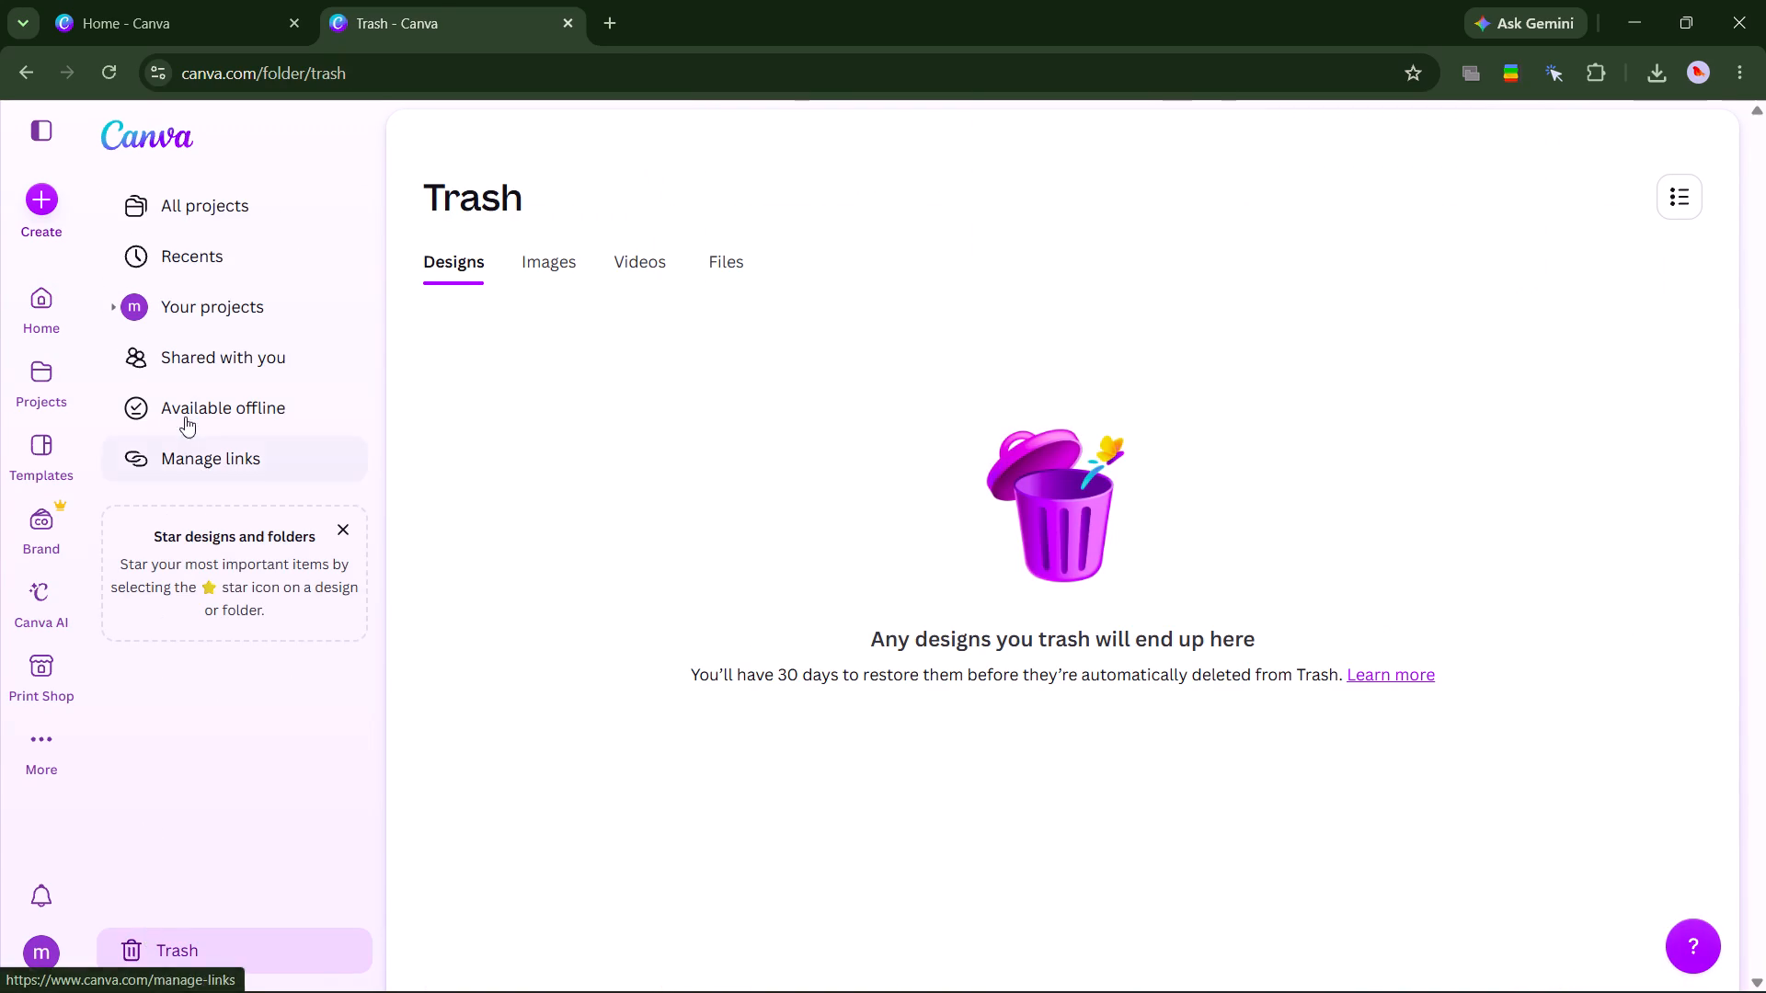
{"action": "left_click", "coordinate": [222, 405]}
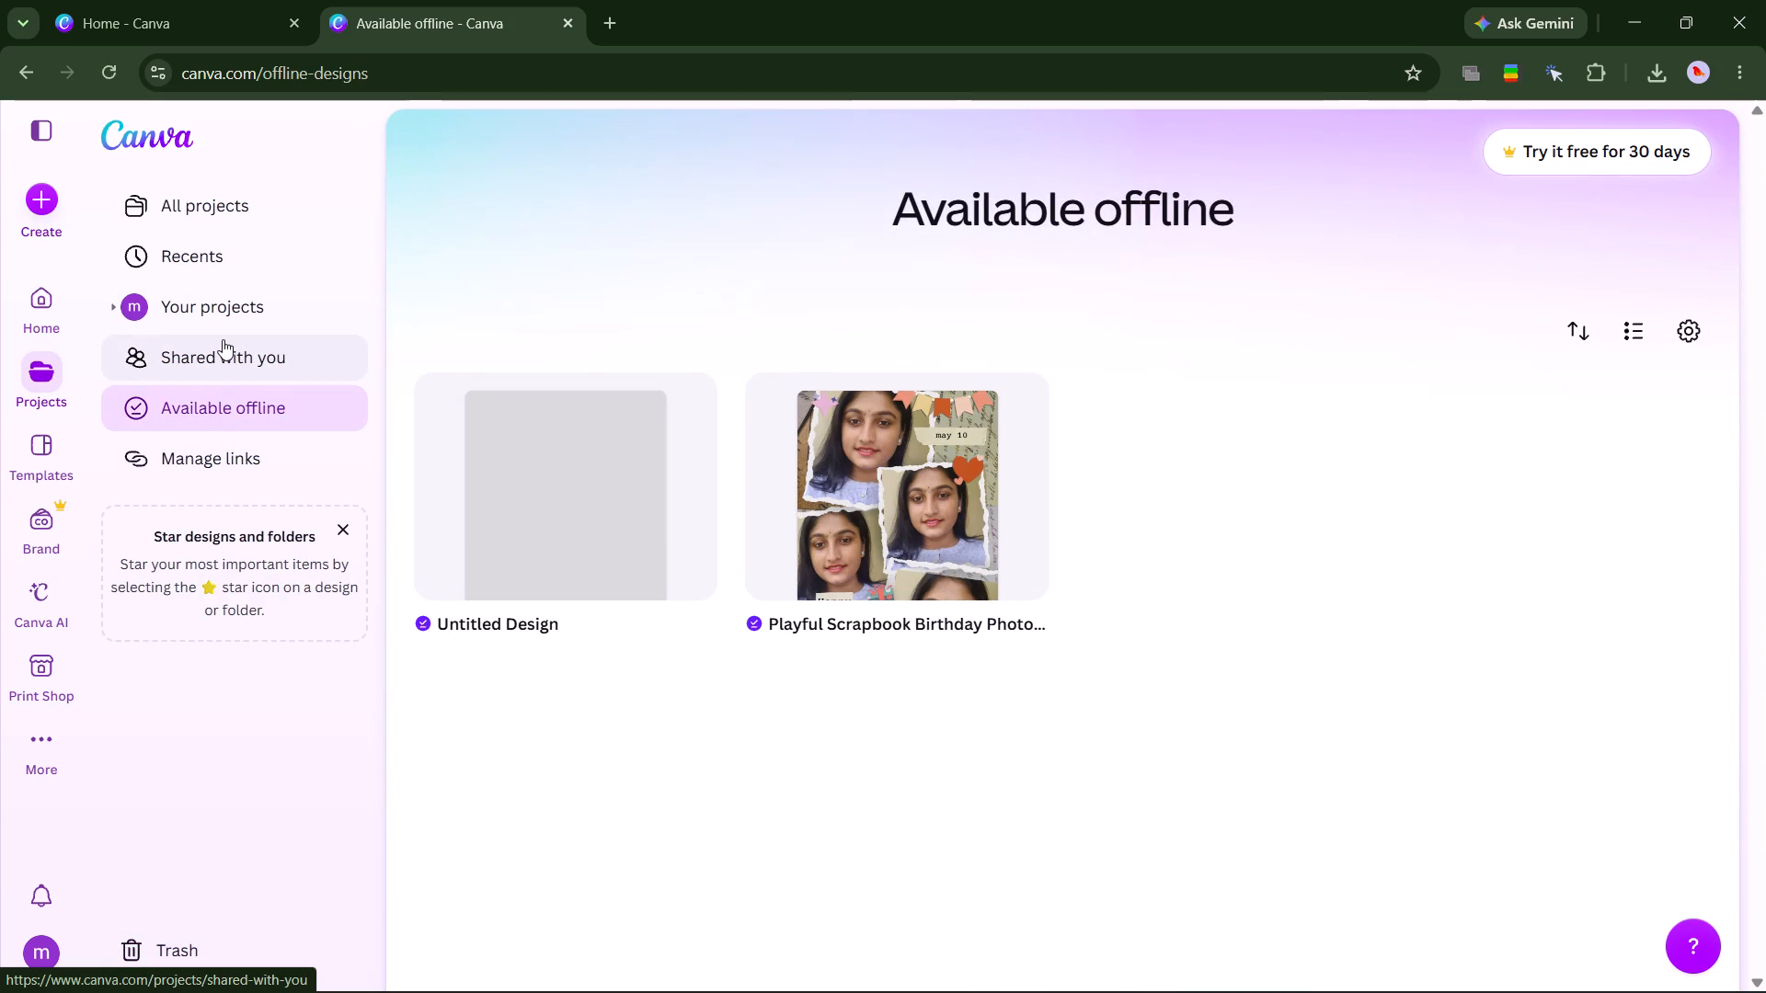
{"action": "left_click", "coordinate": [223, 339]}
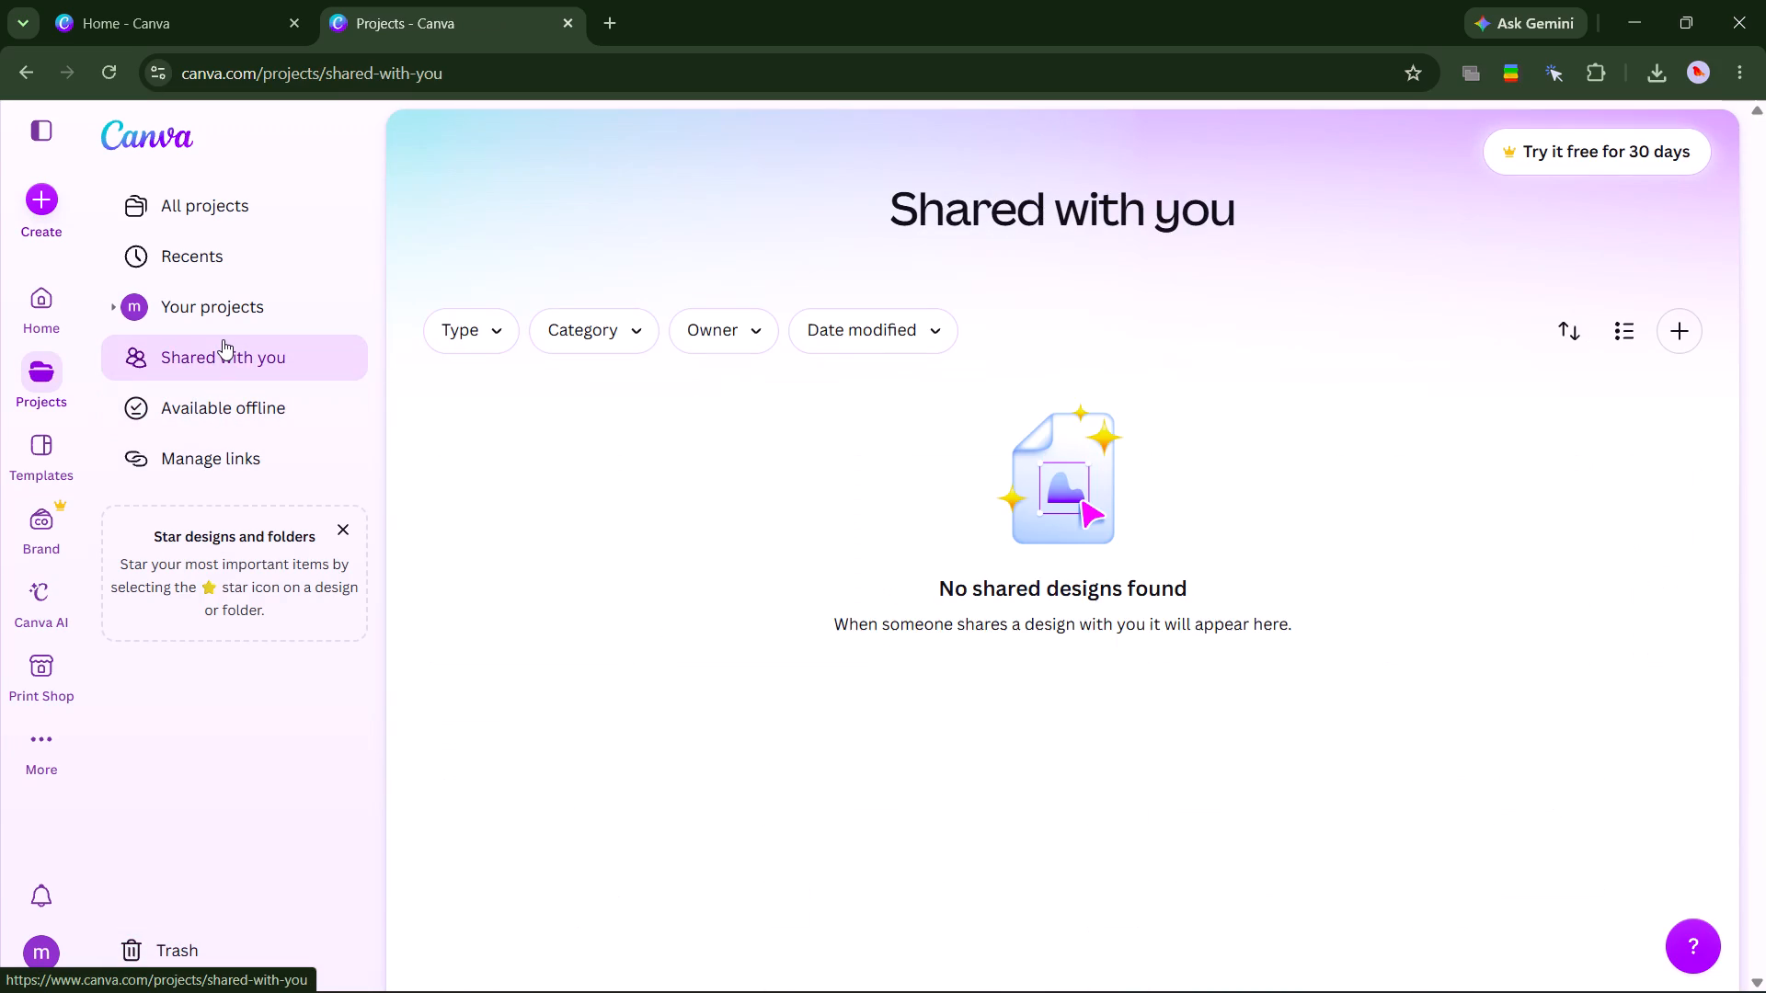
{"action": "left_click", "coordinate": [217, 302]}
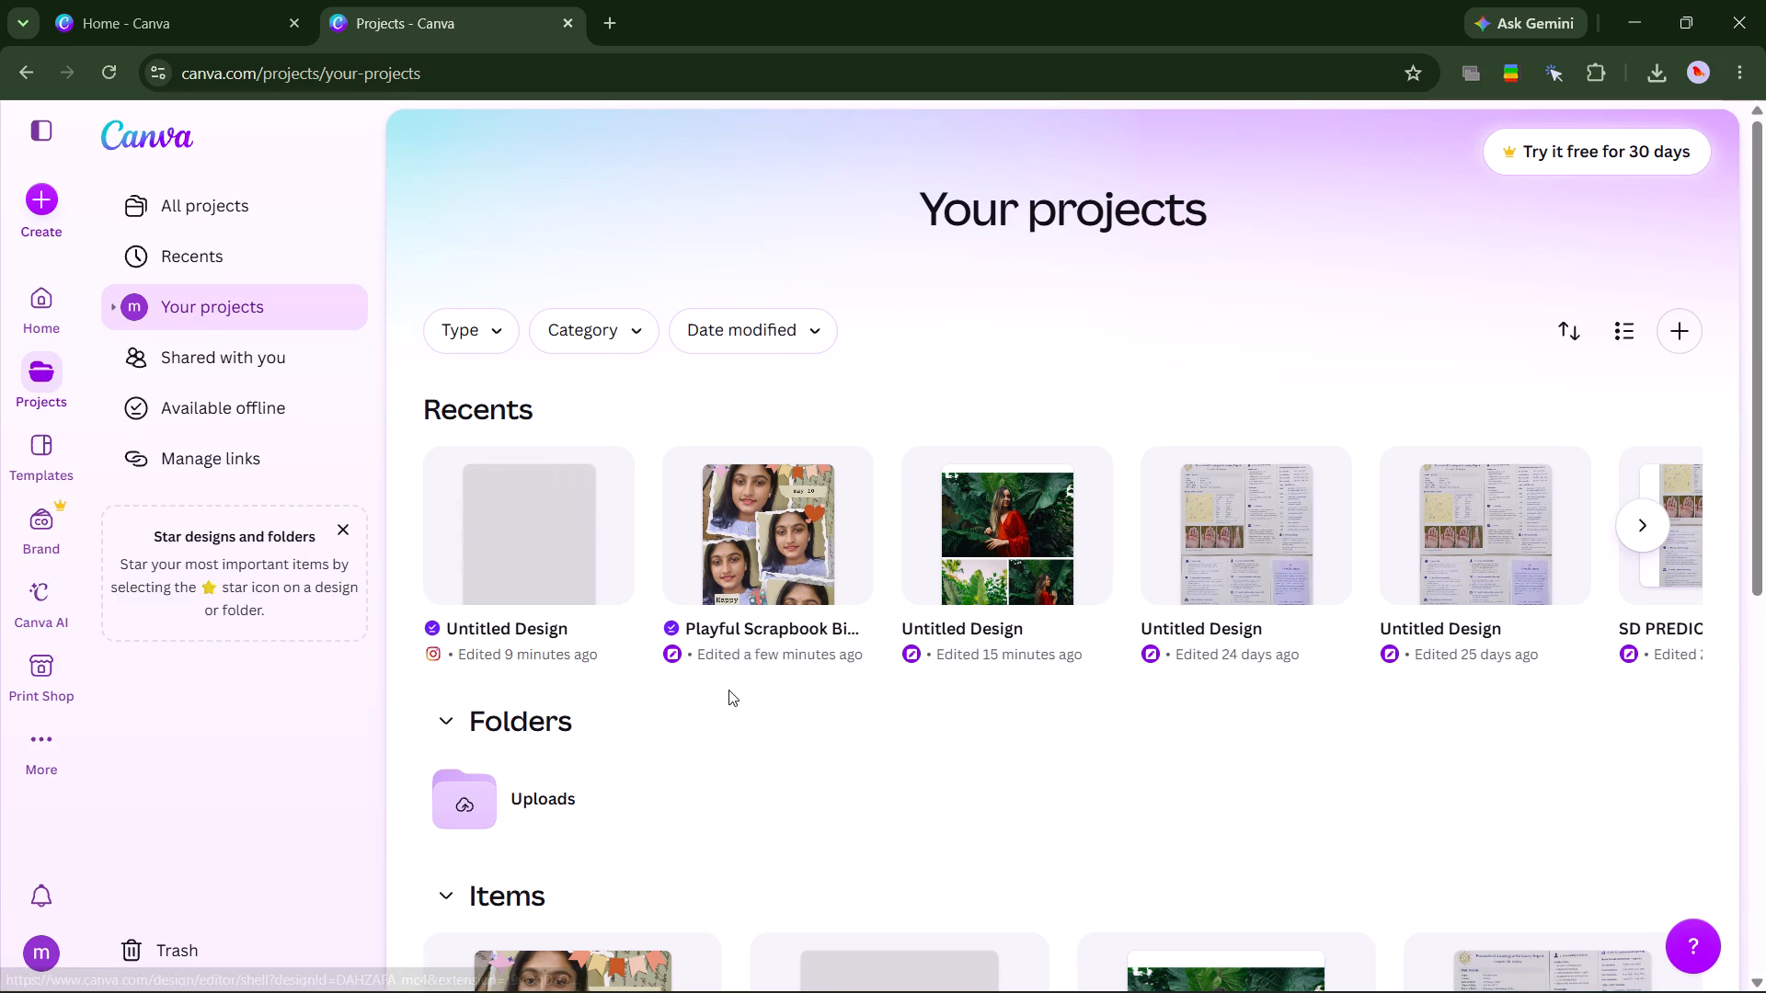
{"action": "scroll", "coordinate": [728, 690], "scroll_direction": "down", "scroll_amount": 6}
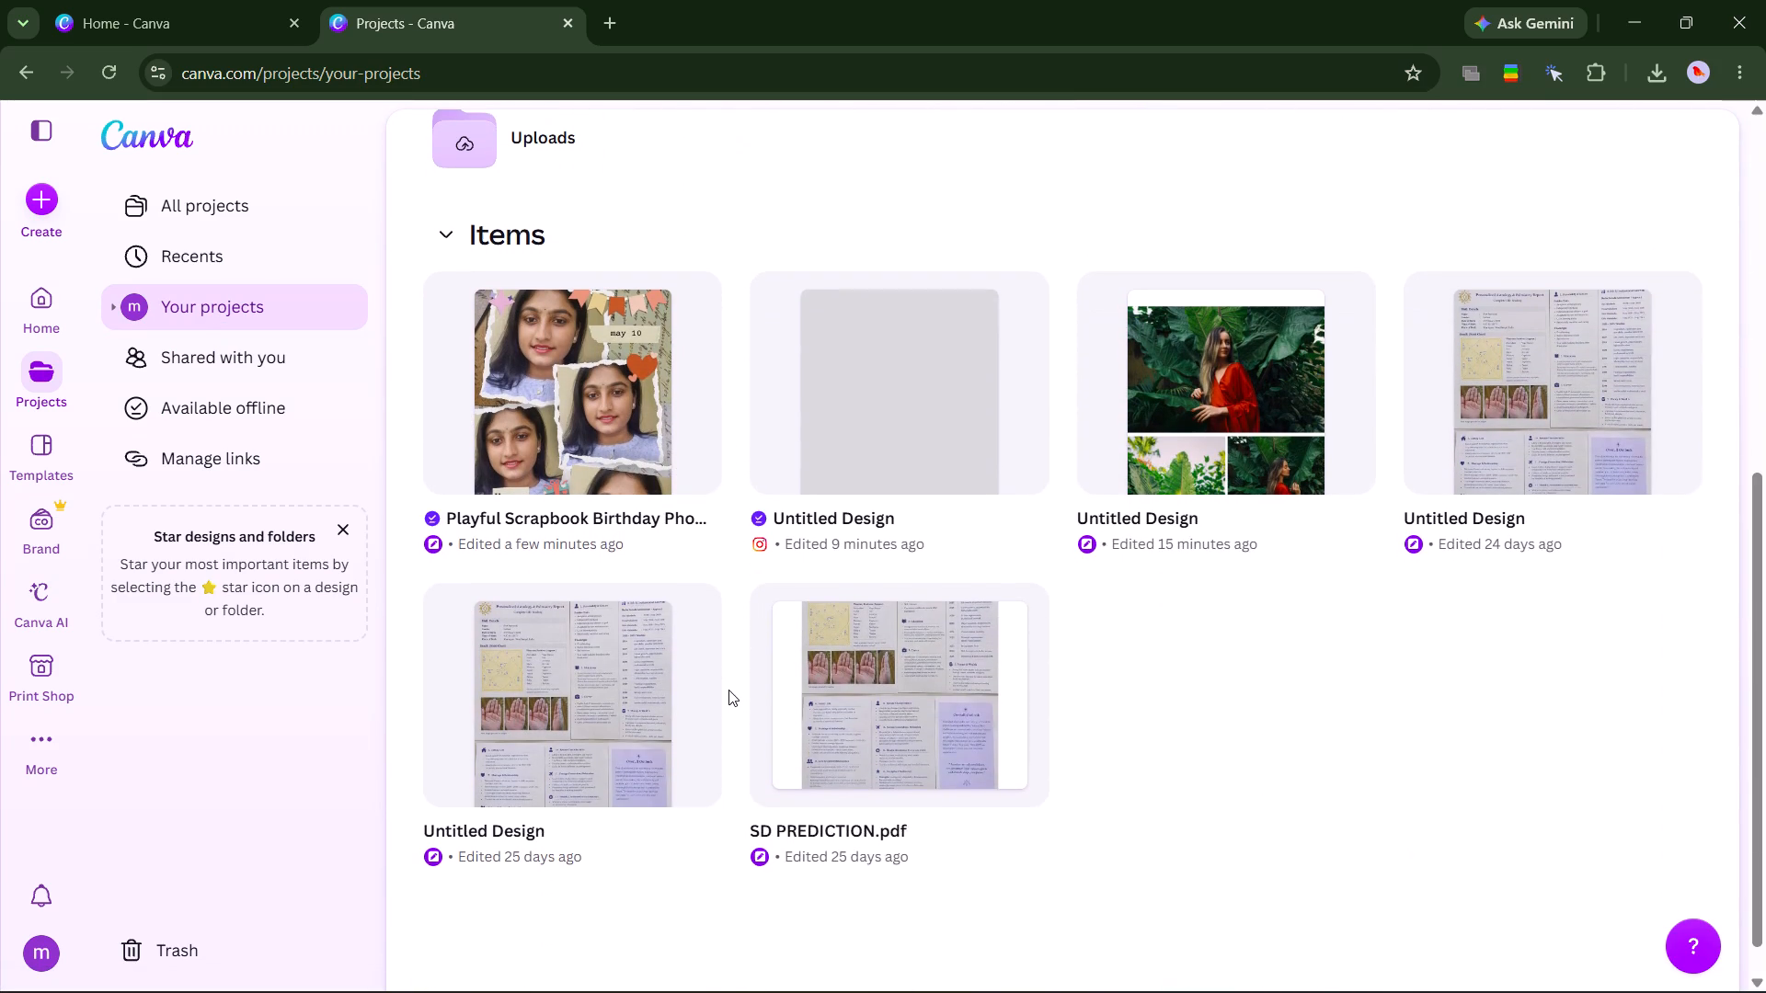
{"action": "scroll", "coordinate": [728, 690], "scroll_direction": "up", "scroll_amount": 5}
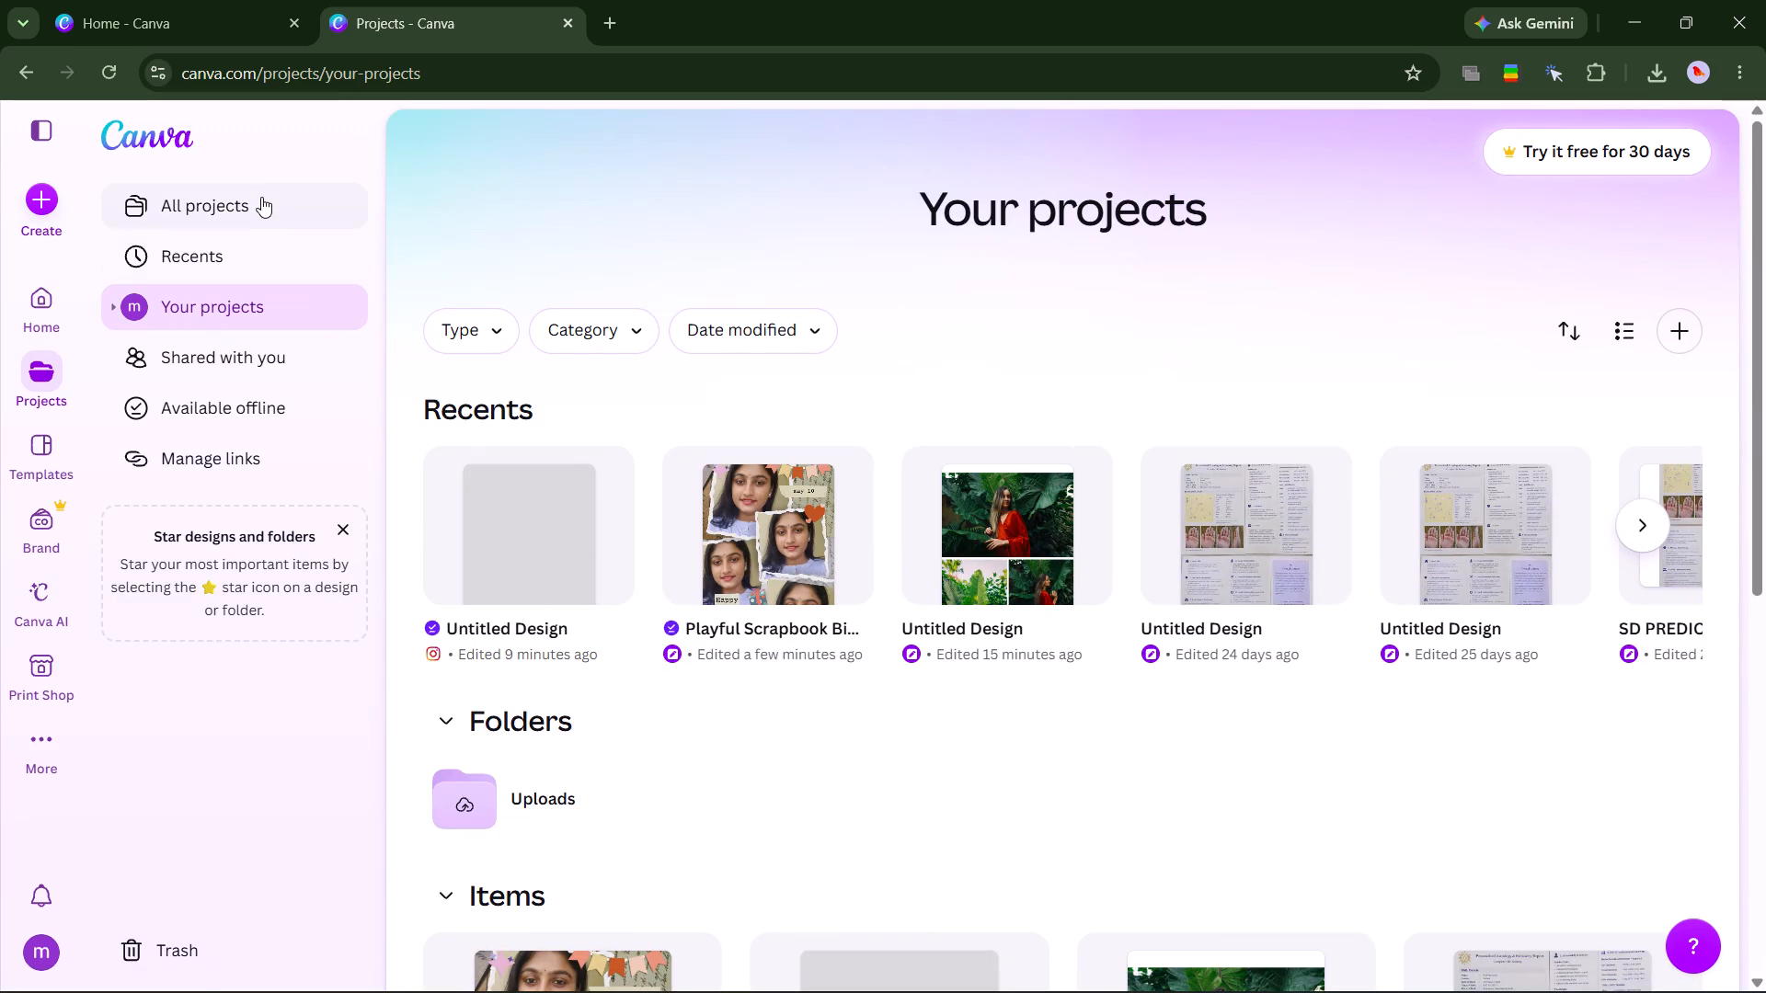
{"action": "left_click", "coordinate": [261, 189]}
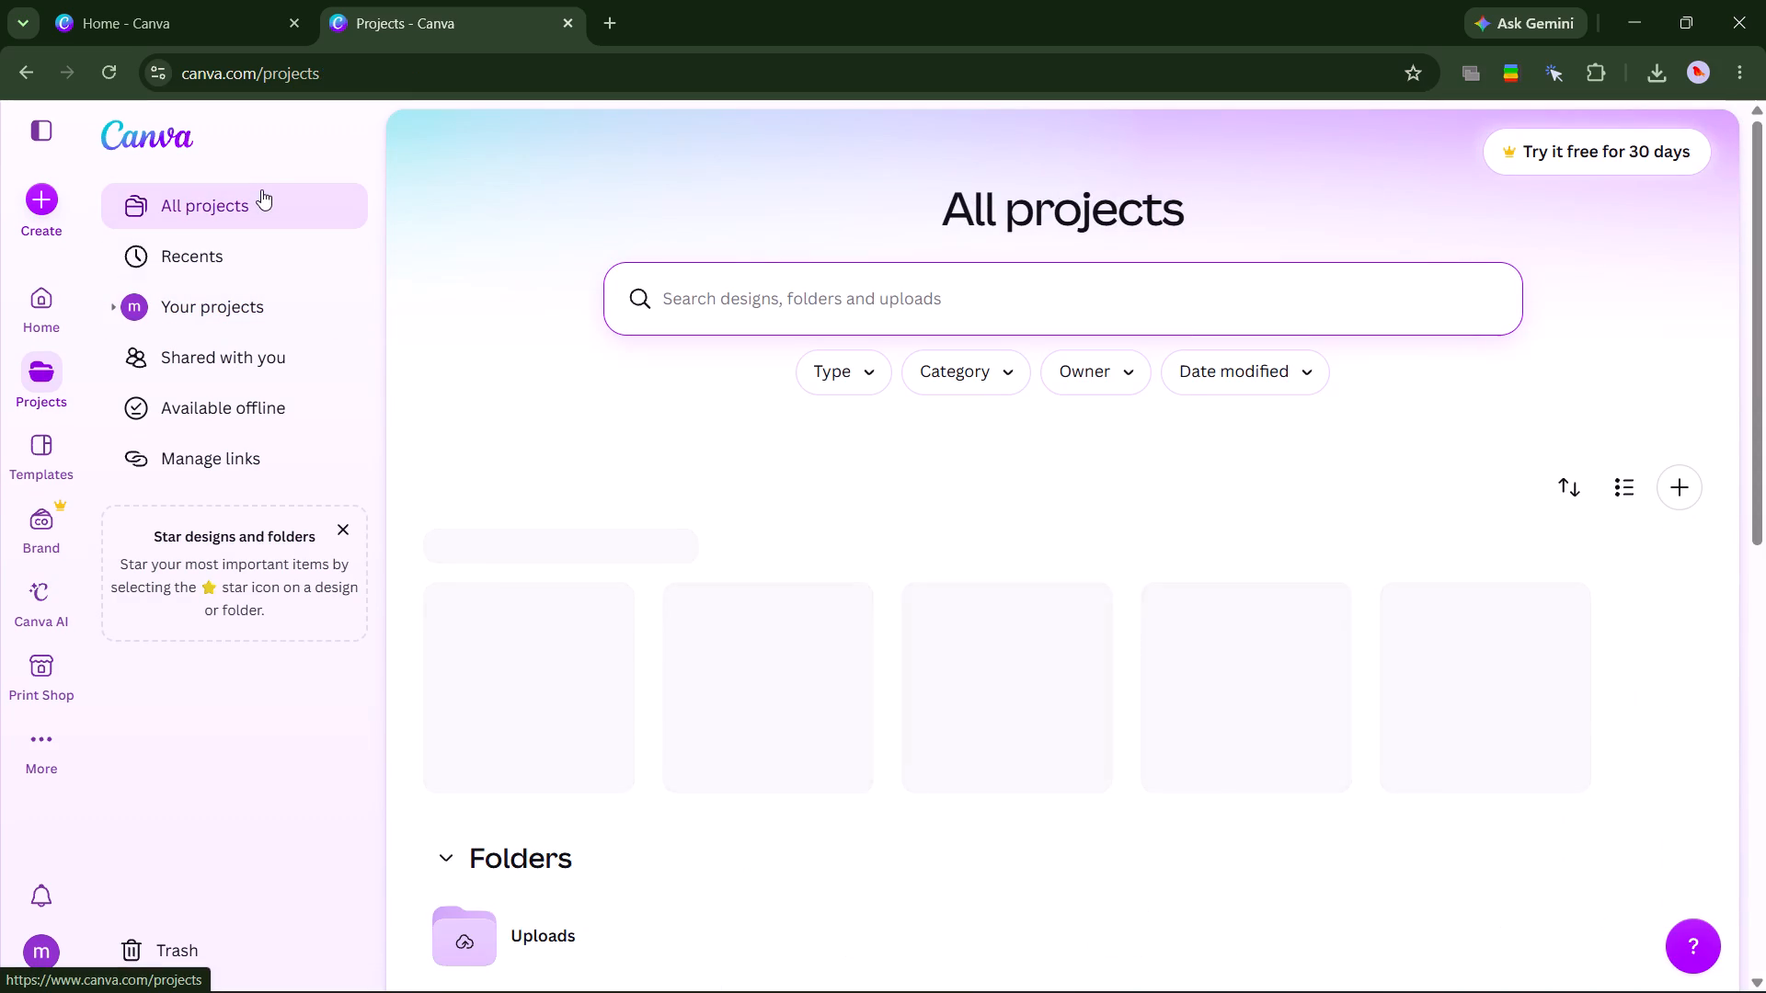
{"action": "left_click", "coordinate": [223, 251]}
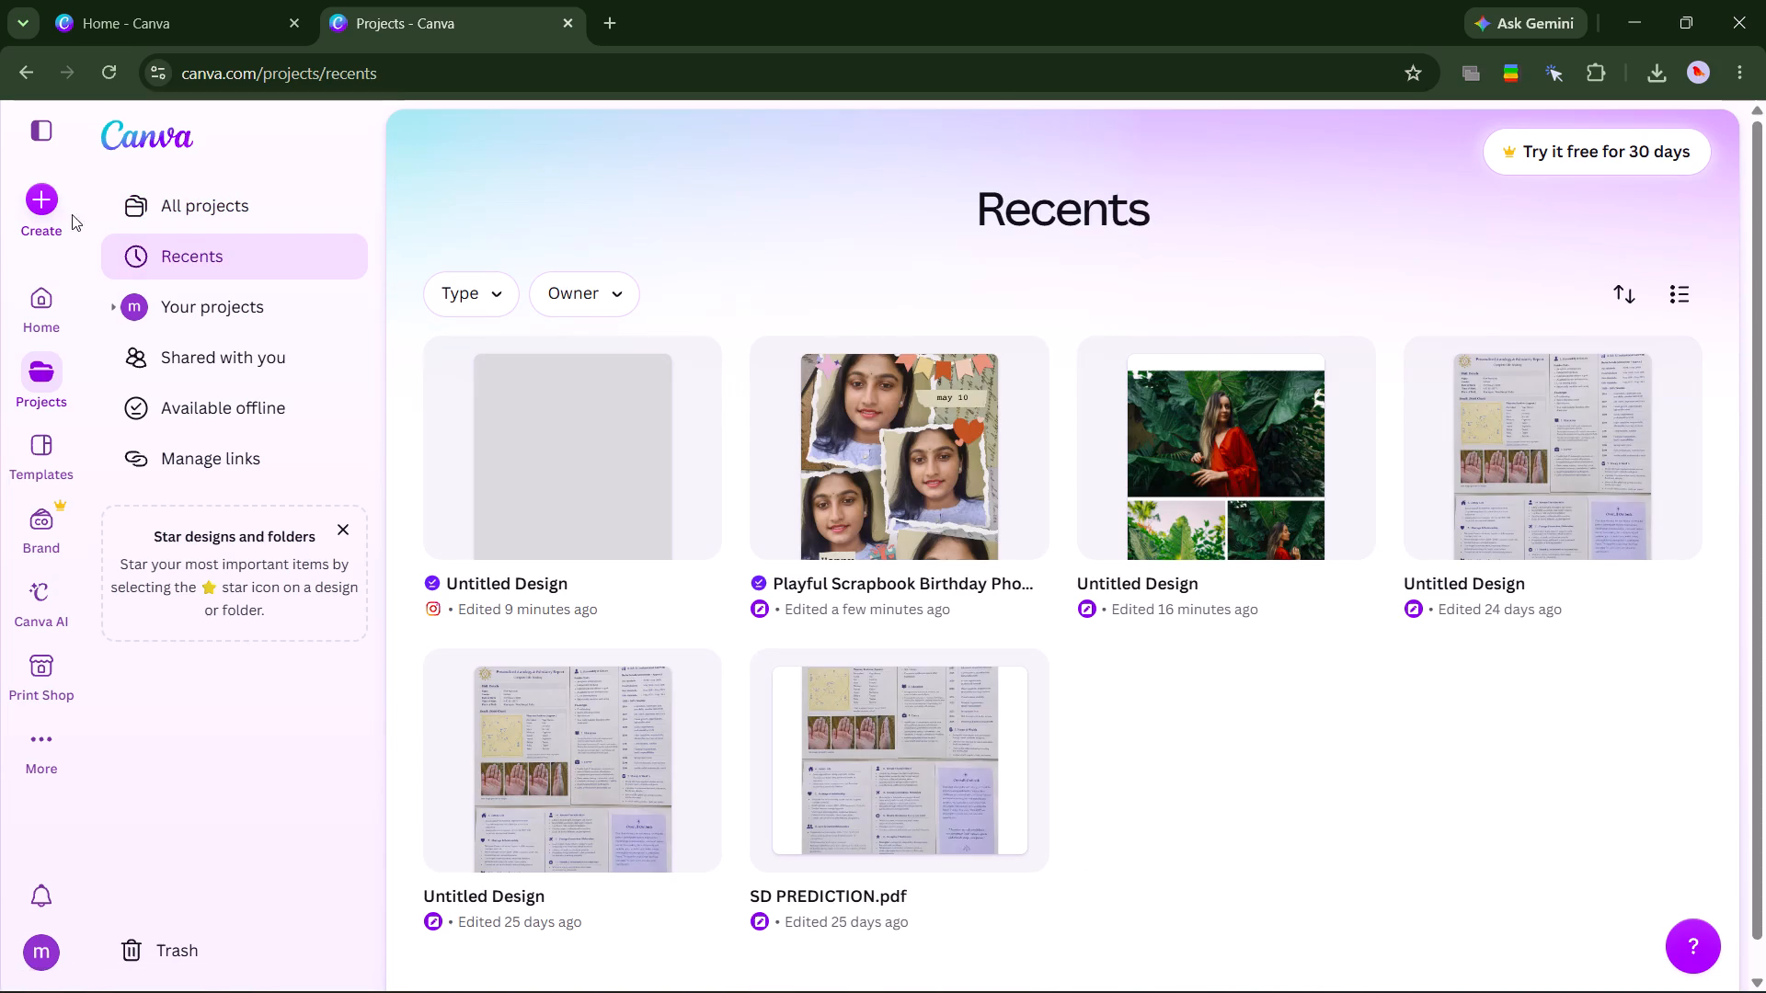
Return to the home page and start a design from the Green and White Photographic Birthday Your Story template.
{"action": "left_click", "coordinate": [51, 299]}
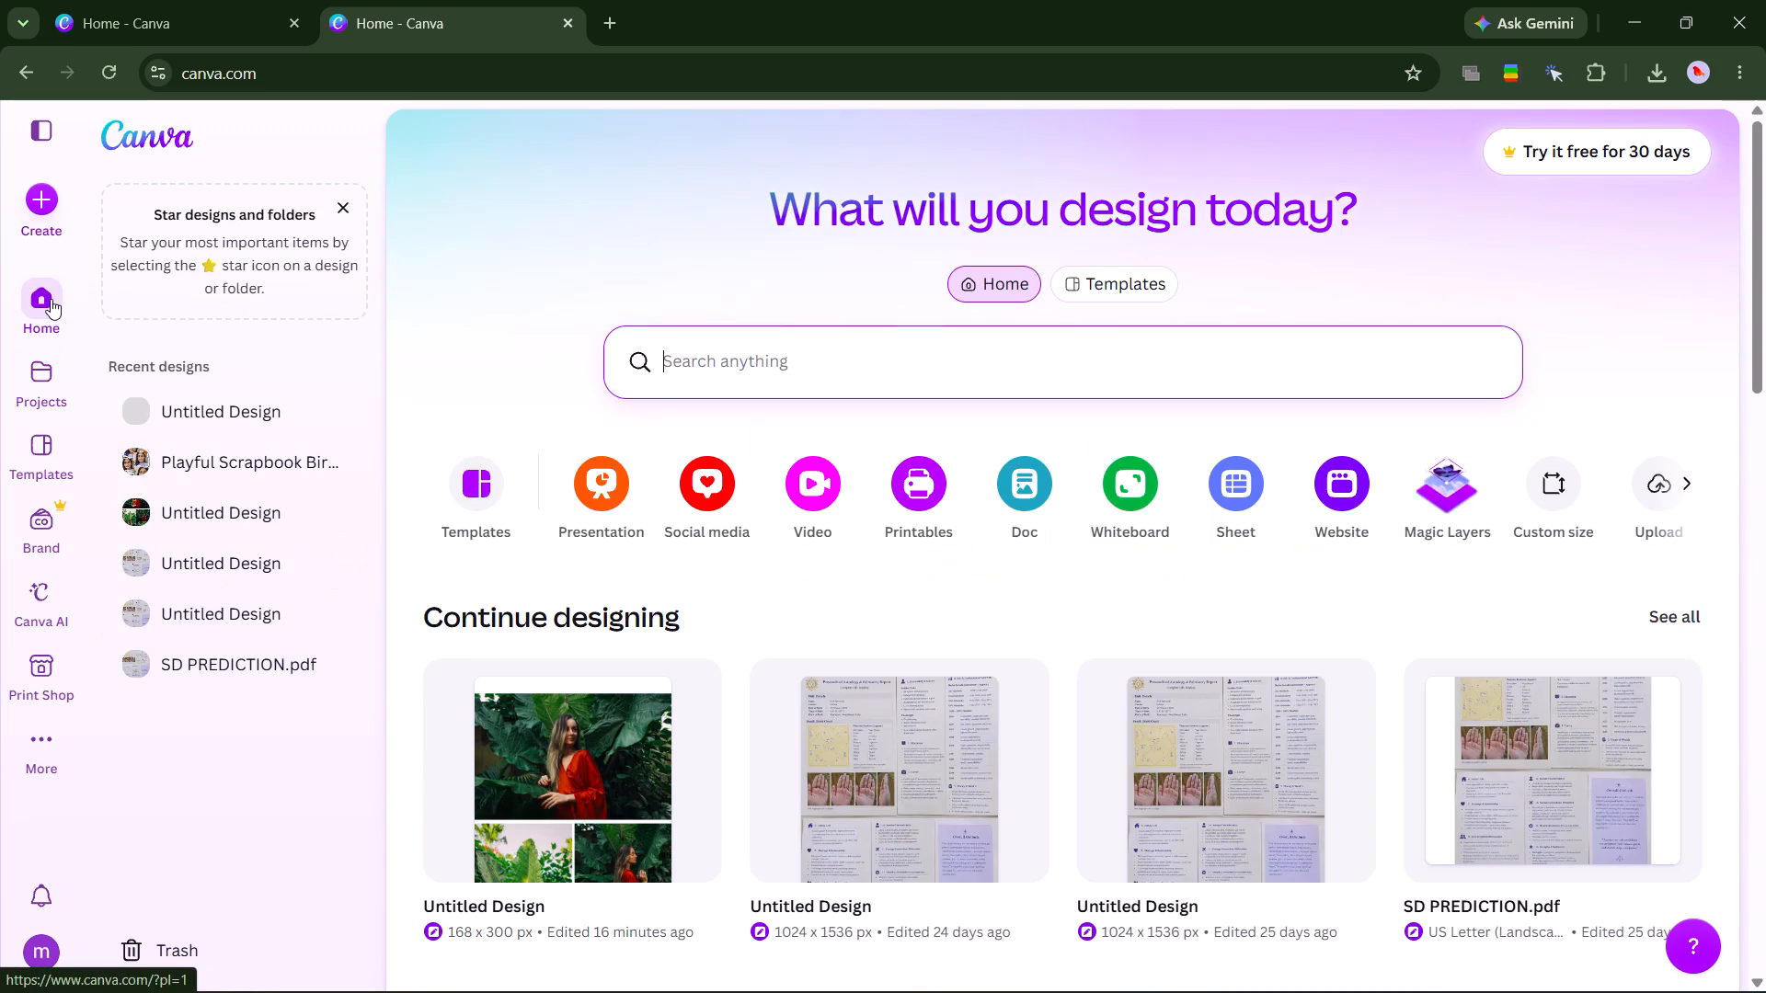
{"action": "scroll", "coordinate": [889, 568], "scroll_direction": "down", "scroll_amount": 4}
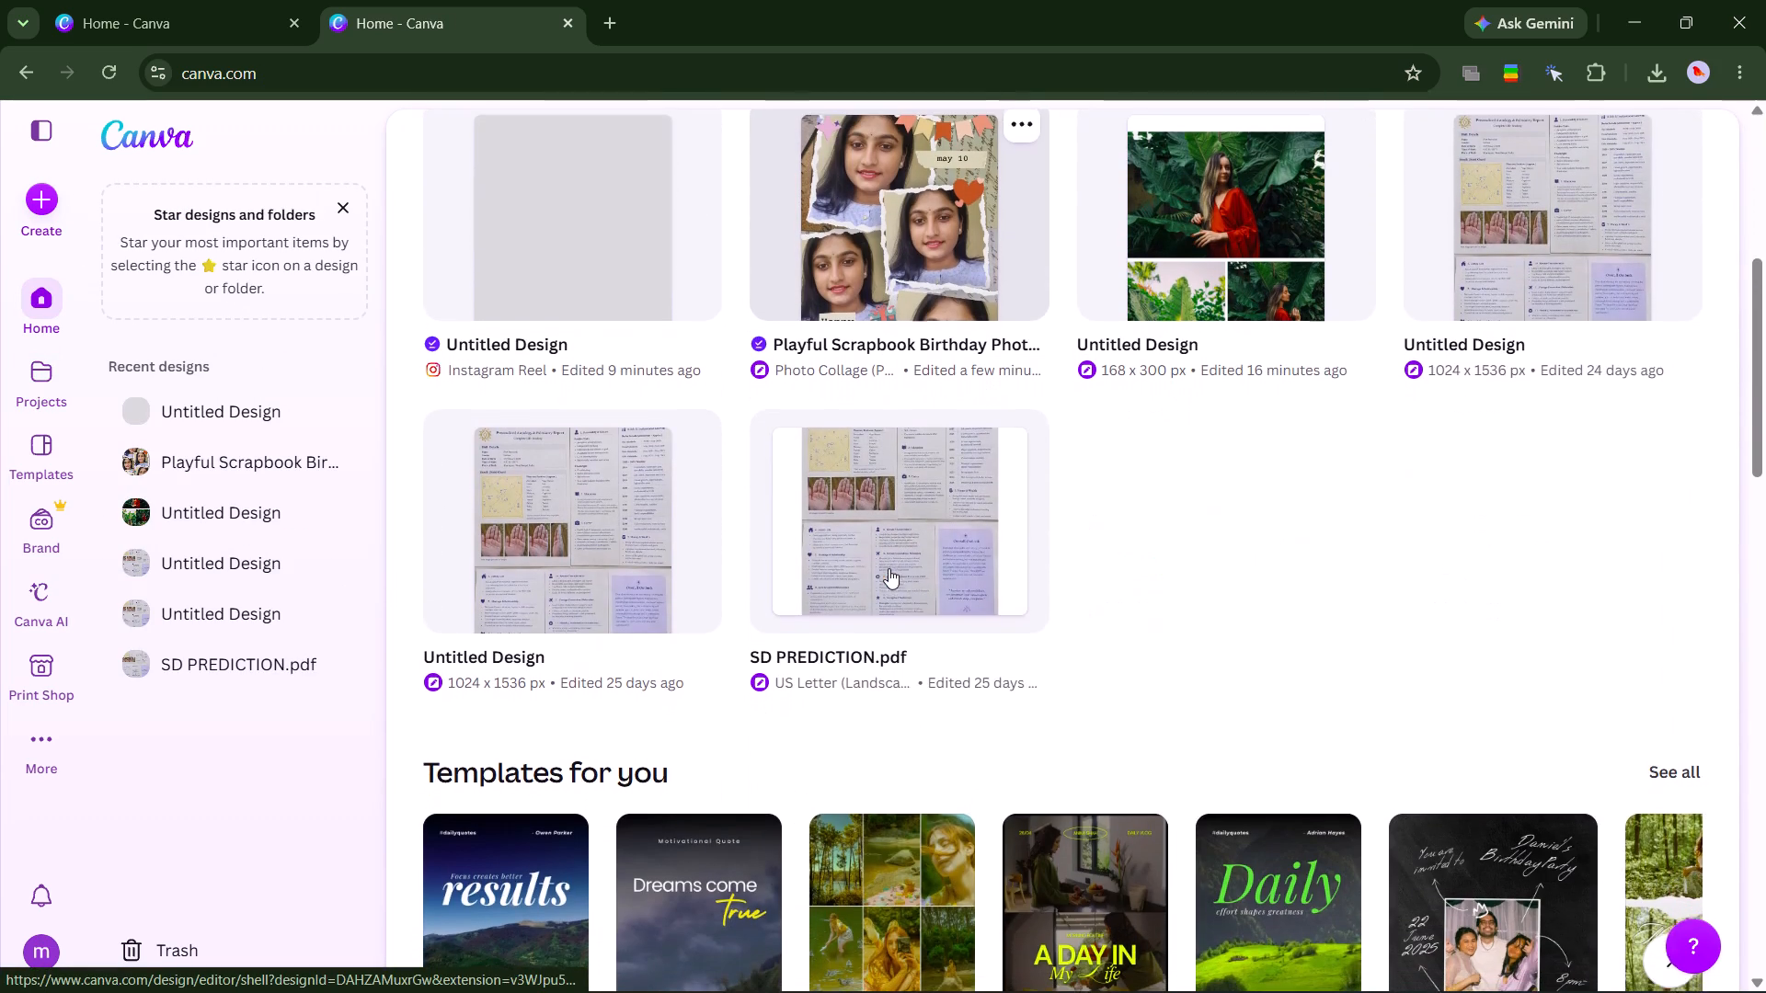
{"action": "scroll", "coordinate": [889, 568], "scroll_direction": "down", "scroll_amount": 2}
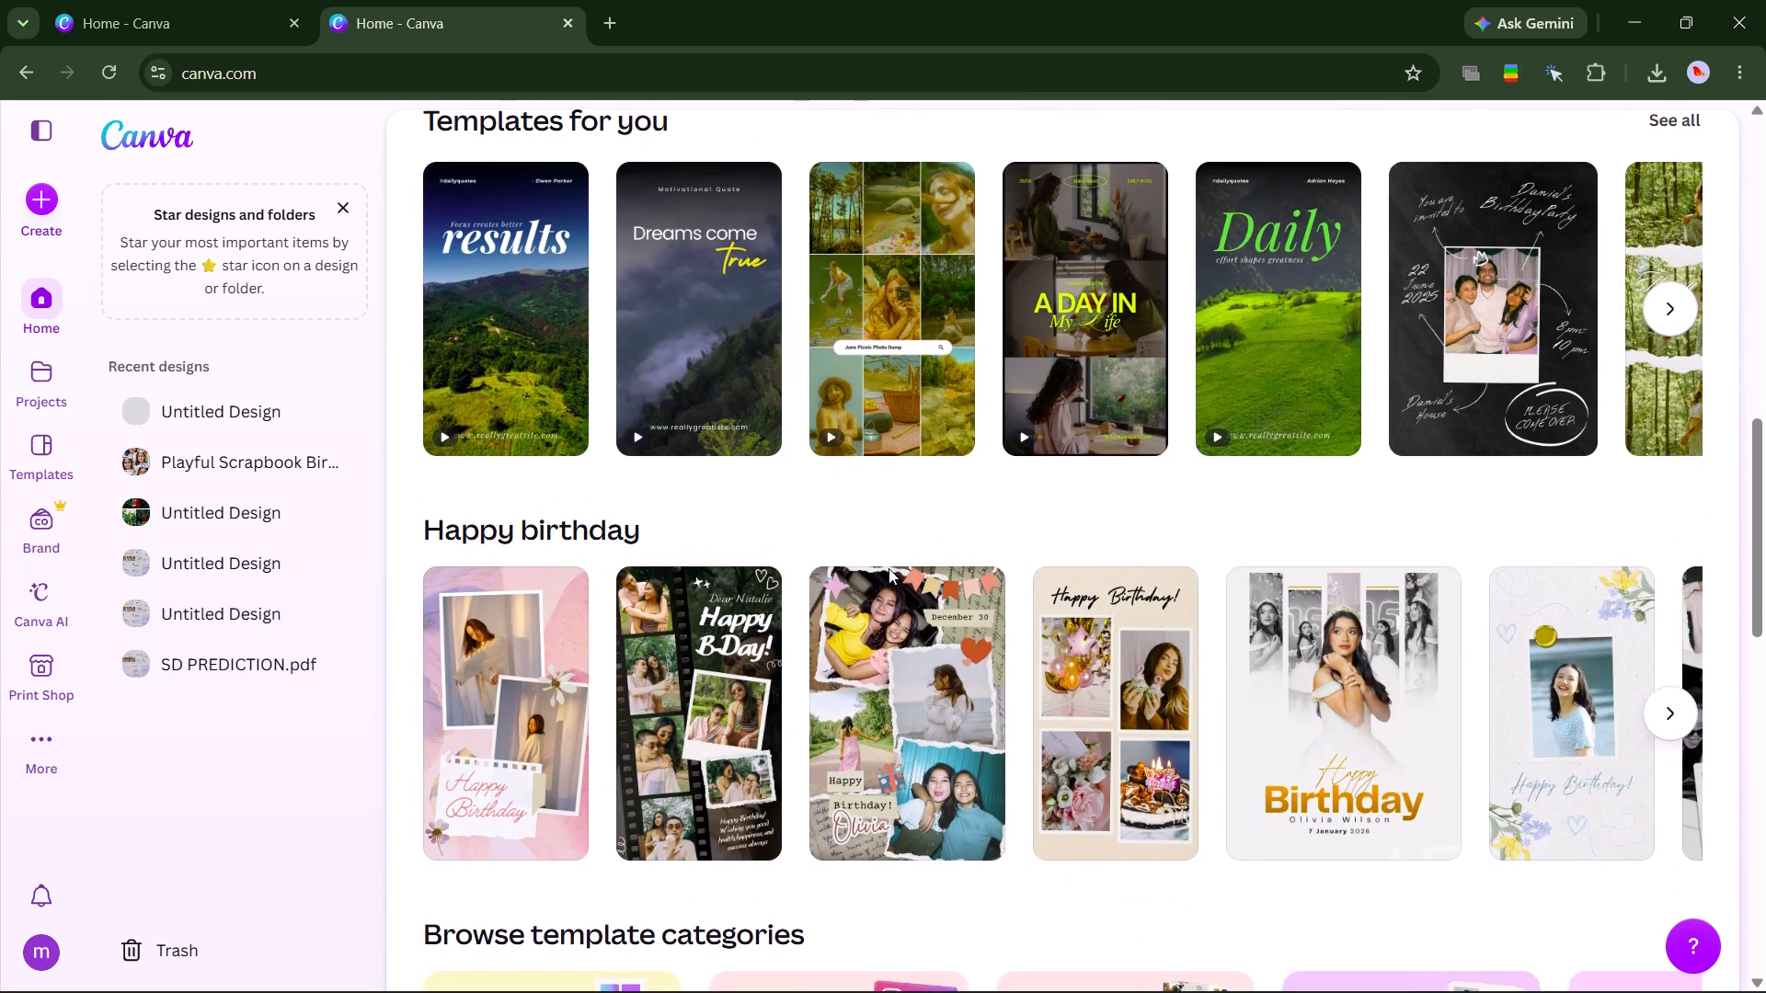
{"action": "scroll", "coordinate": [889, 568], "scroll_direction": "down", "scroll_amount": 1}
{"action": "scroll", "coordinate": [889, 568], "scroll_direction": "up", "scroll_amount": 1}
{"action": "scroll", "coordinate": [1312, 445], "scroll_direction": "left", "scroll_amount": 1}
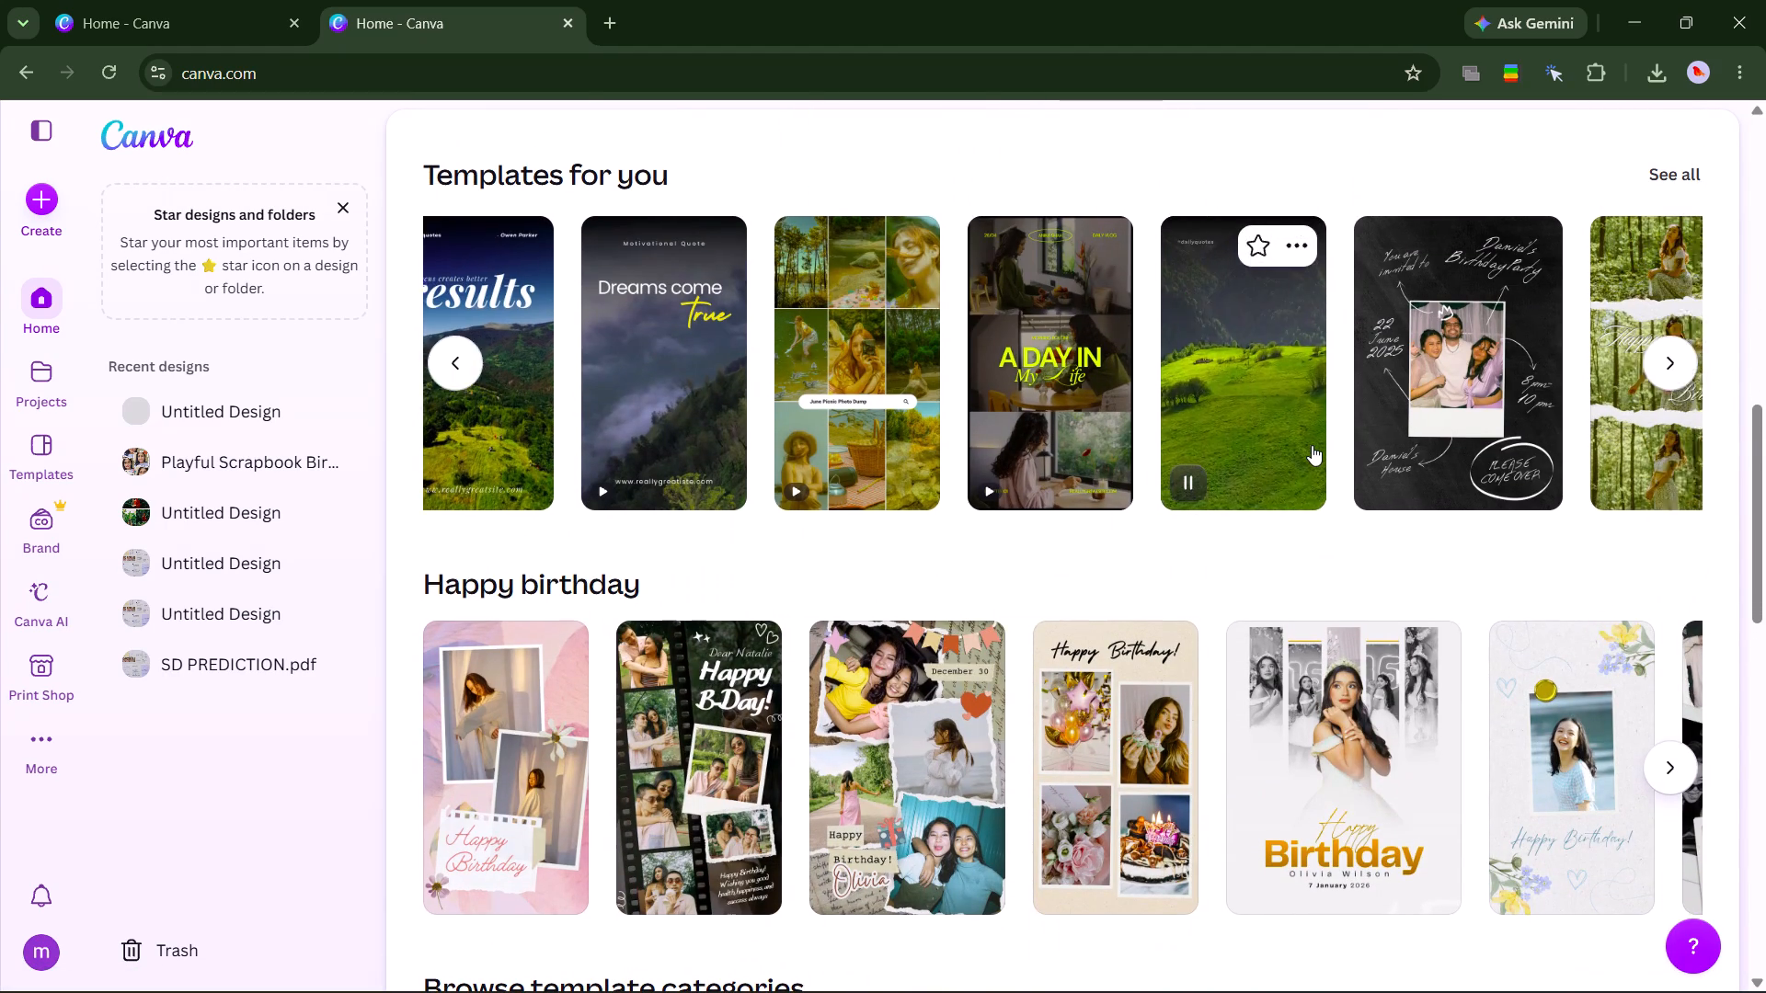
{"action": "scroll", "coordinate": [1312, 445], "scroll_direction": "left", "scroll_amount": 2}
{"action": "left_click", "coordinate": [1130, 431]}
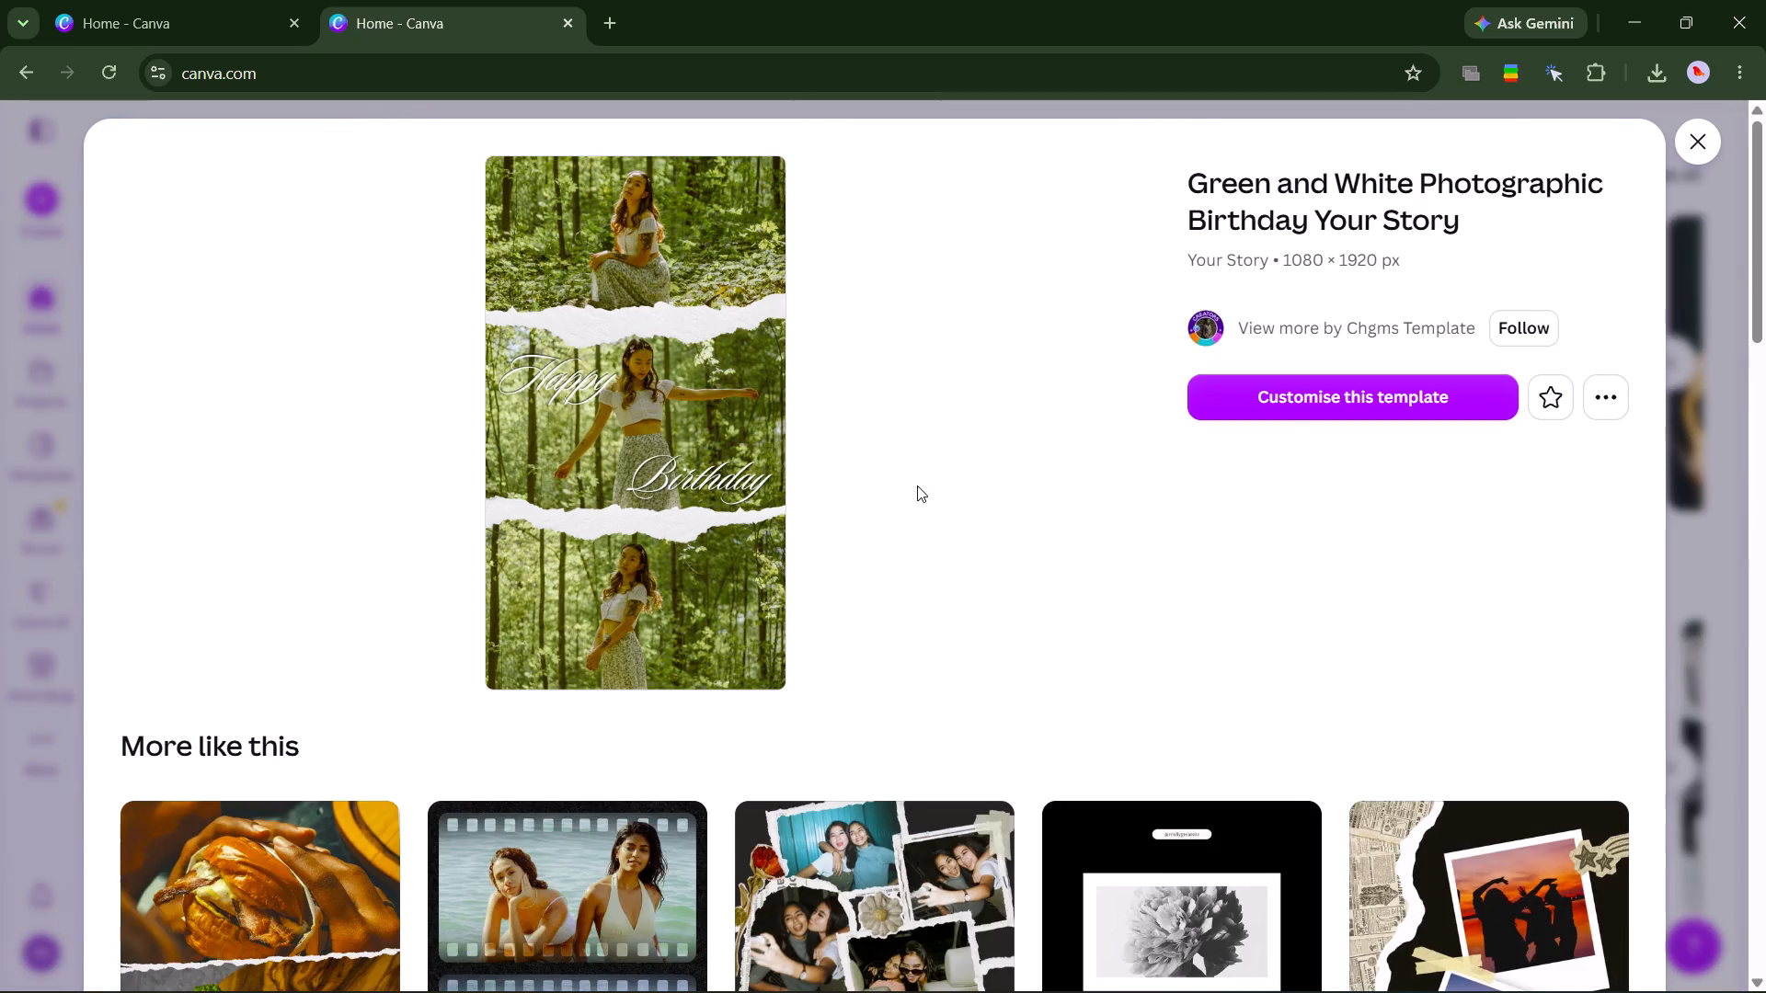
{"action": "left_click", "coordinate": [1287, 416]}
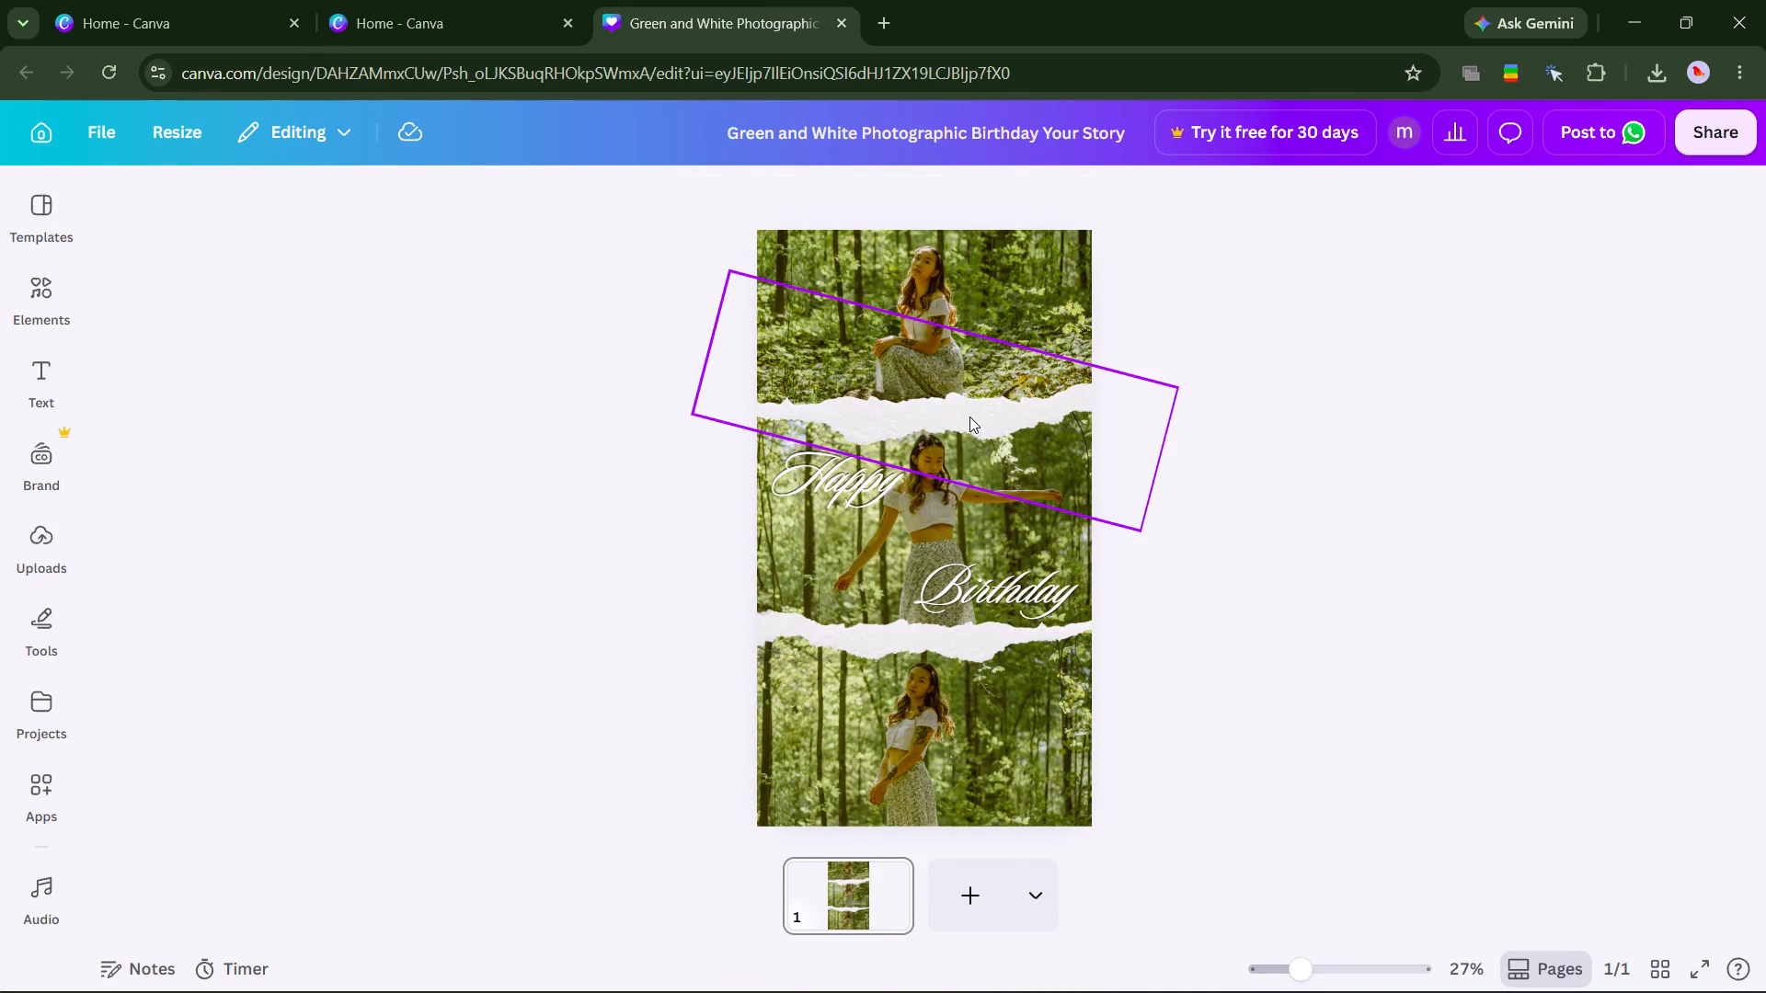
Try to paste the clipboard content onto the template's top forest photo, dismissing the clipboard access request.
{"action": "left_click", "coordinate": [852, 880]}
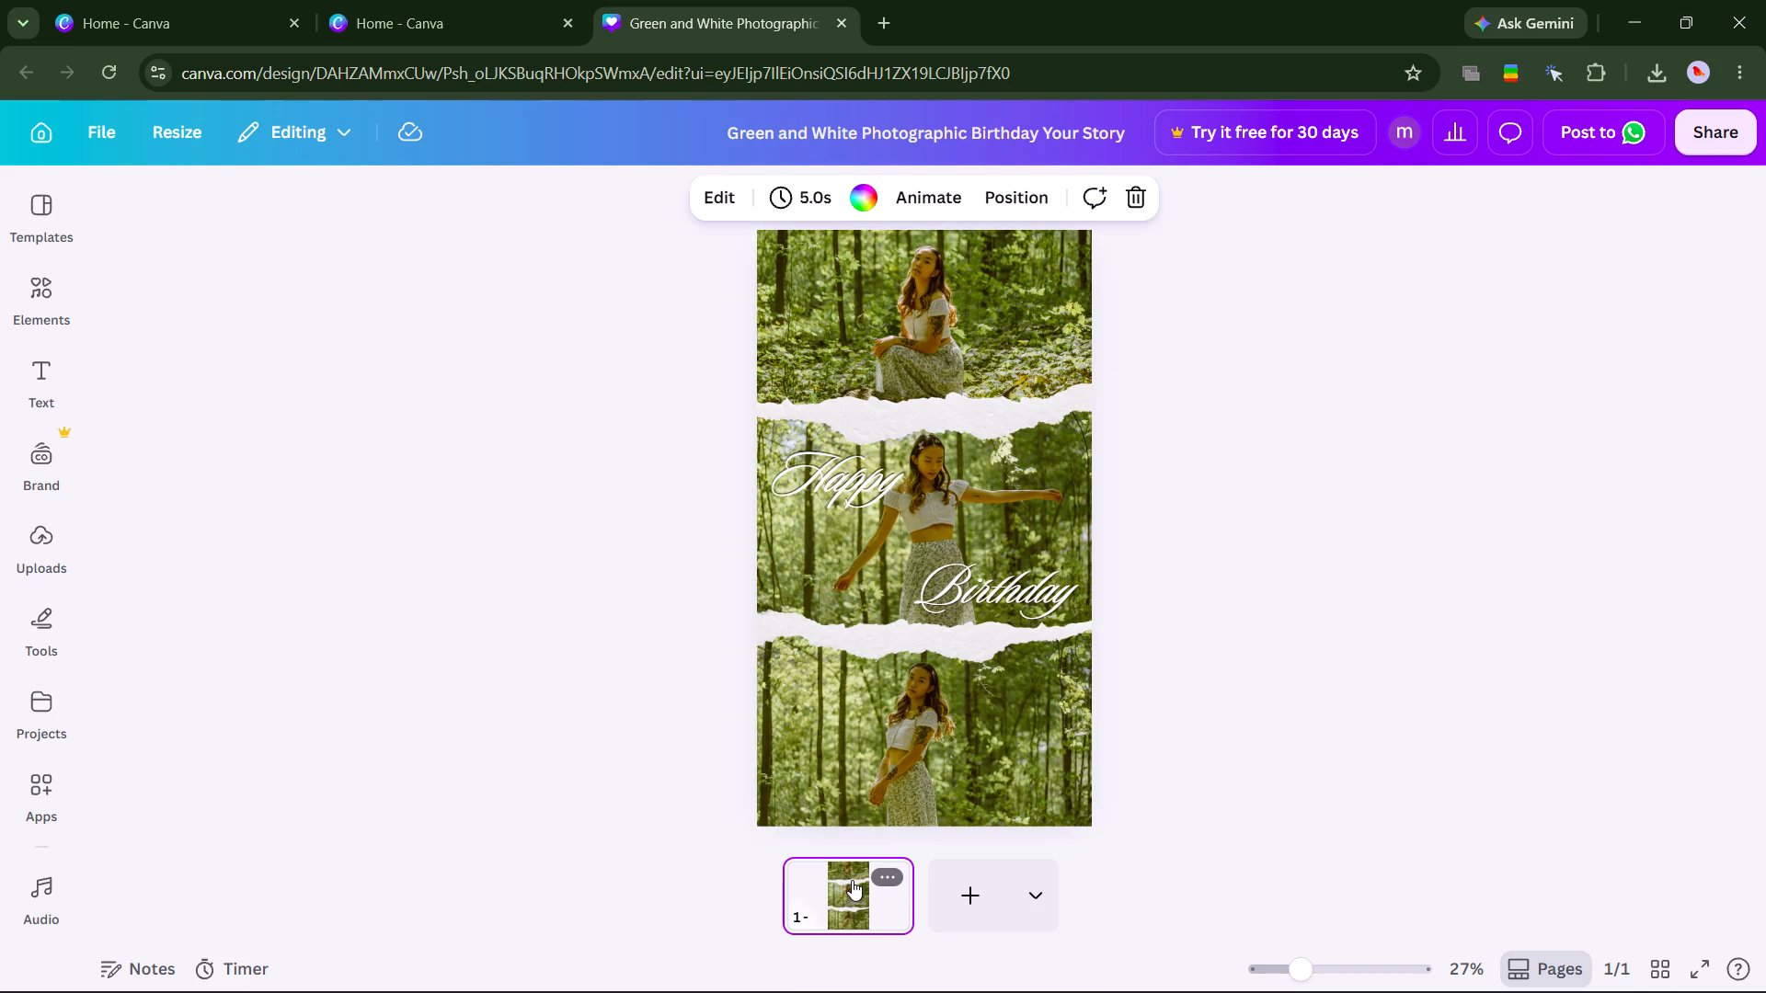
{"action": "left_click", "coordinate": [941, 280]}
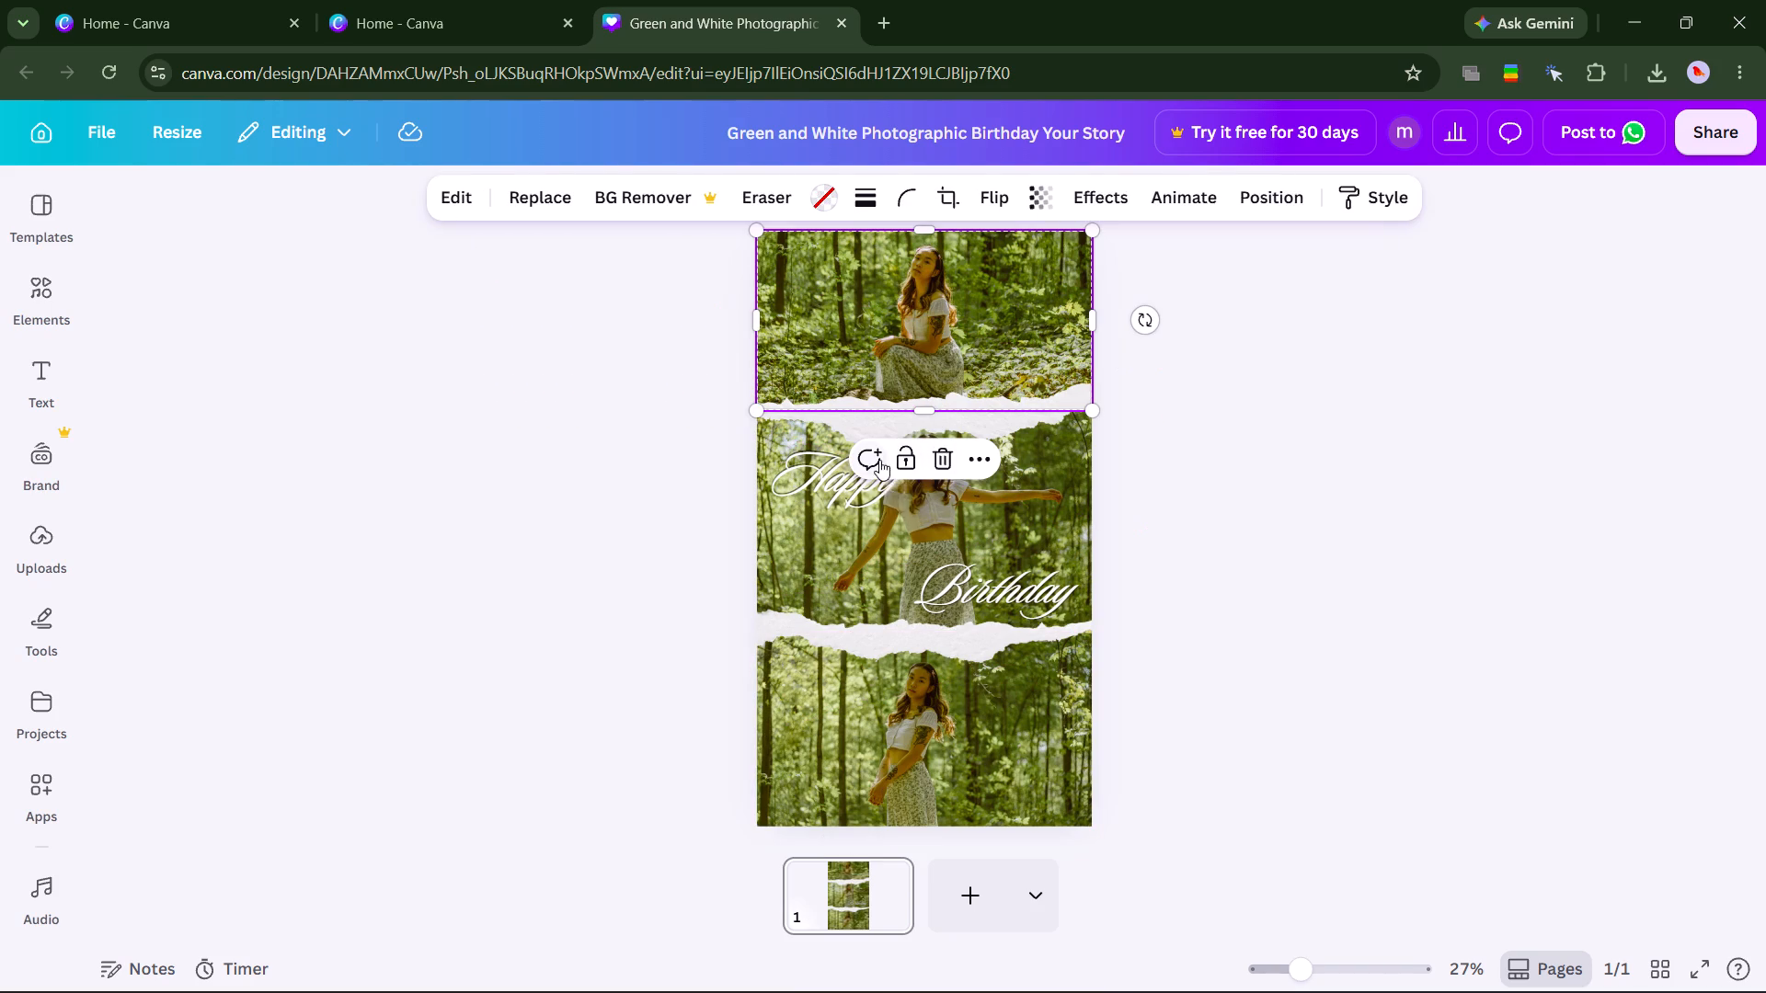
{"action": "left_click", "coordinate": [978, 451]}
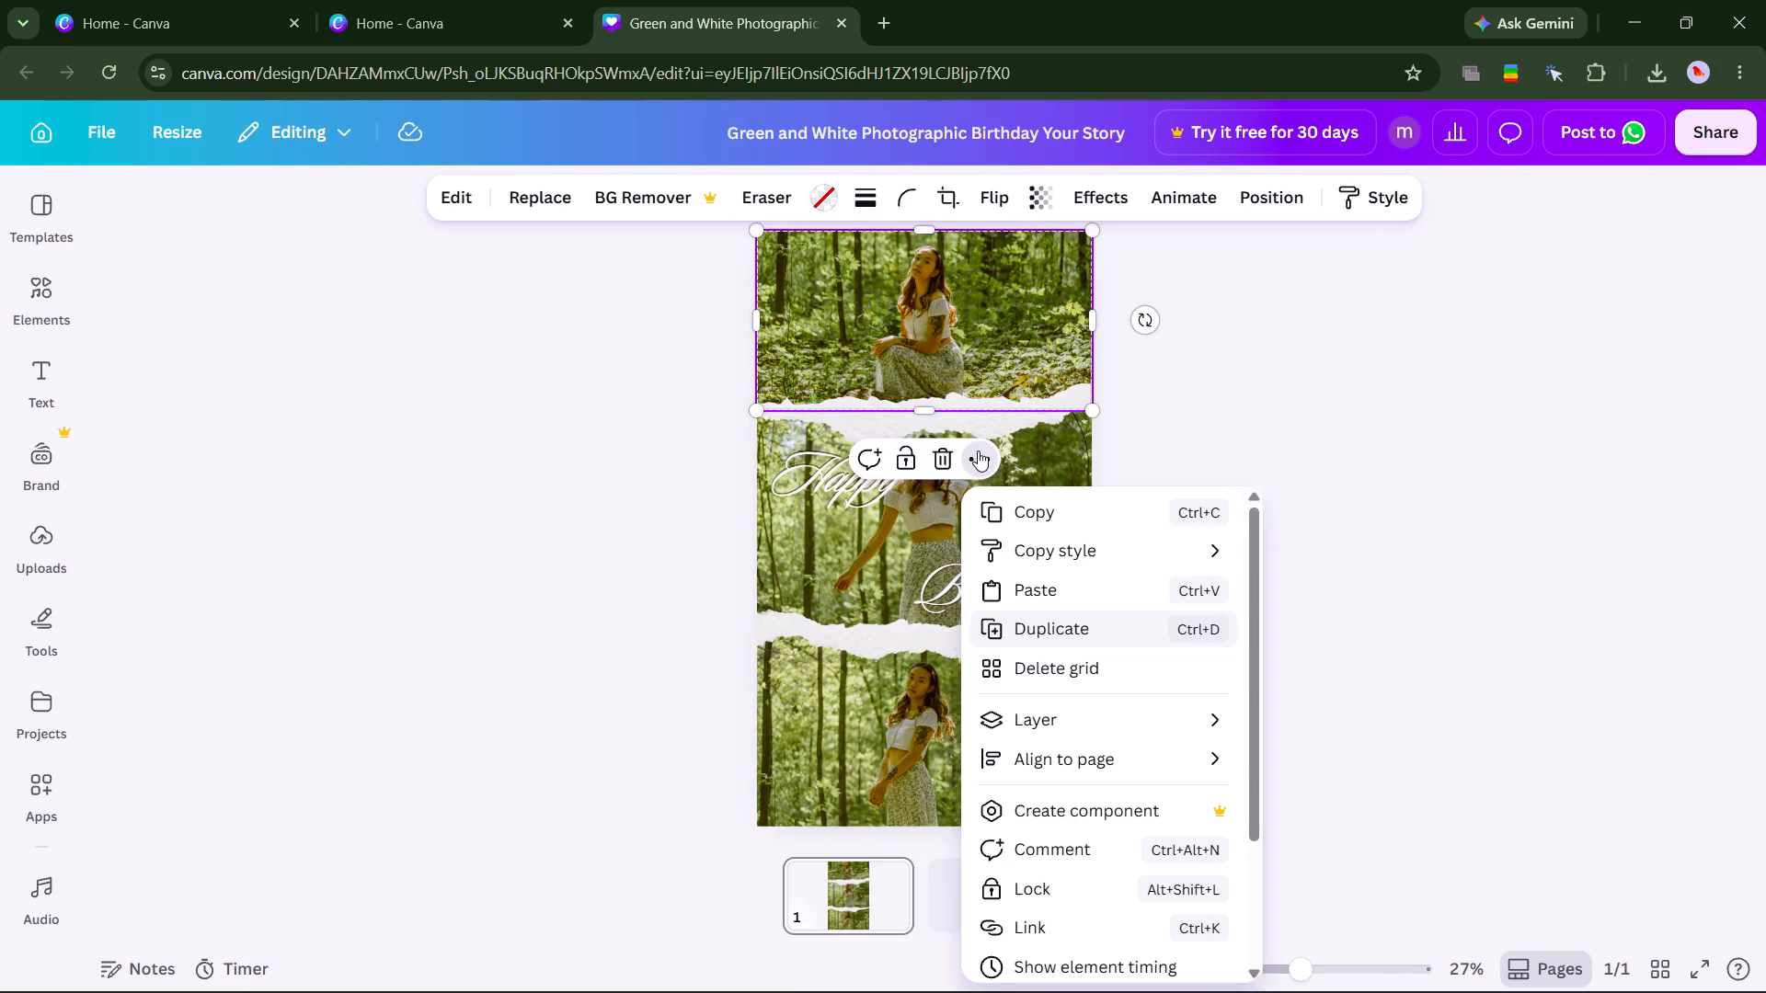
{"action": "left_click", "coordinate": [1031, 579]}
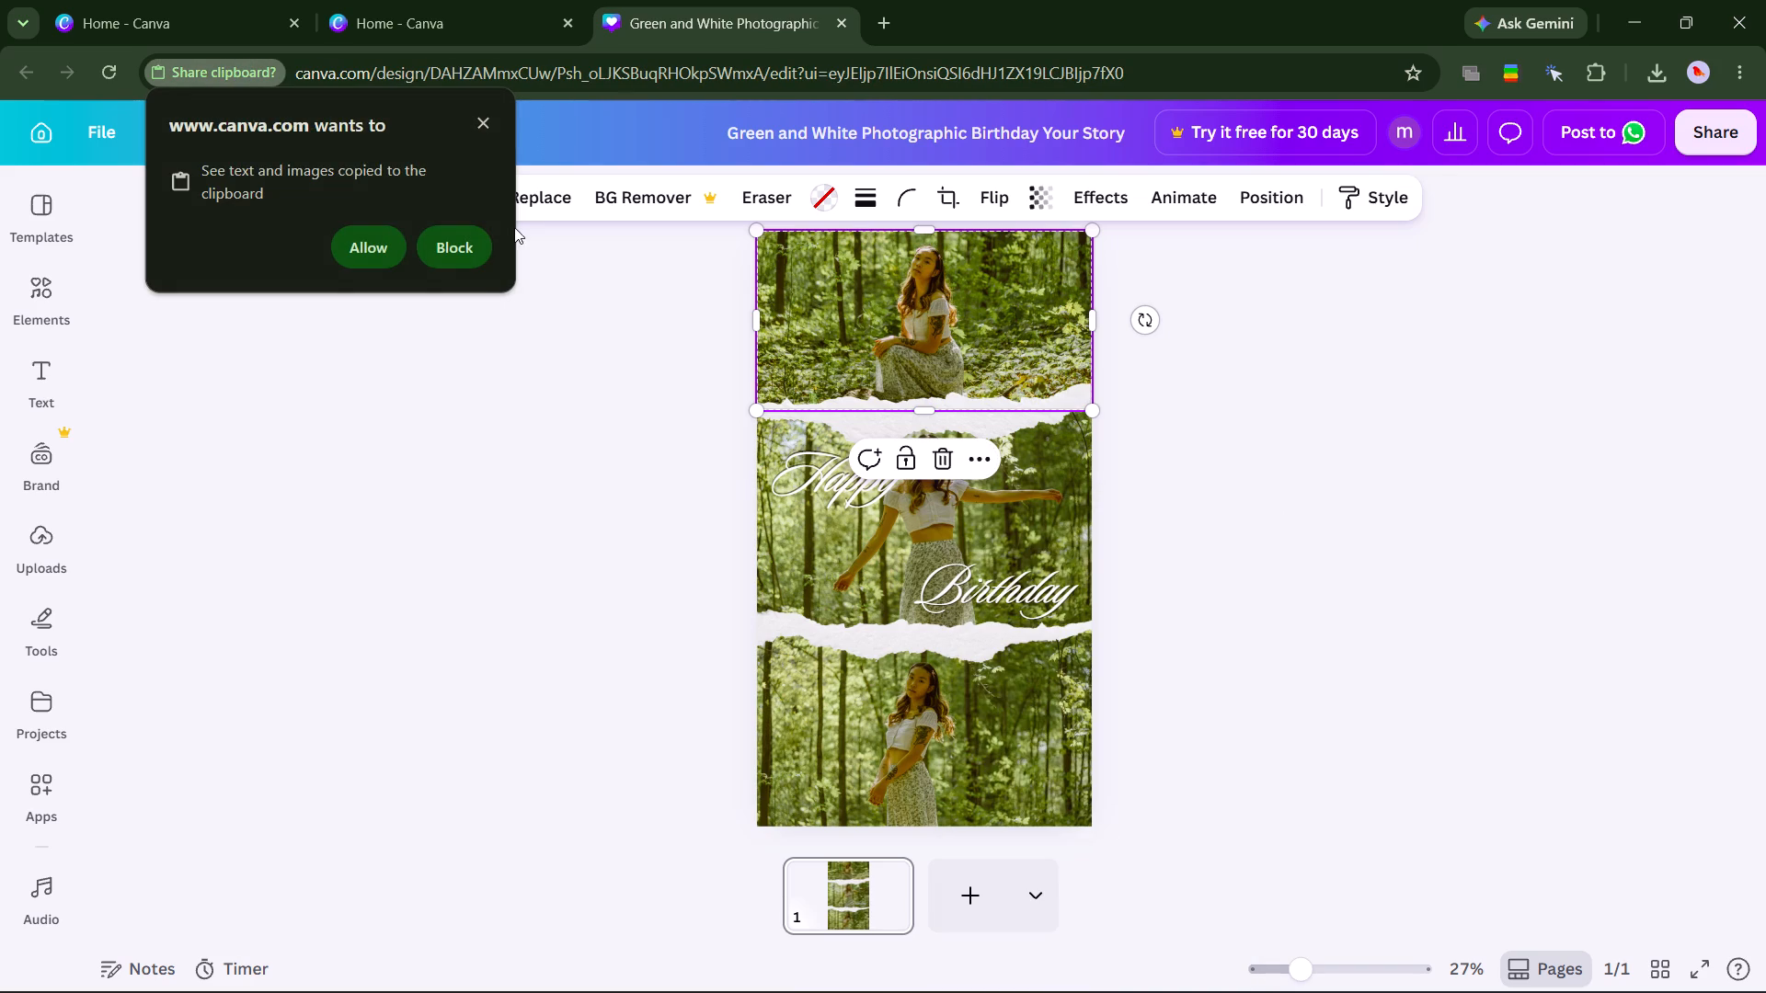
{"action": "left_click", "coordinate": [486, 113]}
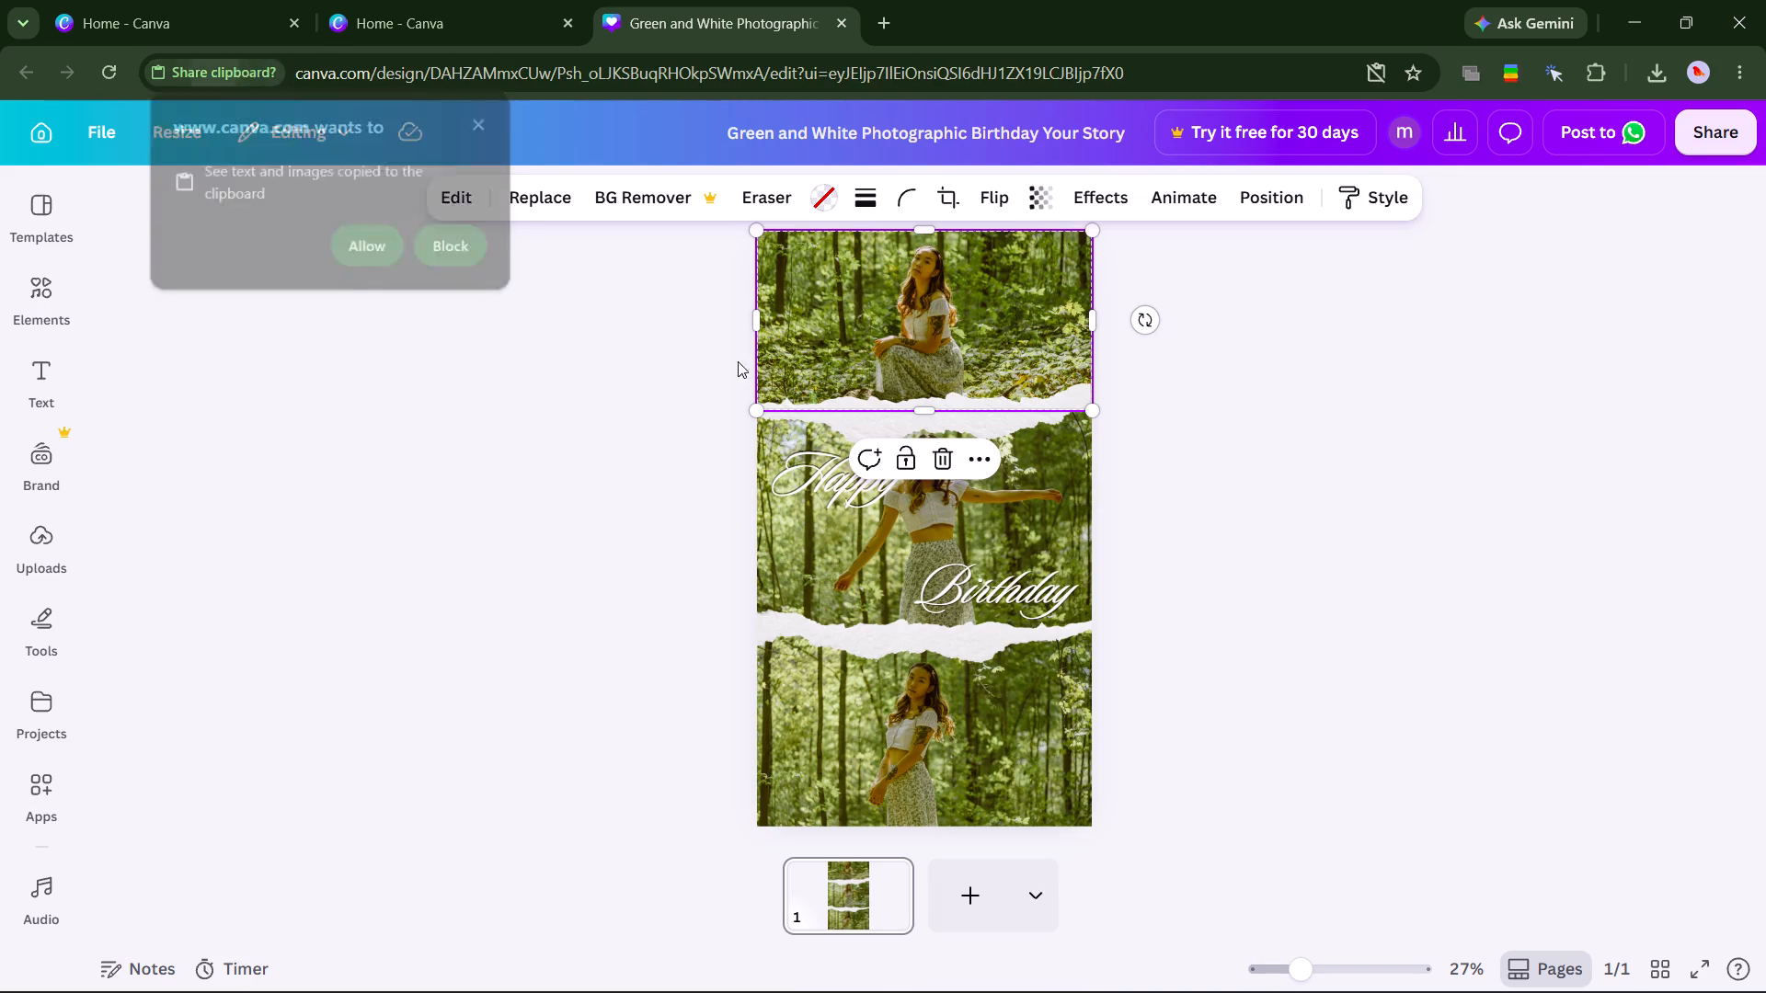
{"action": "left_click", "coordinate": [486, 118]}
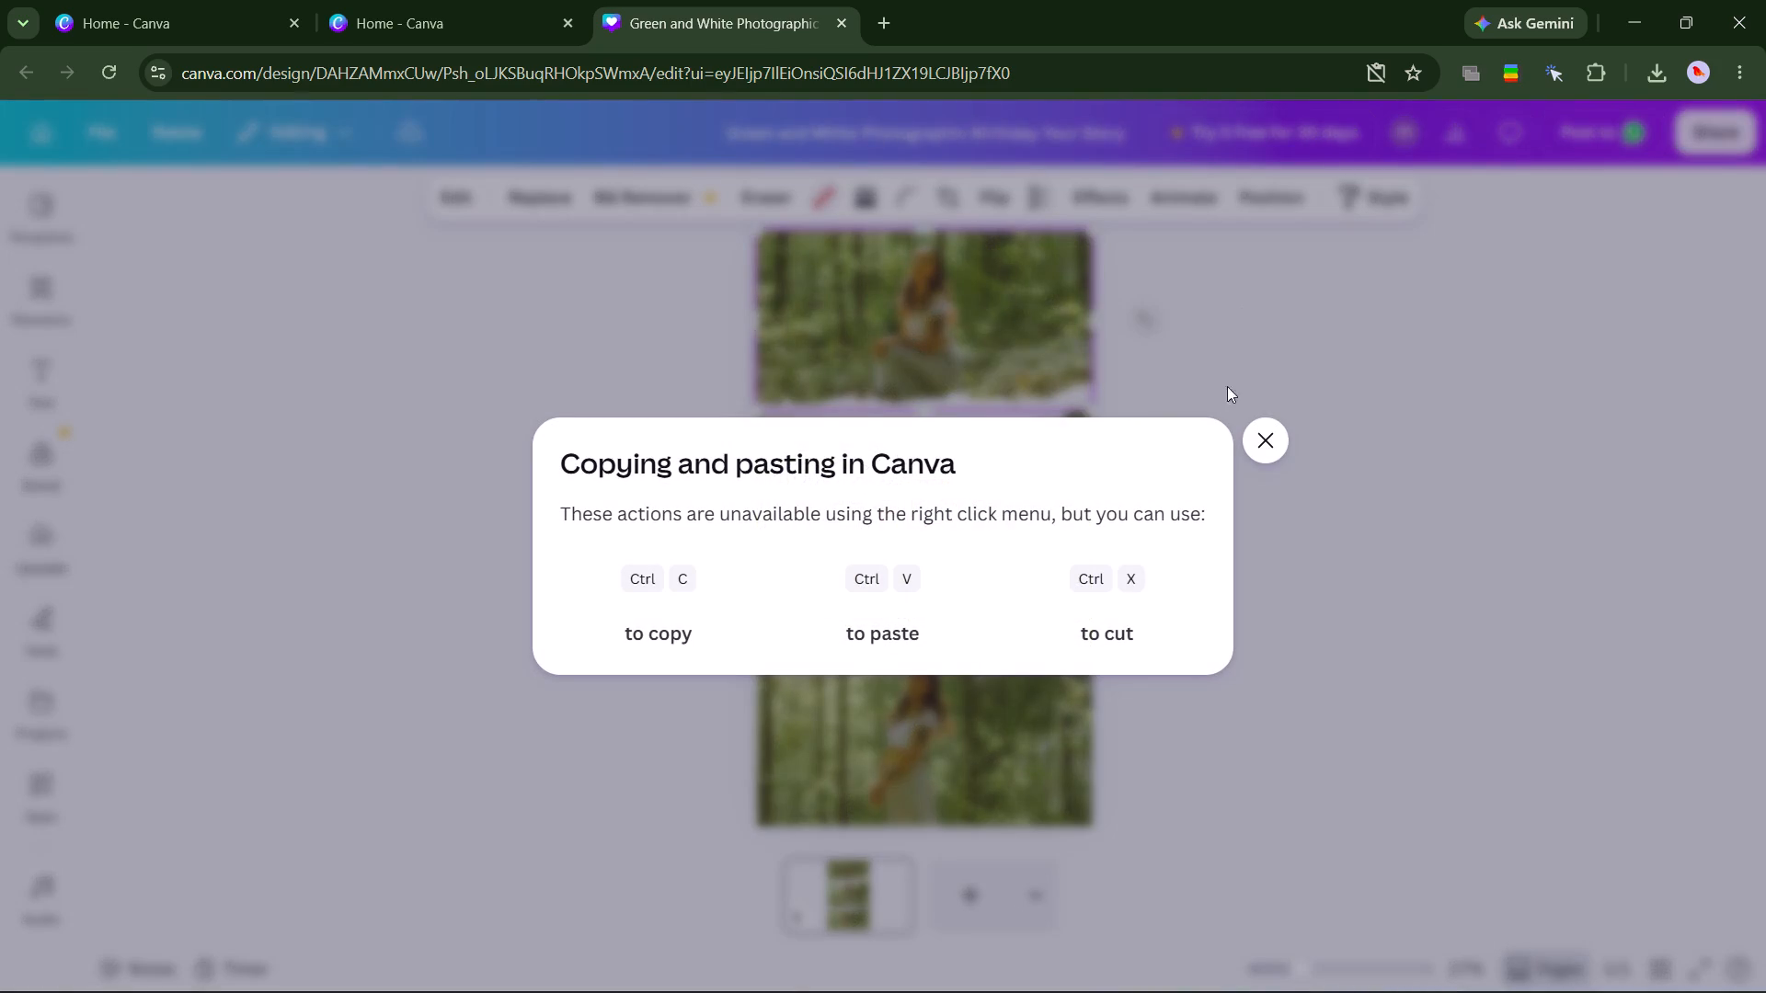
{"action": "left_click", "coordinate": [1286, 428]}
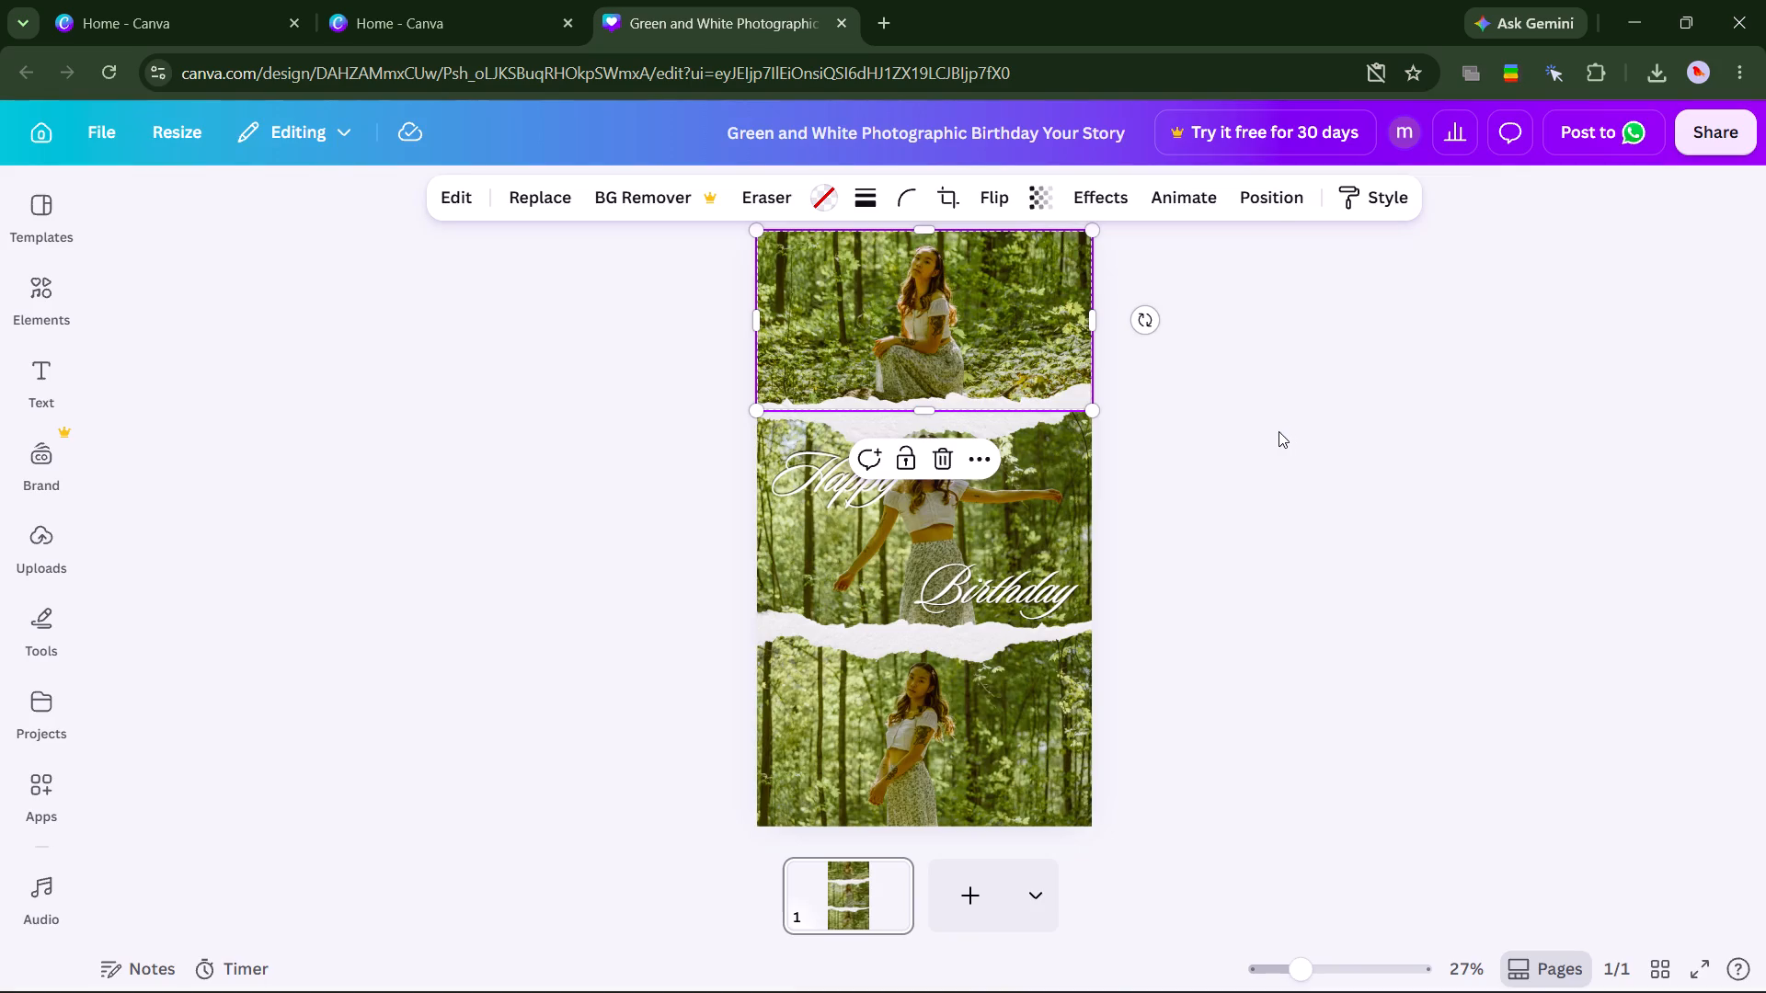
Select the bottom forest photo and view the actions available for it, without applying any.
{"action": "left_click", "coordinate": [956, 703]}
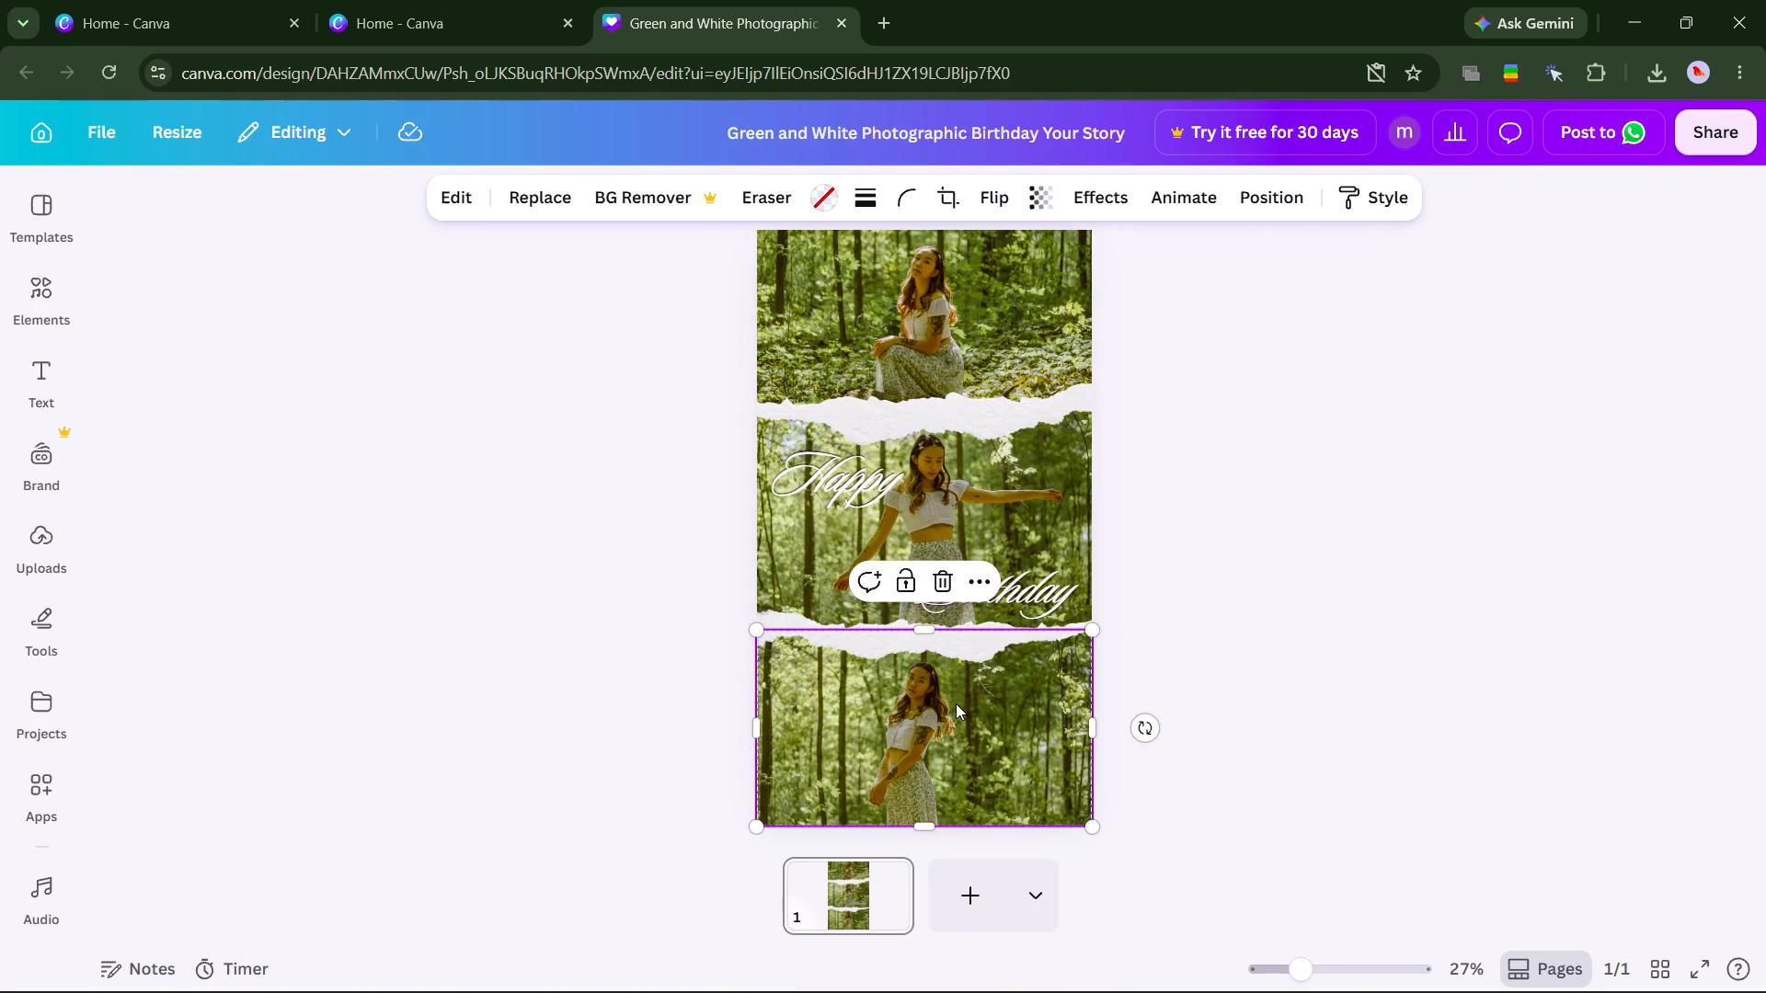
{"action": "right_click_drag", "start_coordinate": [956, 703], "coordinate": [957, 754]}
{"action": "left_click", "coordinate": [957, 754]}
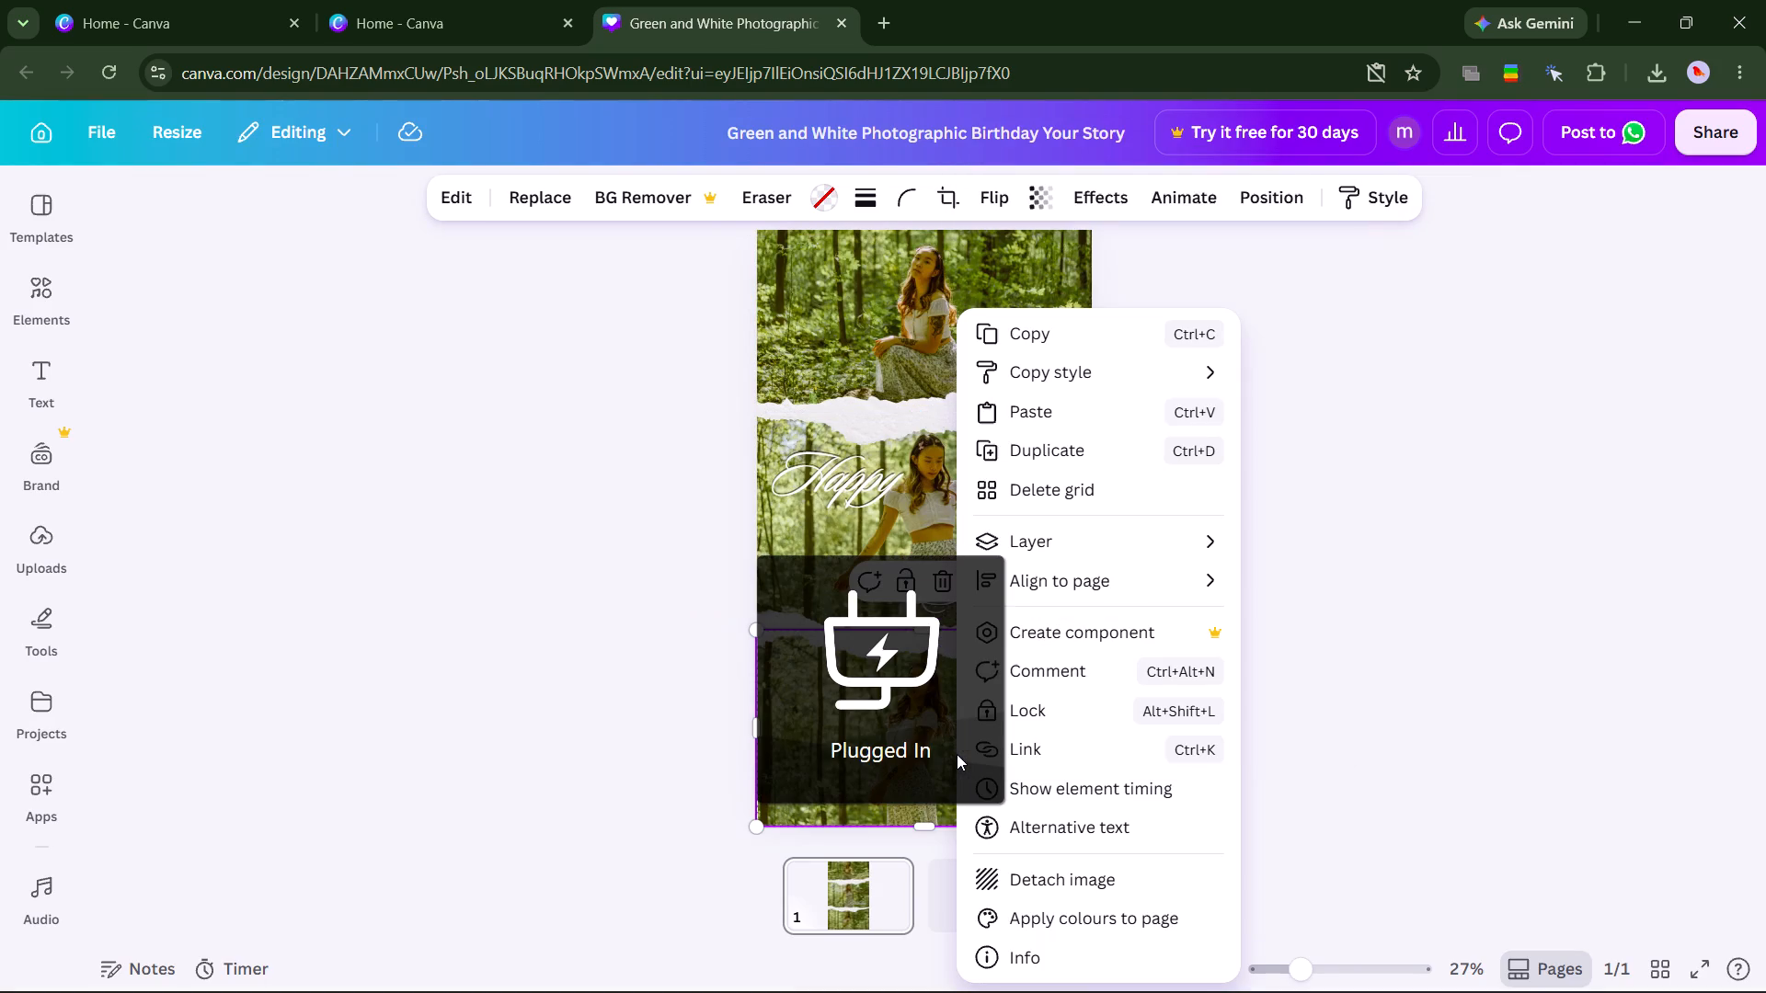
{"action": "left_click", "coordinate": [817, 778]}
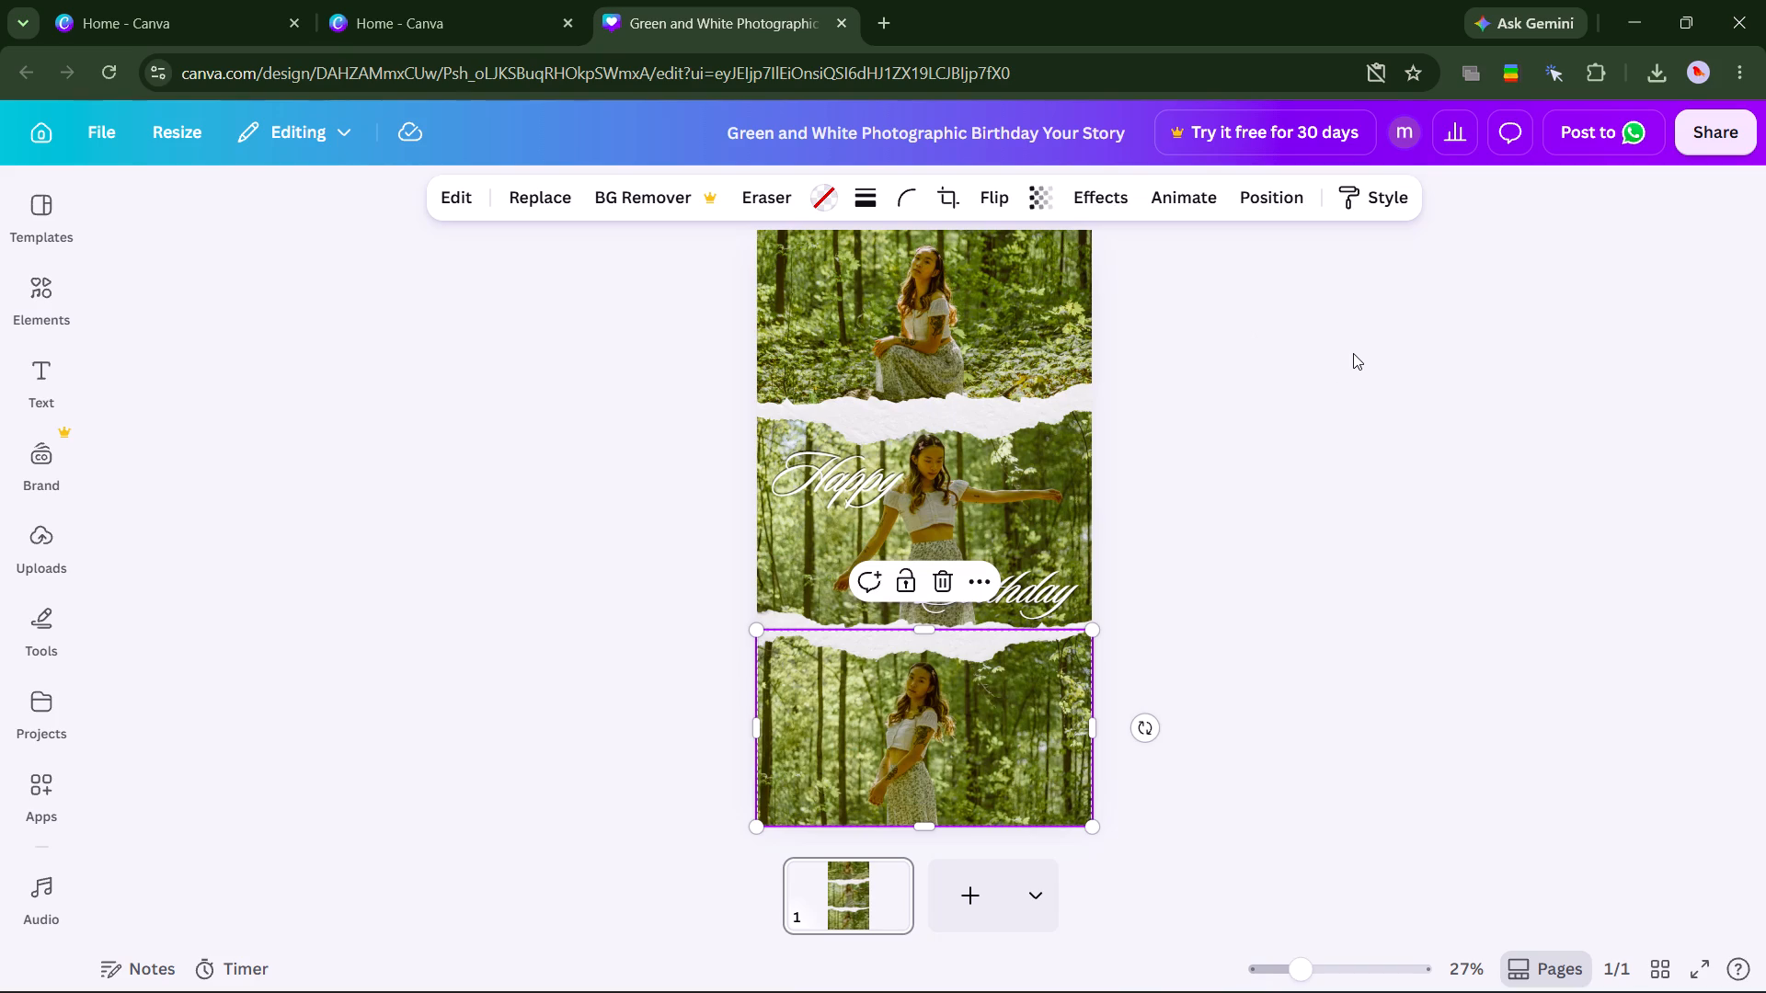
Deselect the bottom forest photo and close the birthday story design and both Canva home tabs, ending the Chrome session.
{"action": "left_click", "coordinate": [1353, 353]}
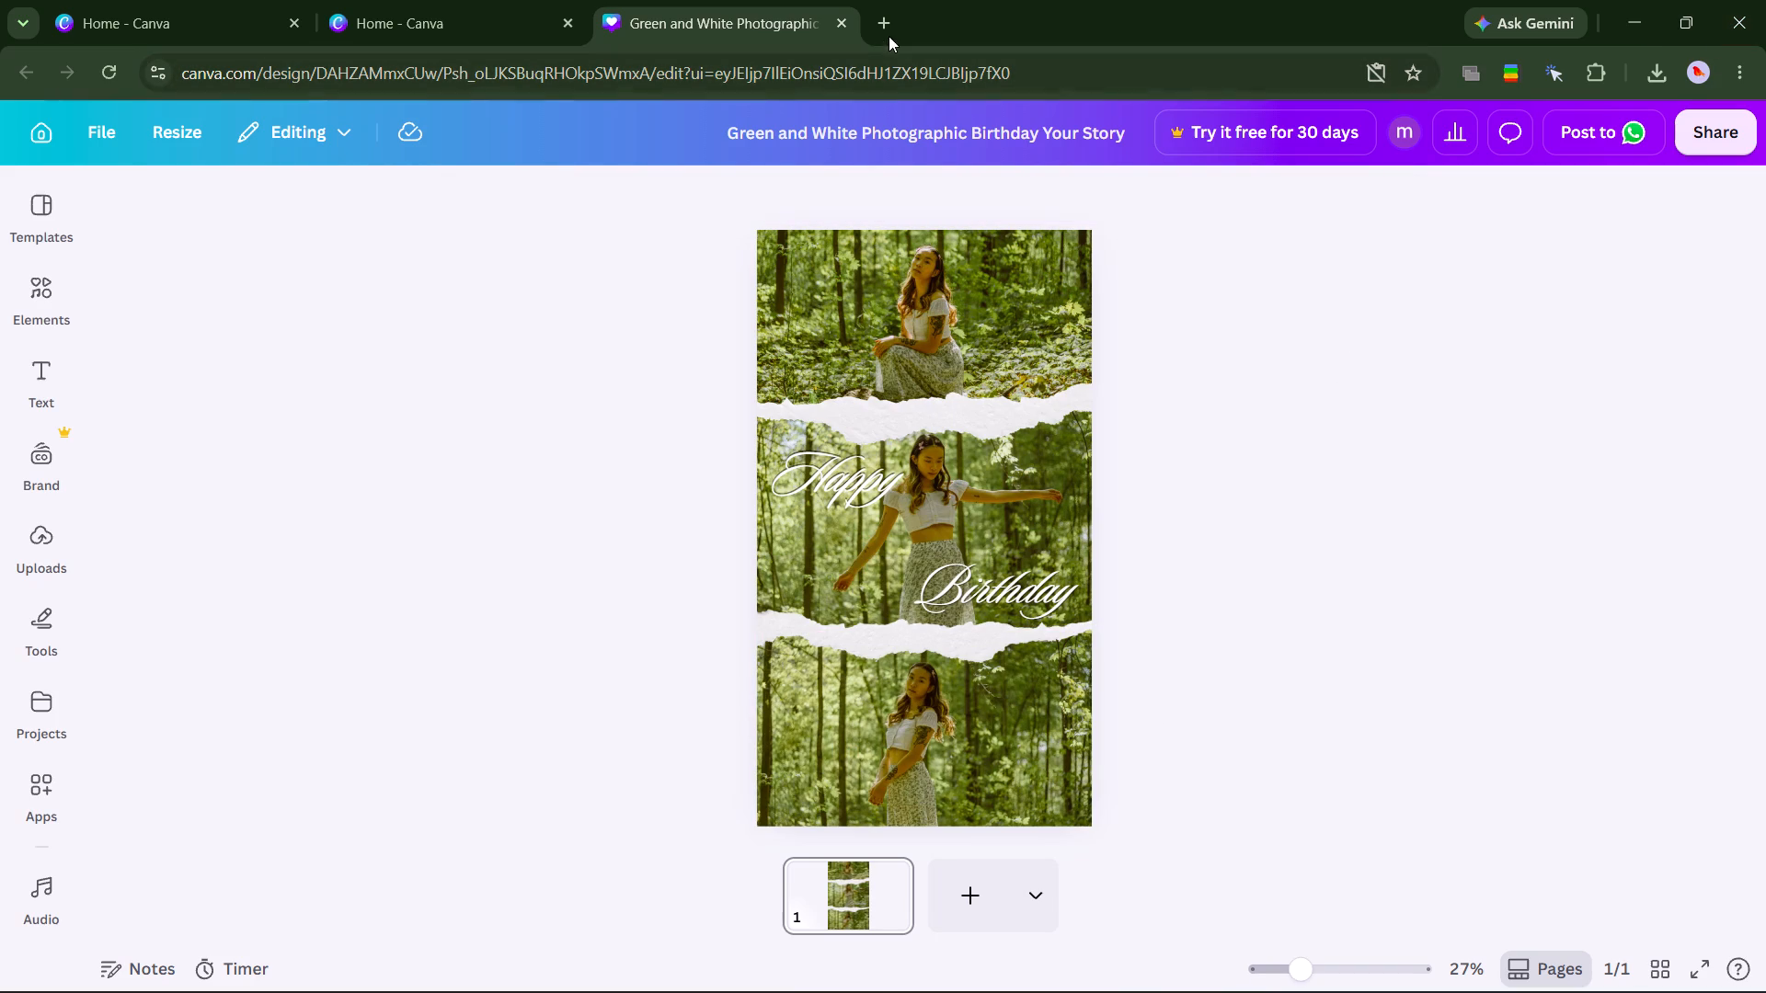
{"action": "left_click", "coordinate": [837, 15]}
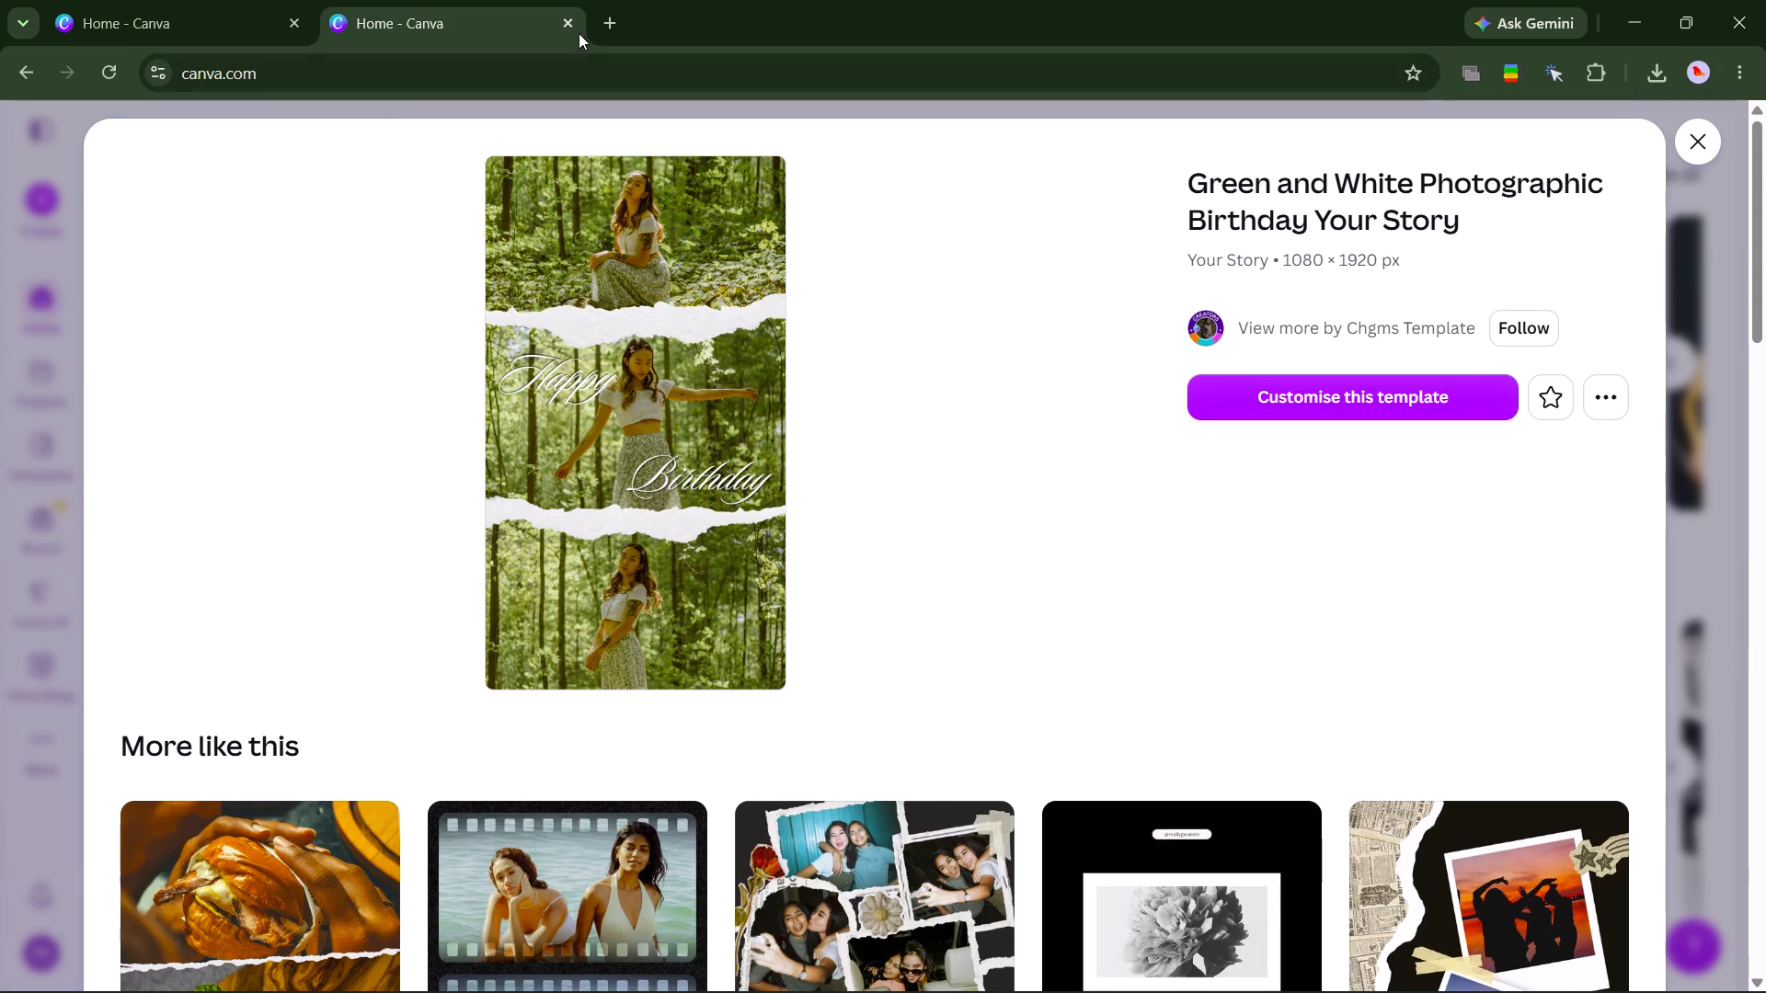
{"action": "left_click", "coordinate": [571, 29]}
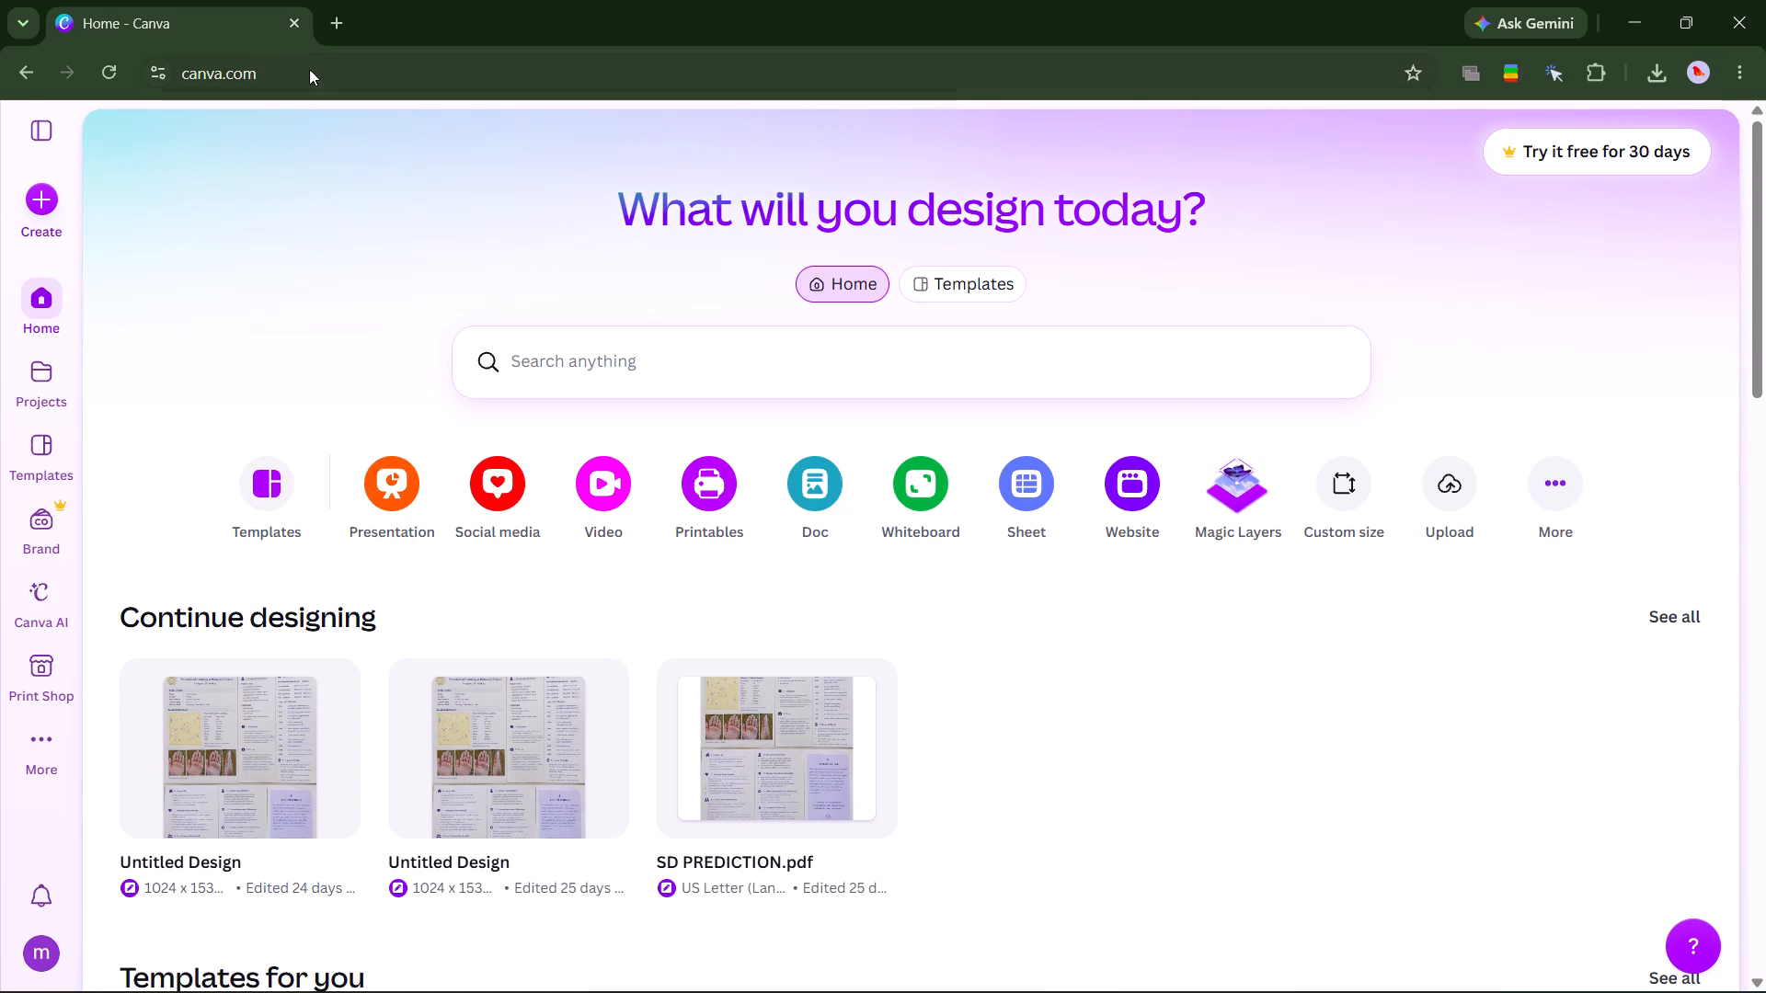
{"action": "left_click", "coordinate": [292, 29]}
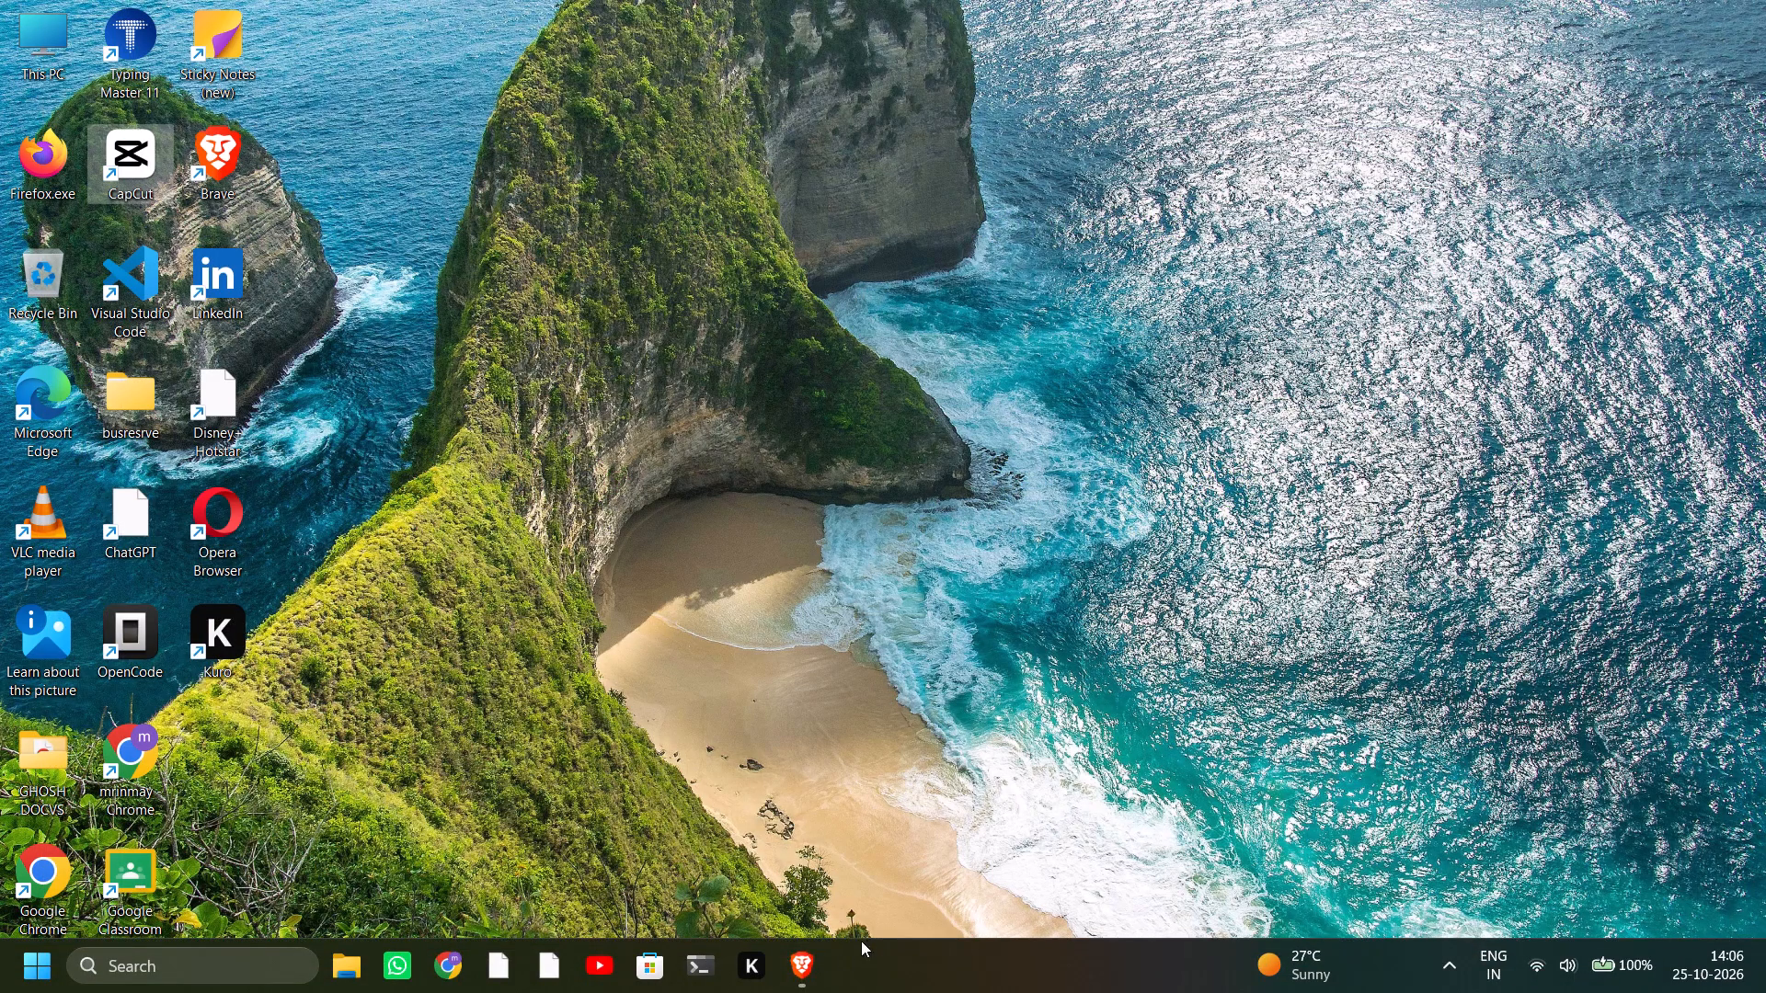
Switch to the Brave browser showing the ReactJS Full Course video and maximise its window.
{"action": "left_click", "coordinate": [809, 966]}
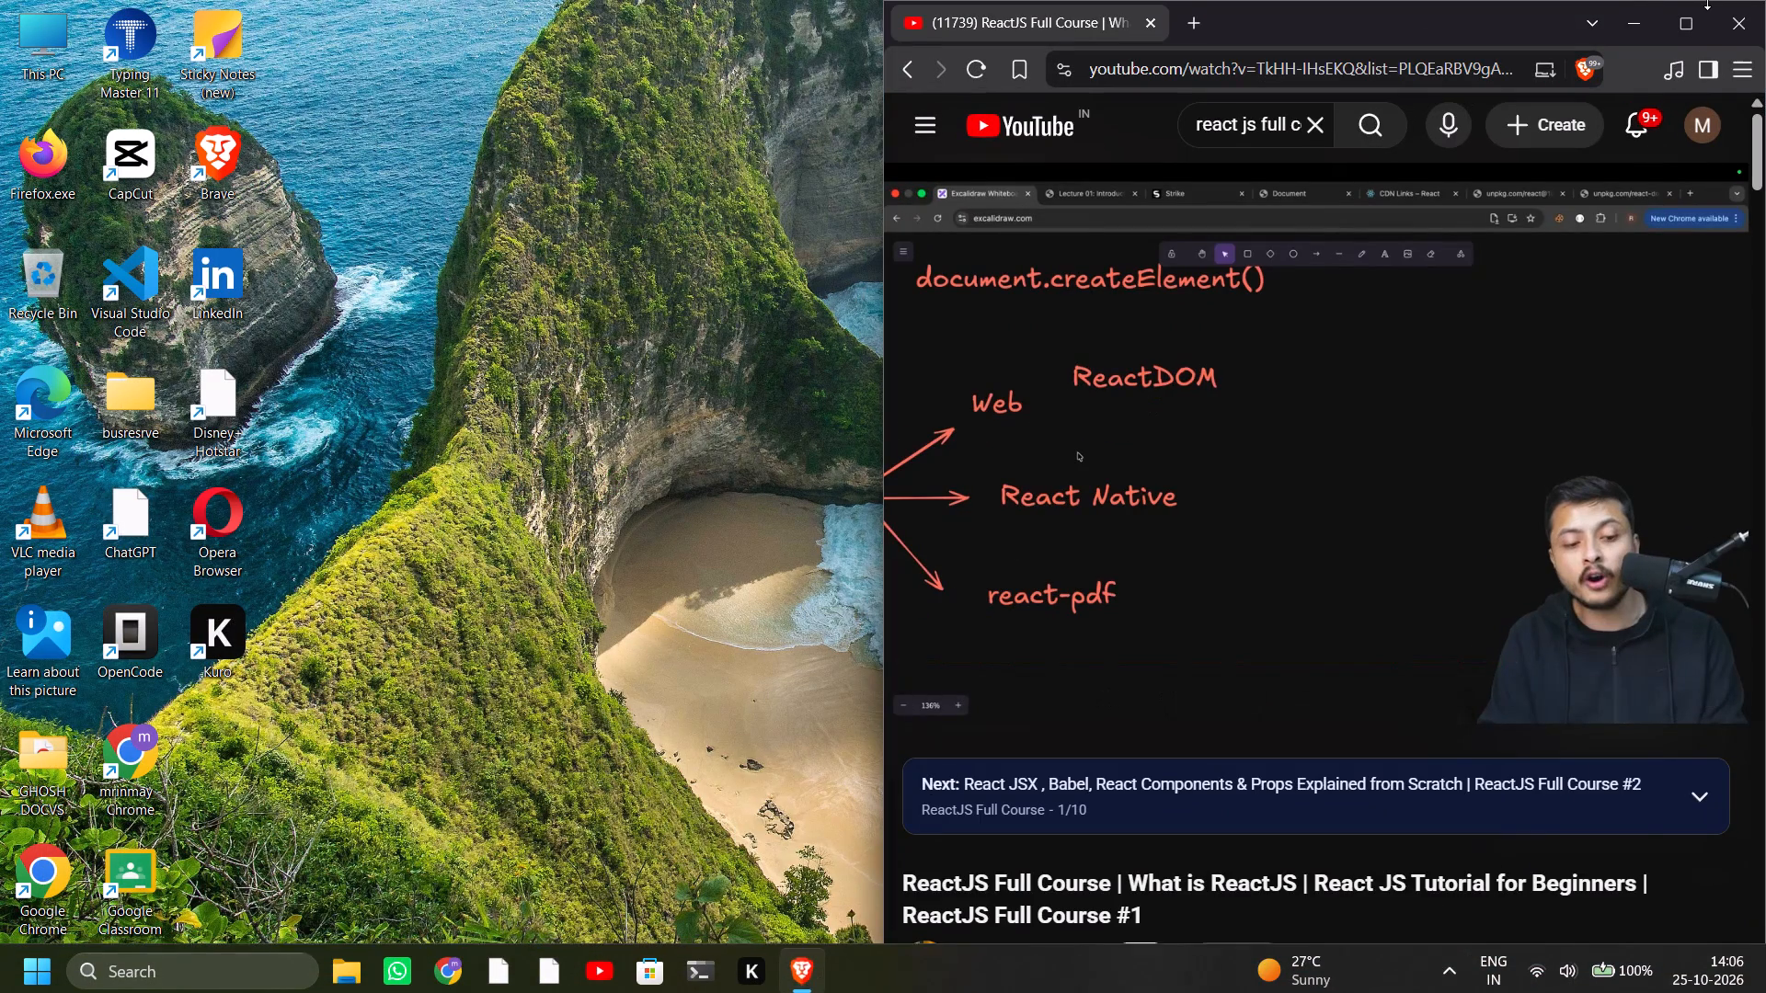
{"action": "left_click", "coordinate": [1690, 23]}
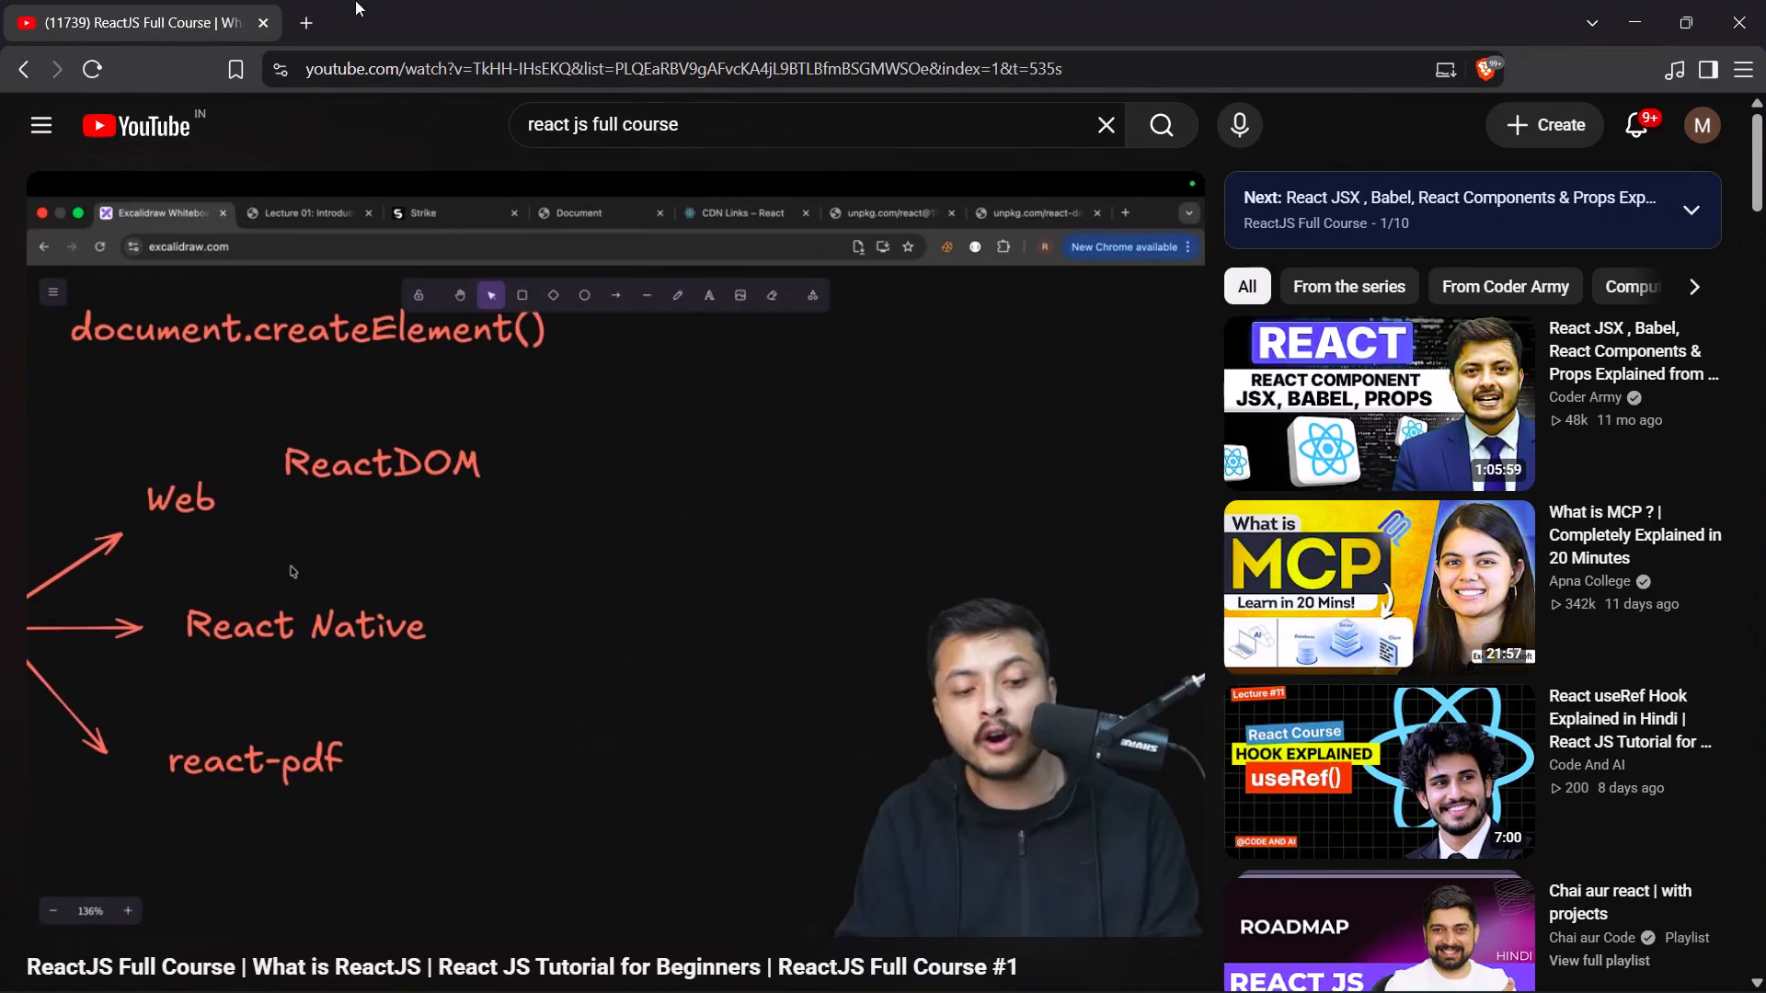
Search for youtube in a new browser tab and open the YouTube home page from the results.
{"action": "left_click", "coordinate": [313, 10]}
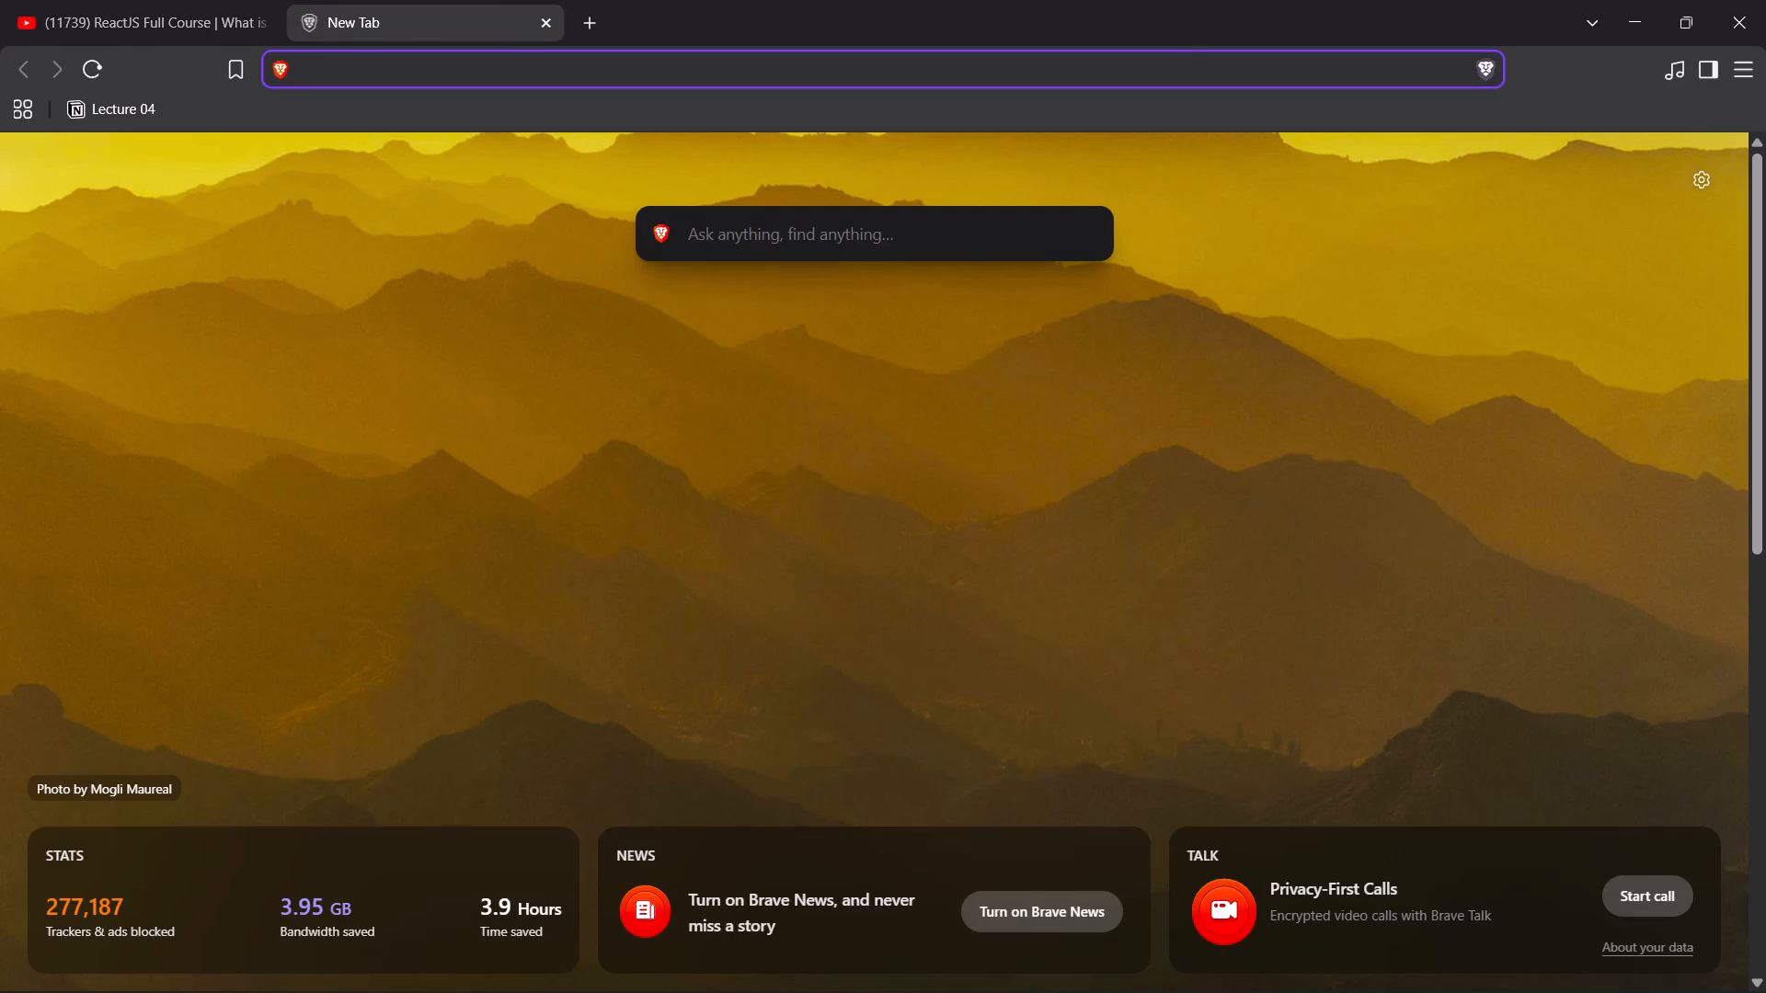
{"action": "left_click", "coordinate": [768, 223]}
{"action": "type", "text": "you"}
{"action": "key", "text": "Down"}
{"action": "key", "text": "Return"}
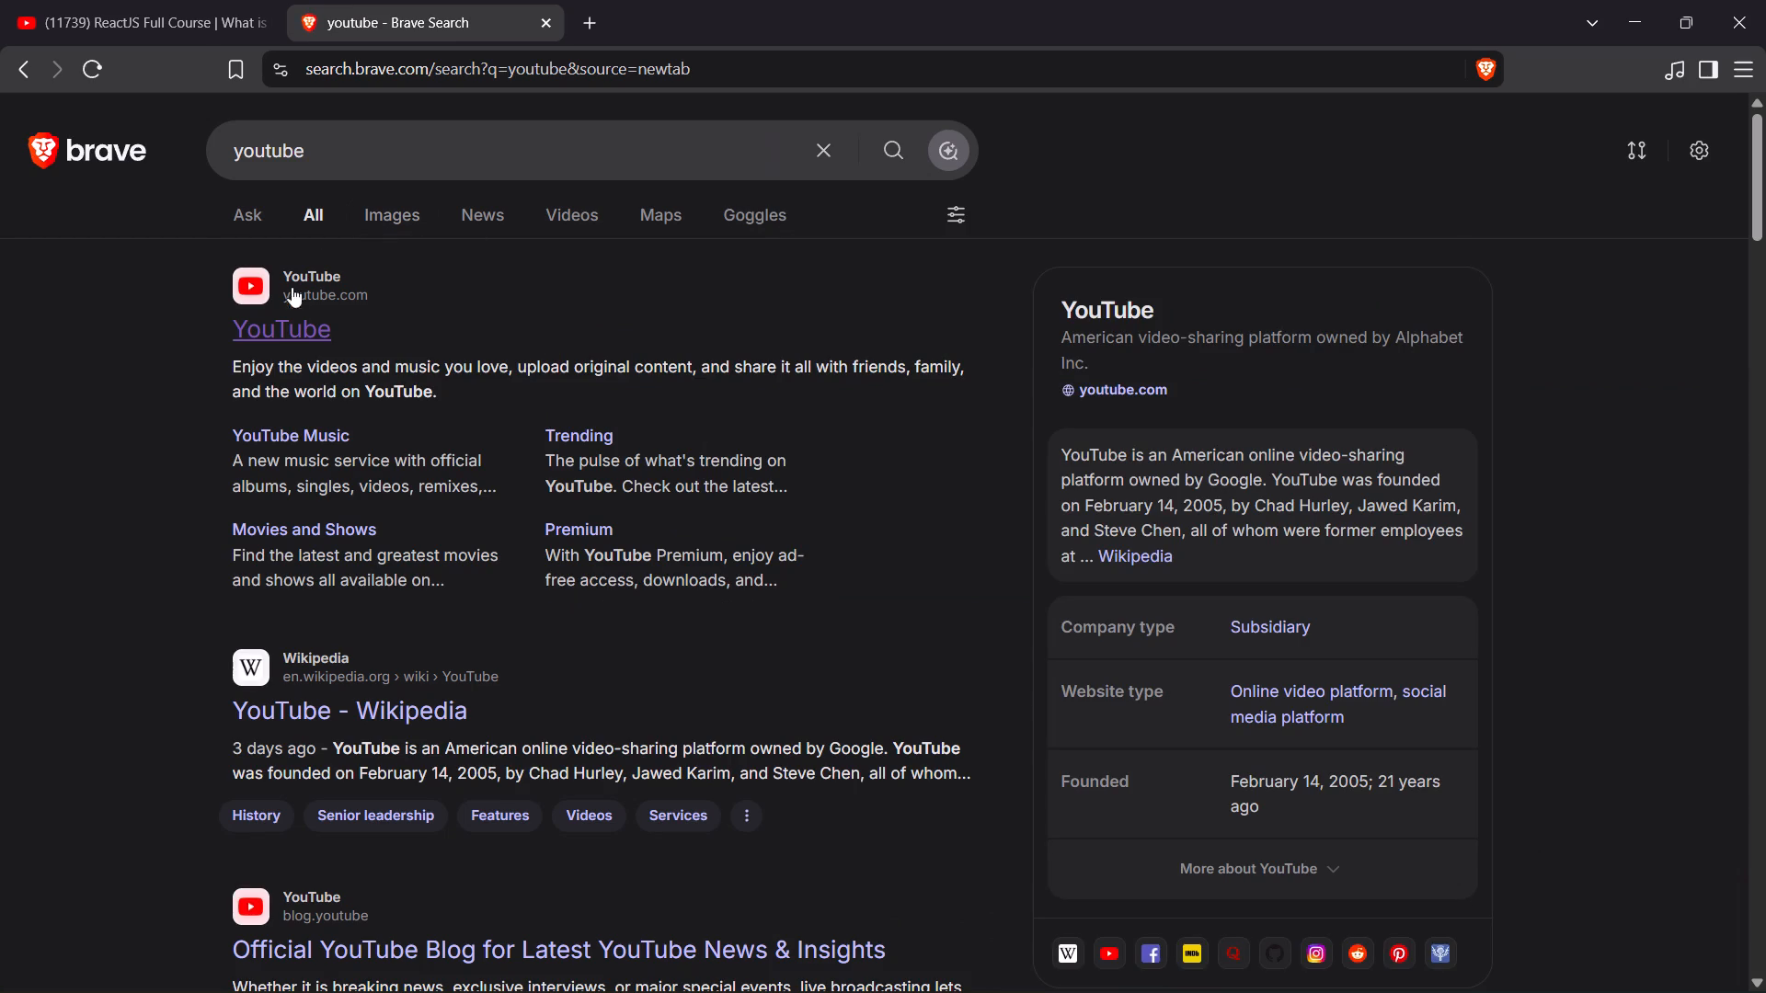
{"action": "left_click", "coordinate": [303, 325]}
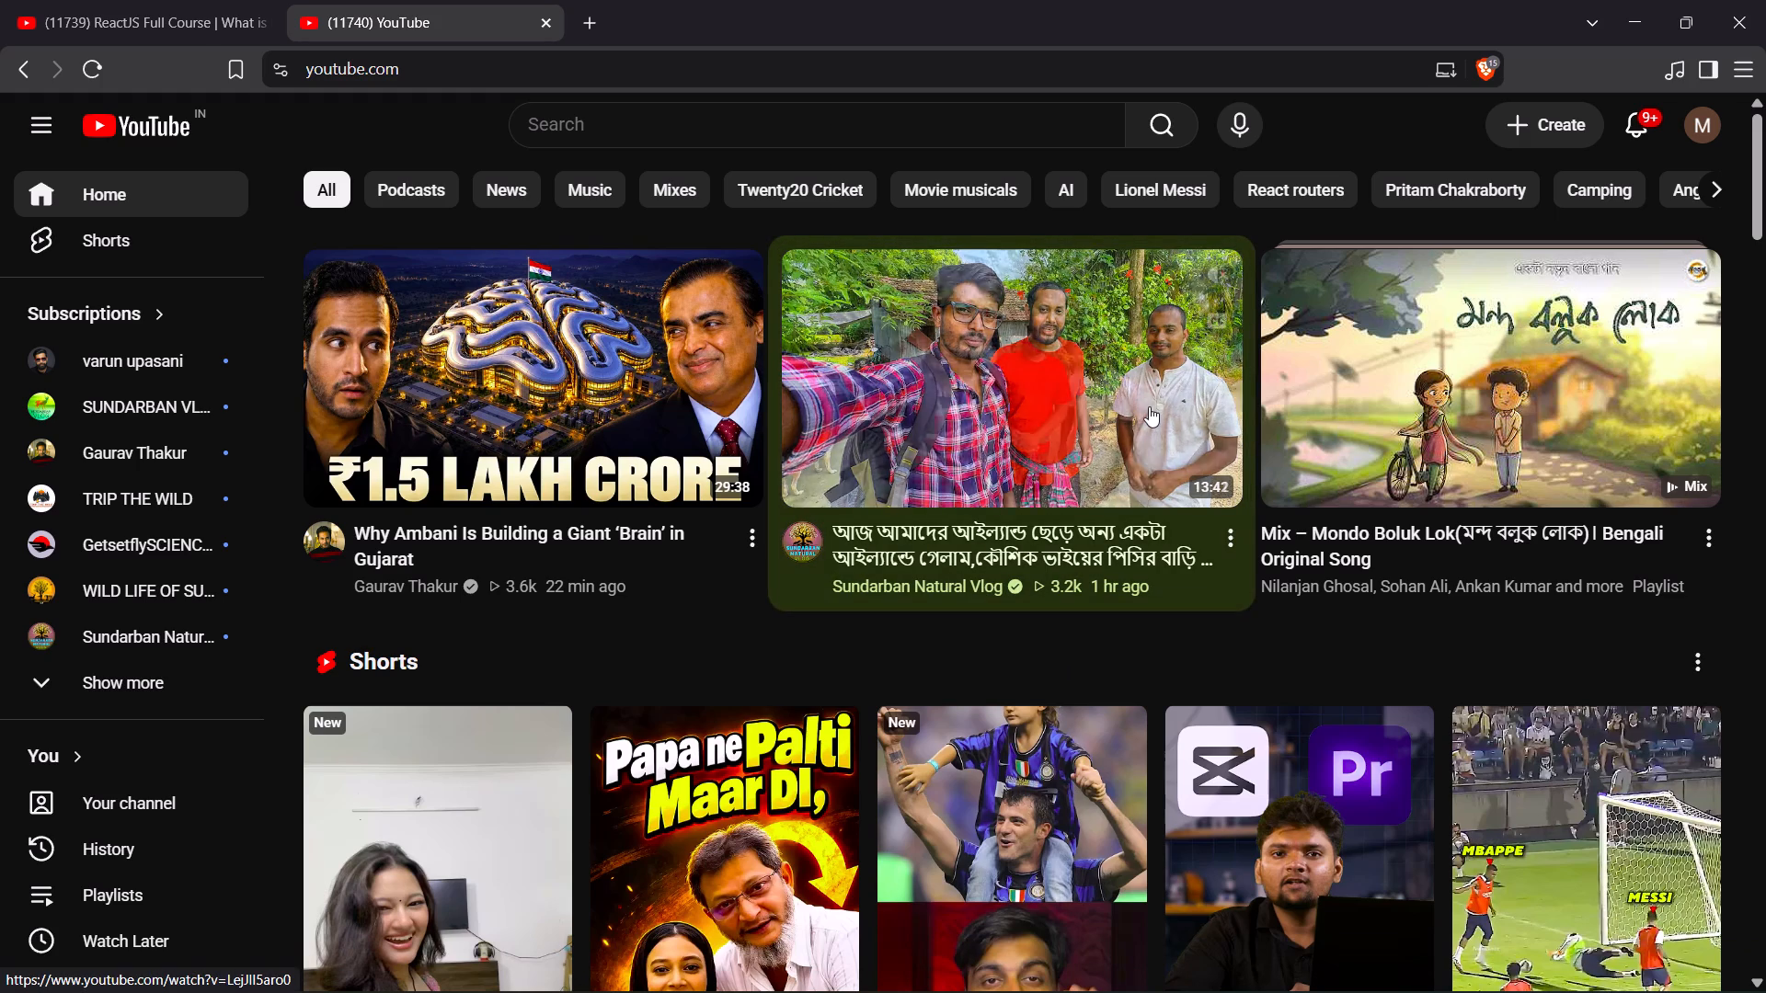
Unmute the home-feed preview of the Sundarban Natural Vlog video and toggle its captions.
{"action": "left_click", "coordinate": [1218, 283]}
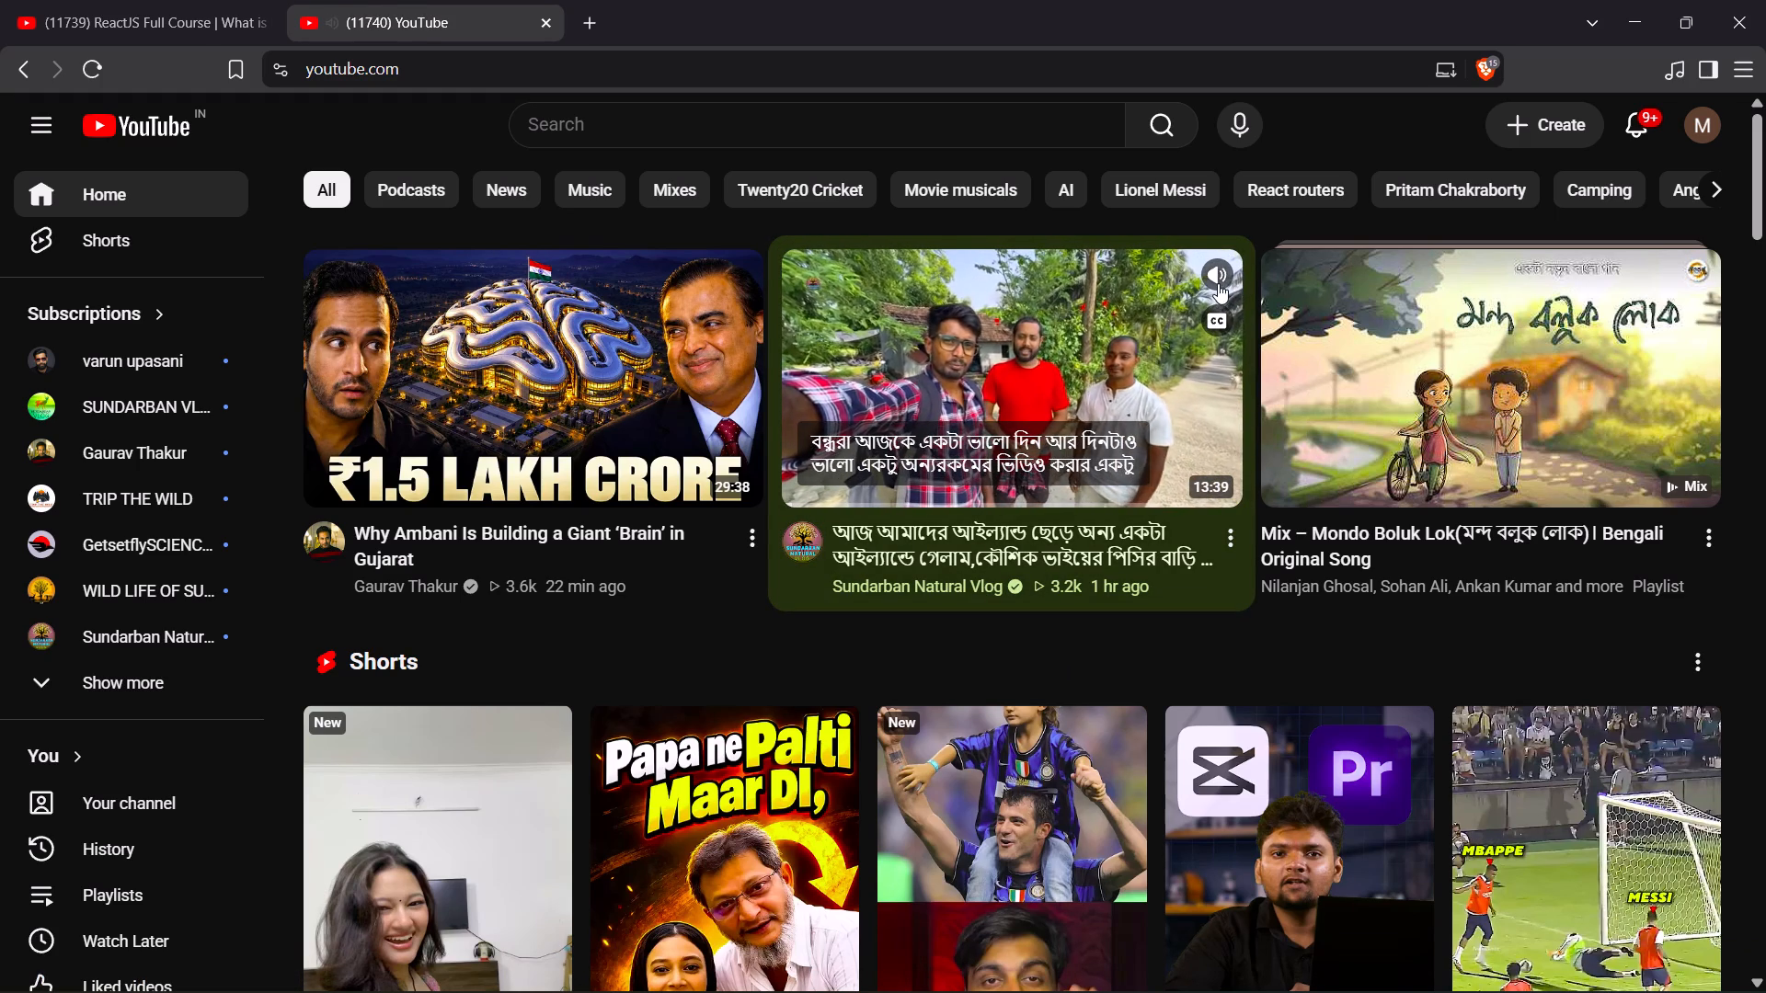
{"action": "left_click", "coordinate": [1218, 319]}
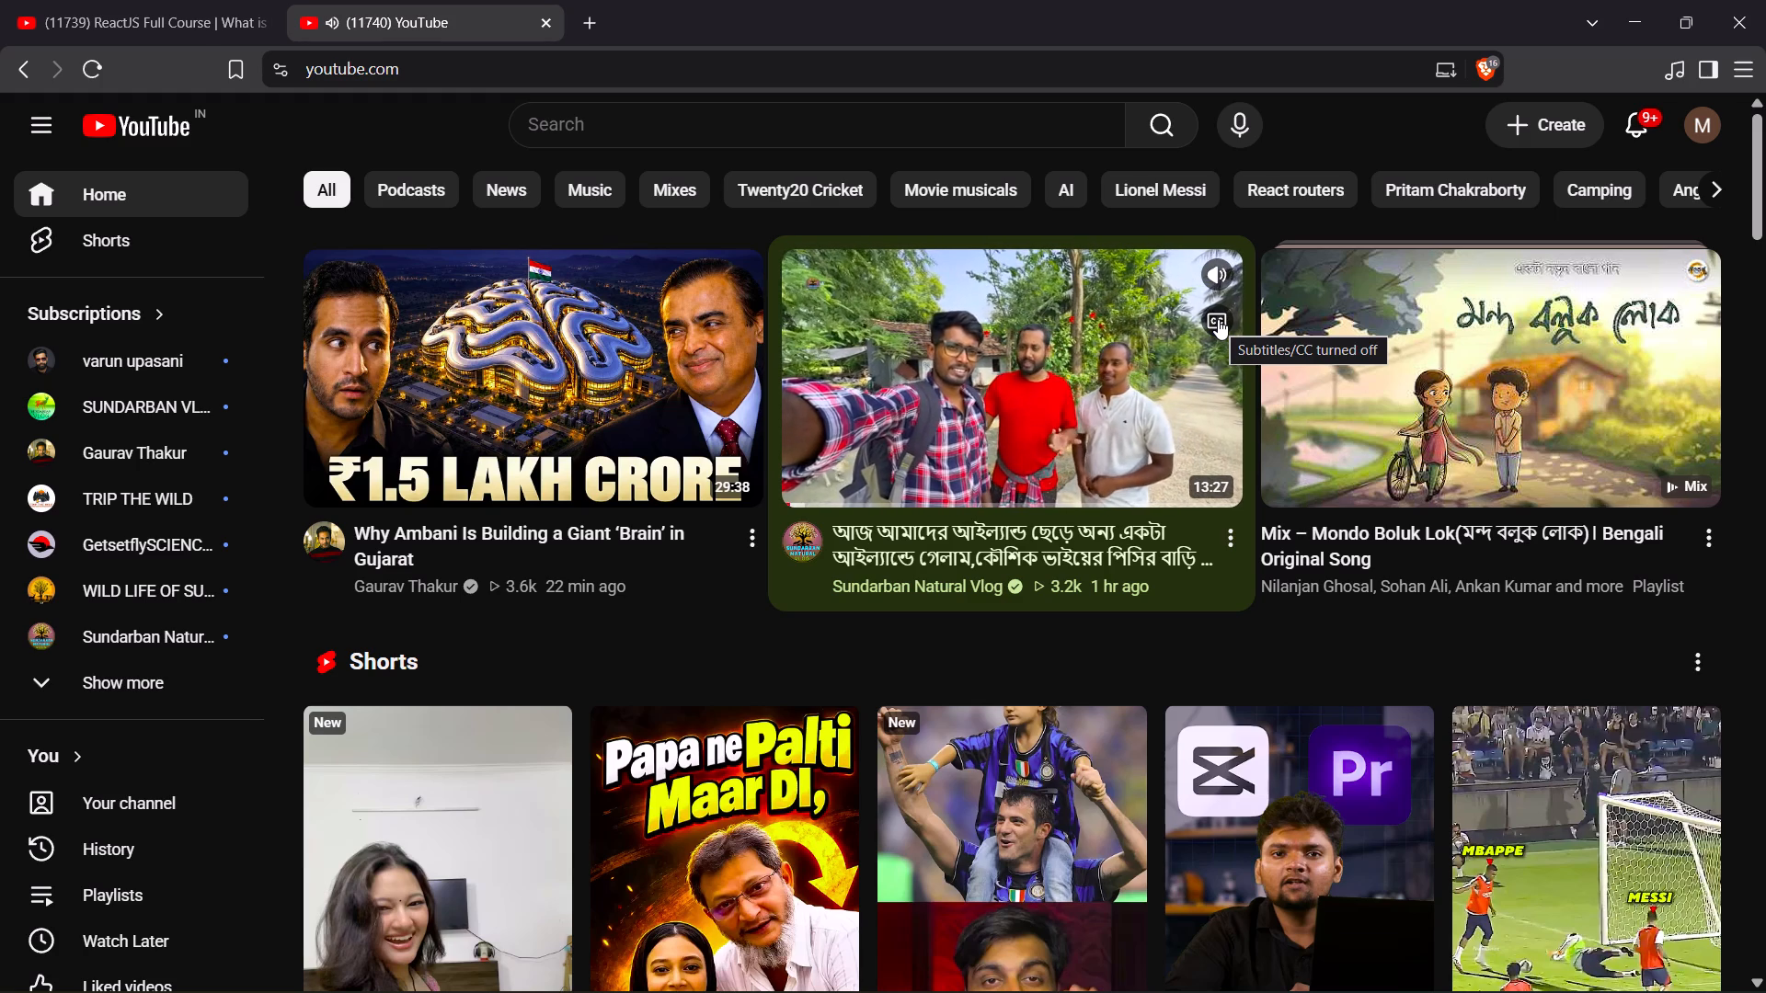
Open the Gaurav Thakur video "Why Ambani Is Building a Giant 'Brain' in Gujarat" from the home feed.
{"action": "left_click", "coordinate": [616, 415]}
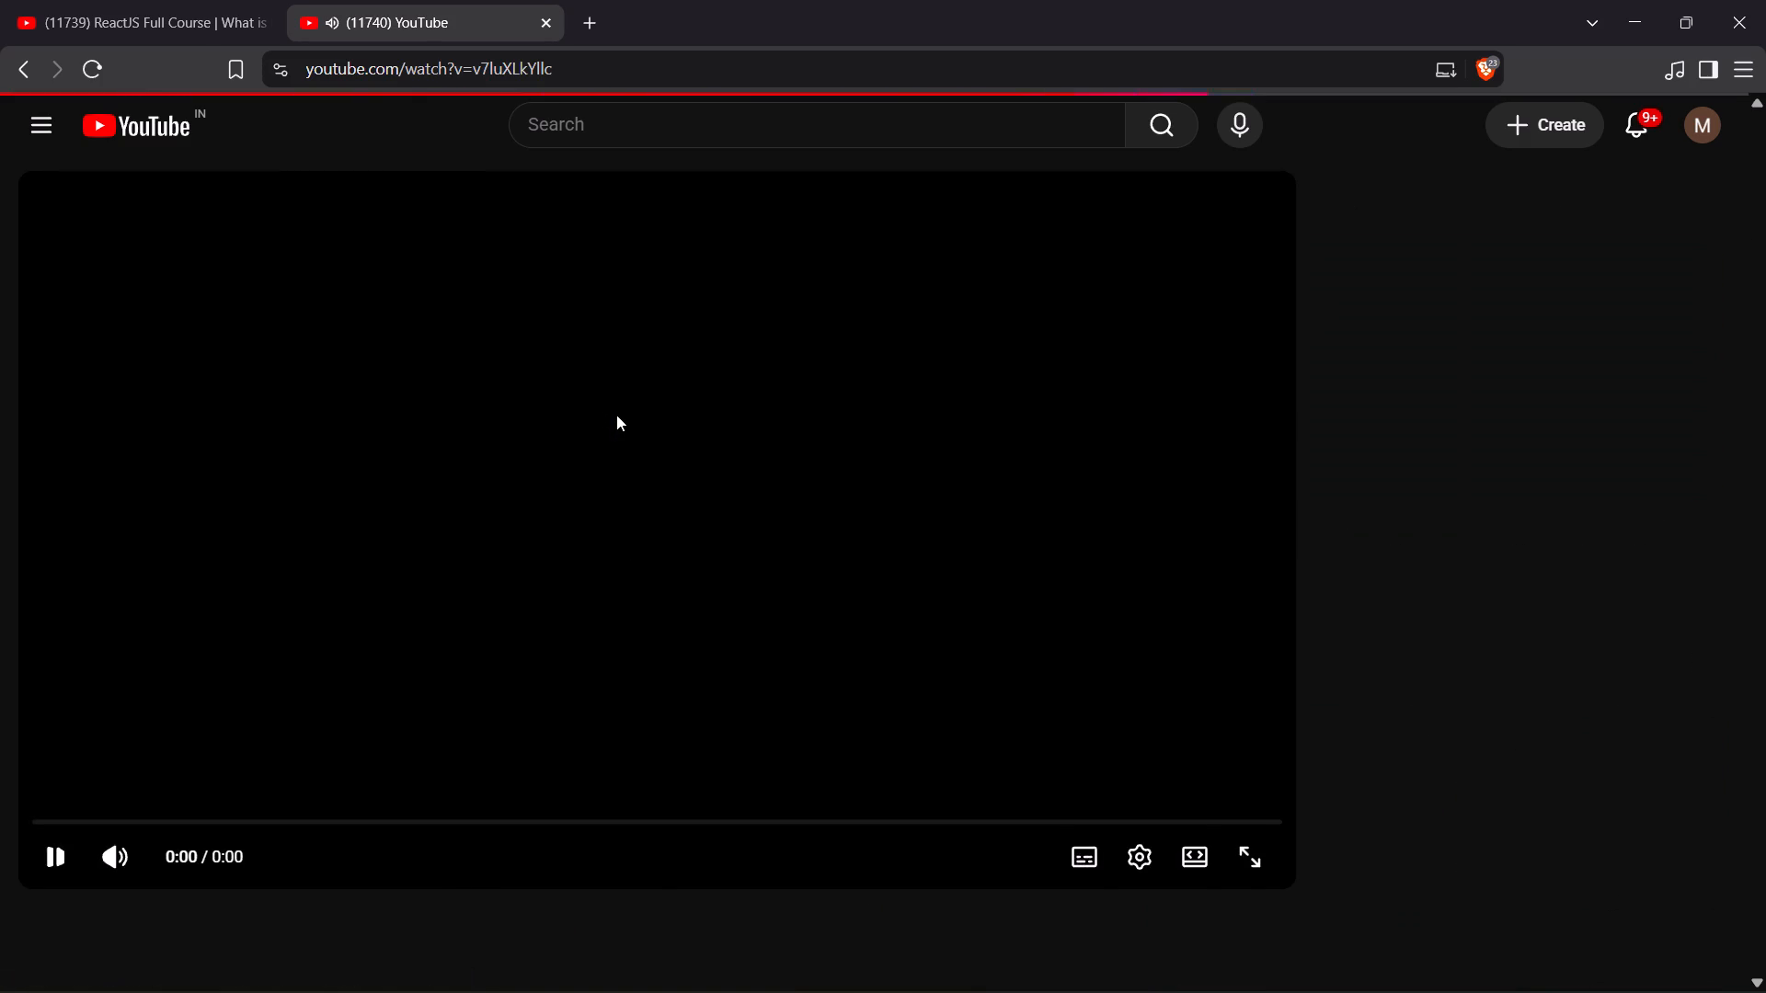